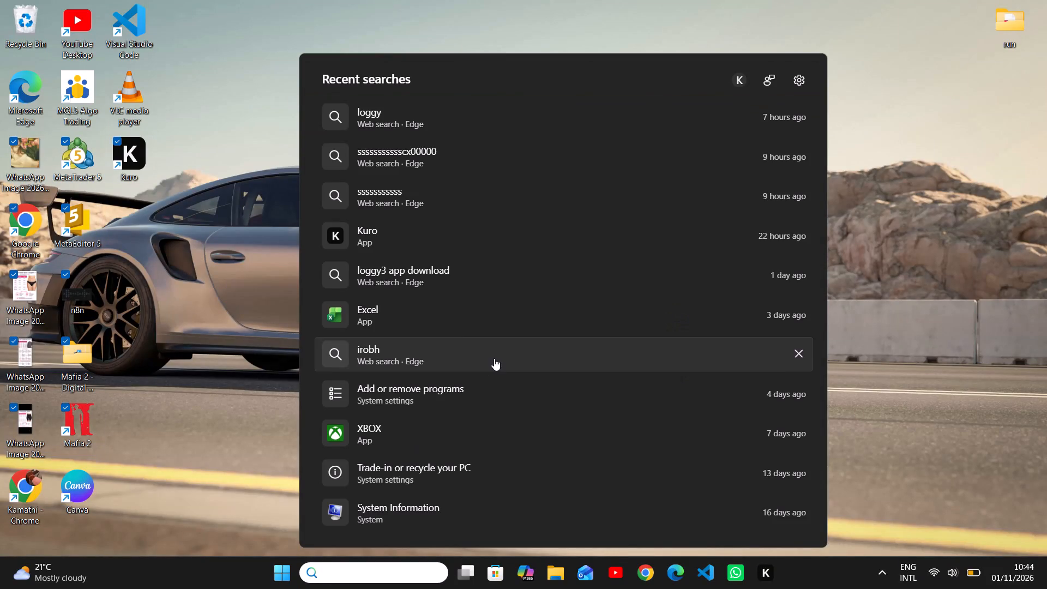
Open Excel and create a new blank workbook.
left_click(412, 309)
left_click_drag(412, 309, 516, 258)
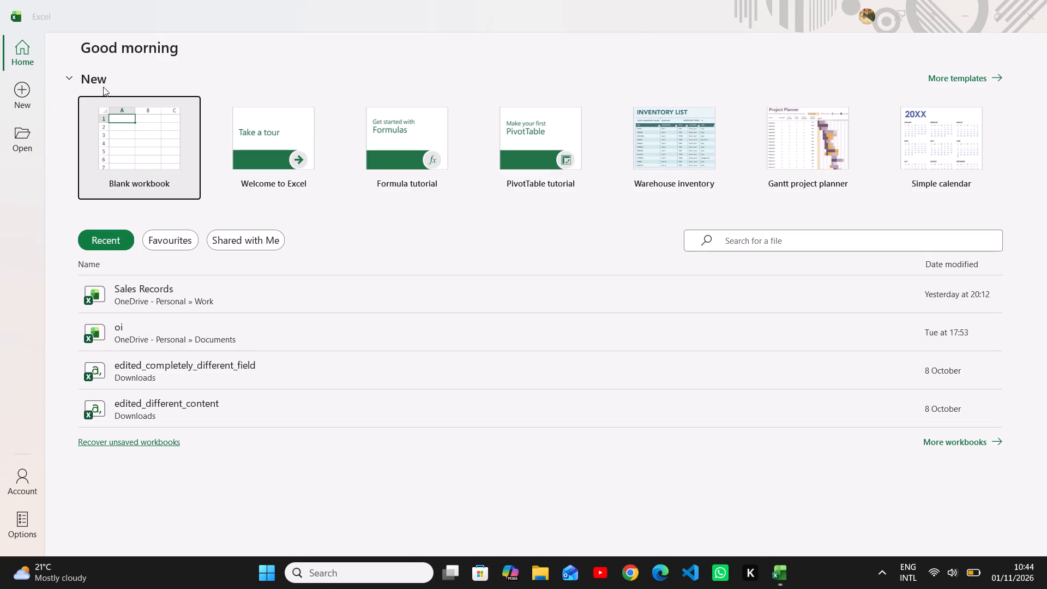
left_click(145, 142)
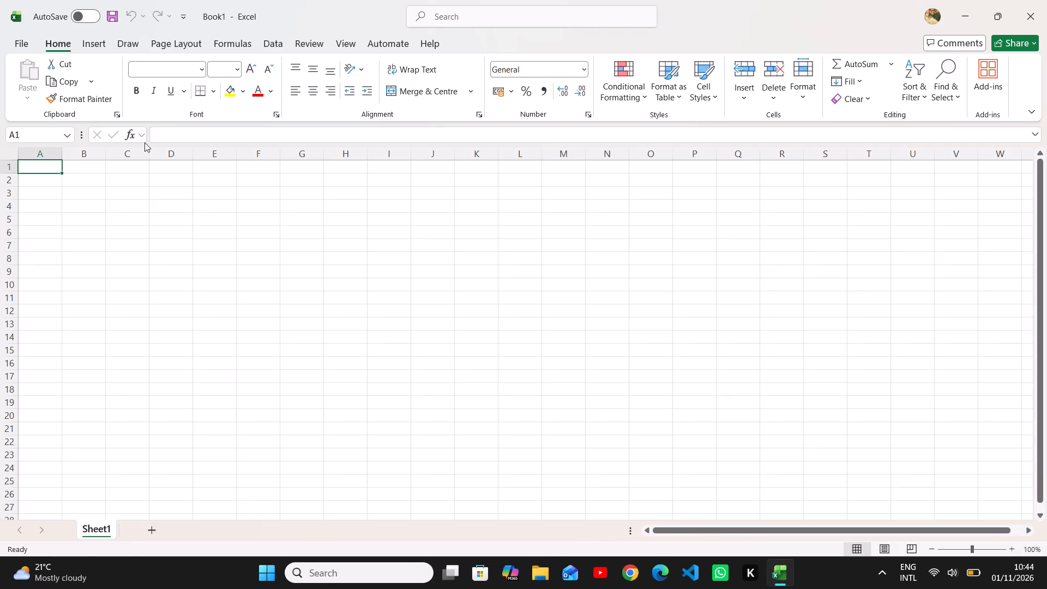
Save the workbook in the OneDrive Work folder as JUSTA RETAIL MANAGEMENT SYSTEM in Excel Workbook (*.xlsx) format.
left_click(17, 42)
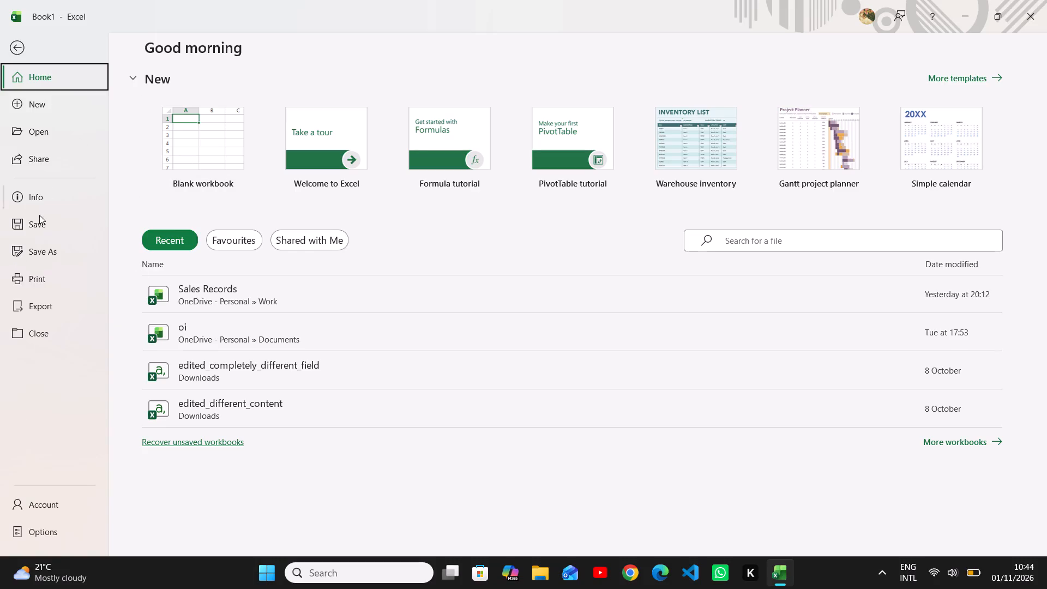
left_click(51, 248)
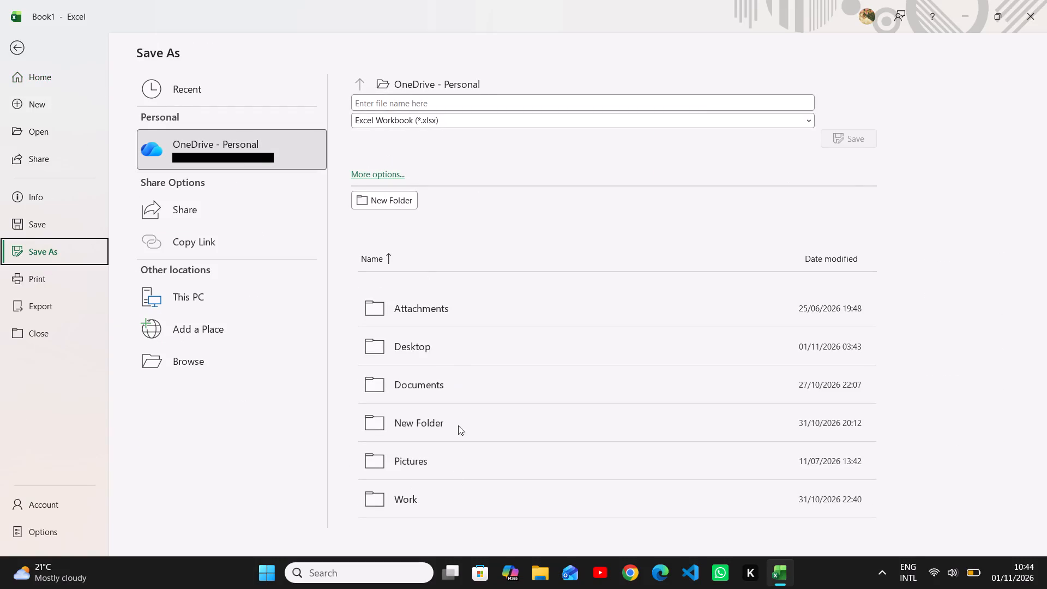
left_click(441, 501)
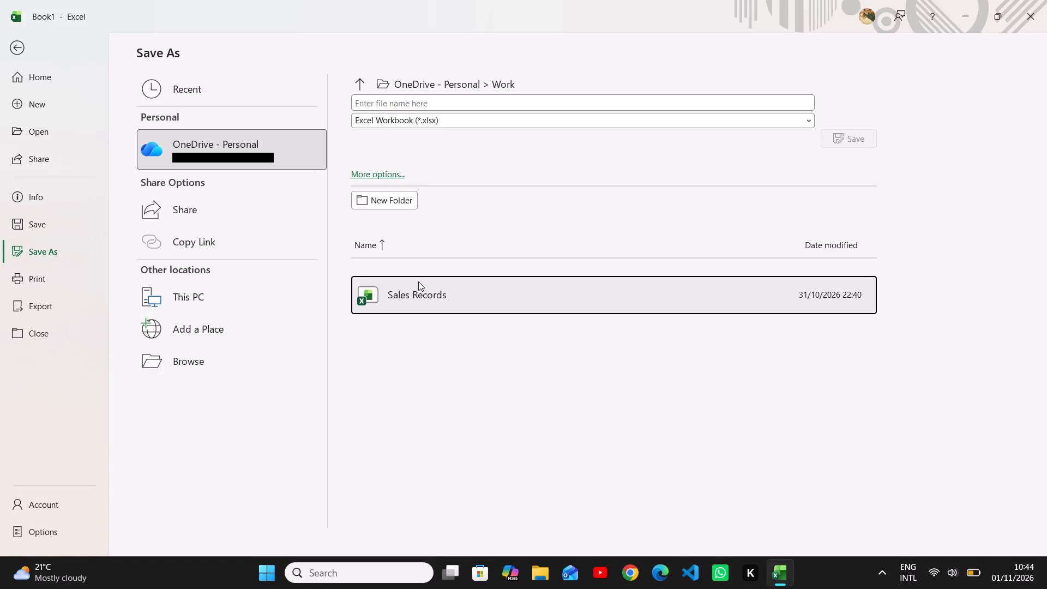
left_click(425, 106)
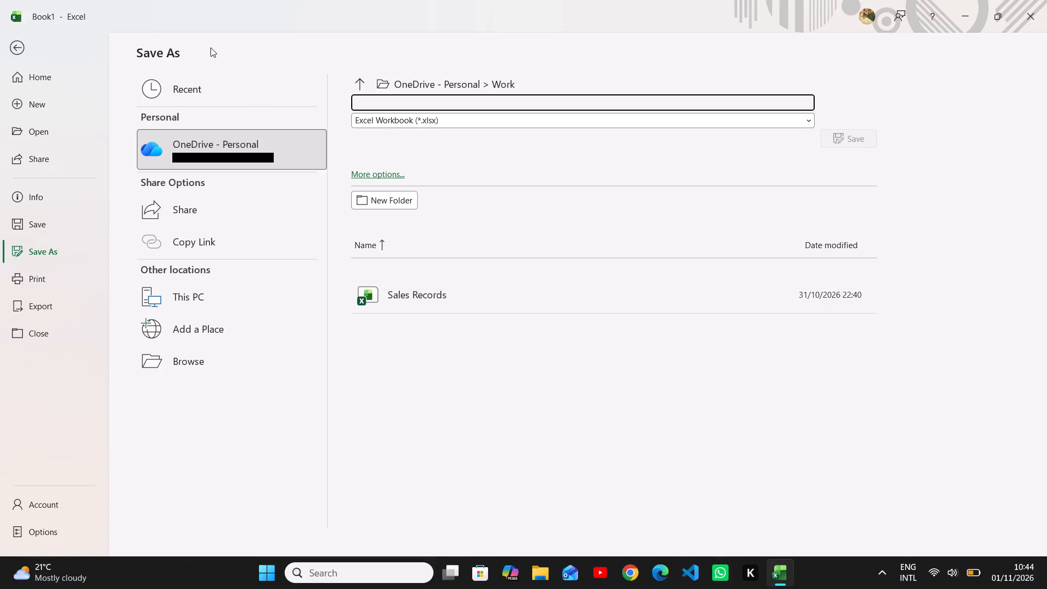
key("j")
key("BackSpace")
key("BackSpace")
key("BackSpace")
key("BackSpace")
type("USA")
key("BackSpace")
type("TA")
key("space")
scroll(9, 0, "down", 1)
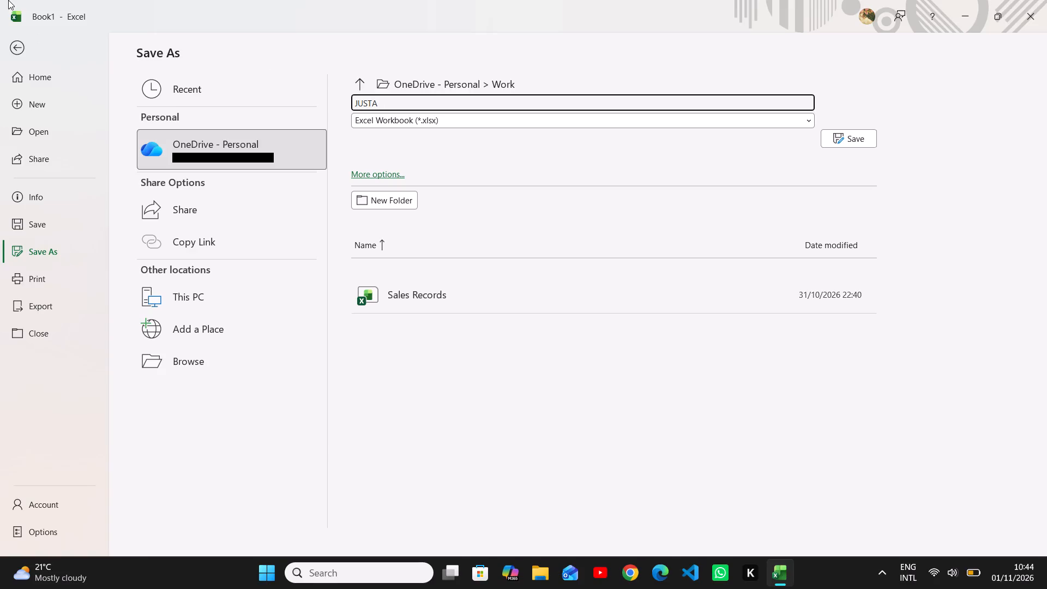
scroll(8, 0, "down", 1)
left_click(34, 0)
key("r")
type("ETAIL")
key("BackSpace")
key("BackSpace")
key("BackSpace")
key("BackSpace")
key("BackSpace")
type("RETAIL")
key("space")
type("MANAGE")
key("m")
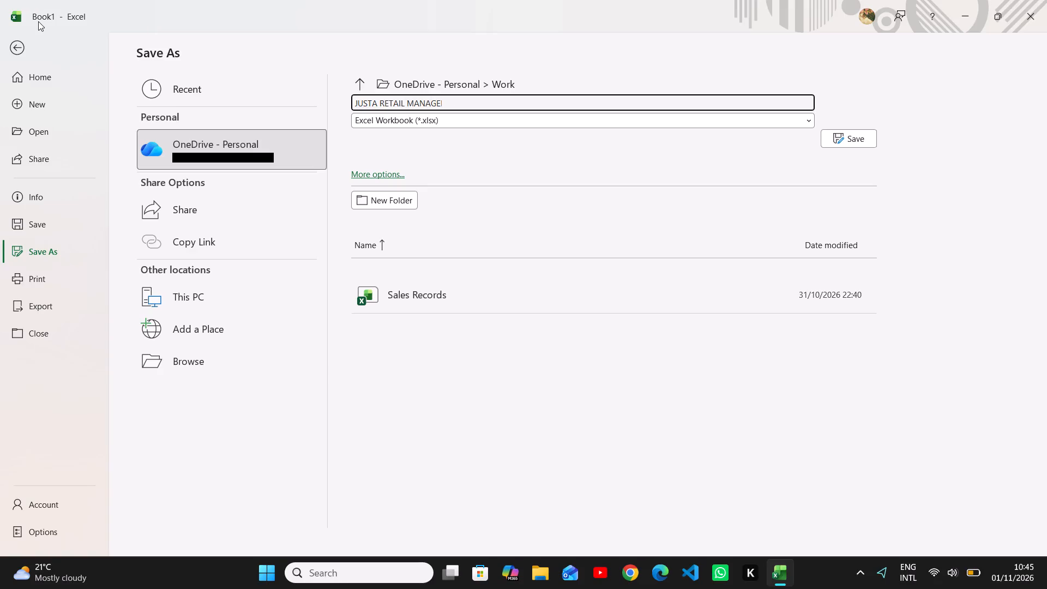
type("EN")
key("t")
key("space")
type("SYSTEM")
scroll(15, 60, "down", 1)
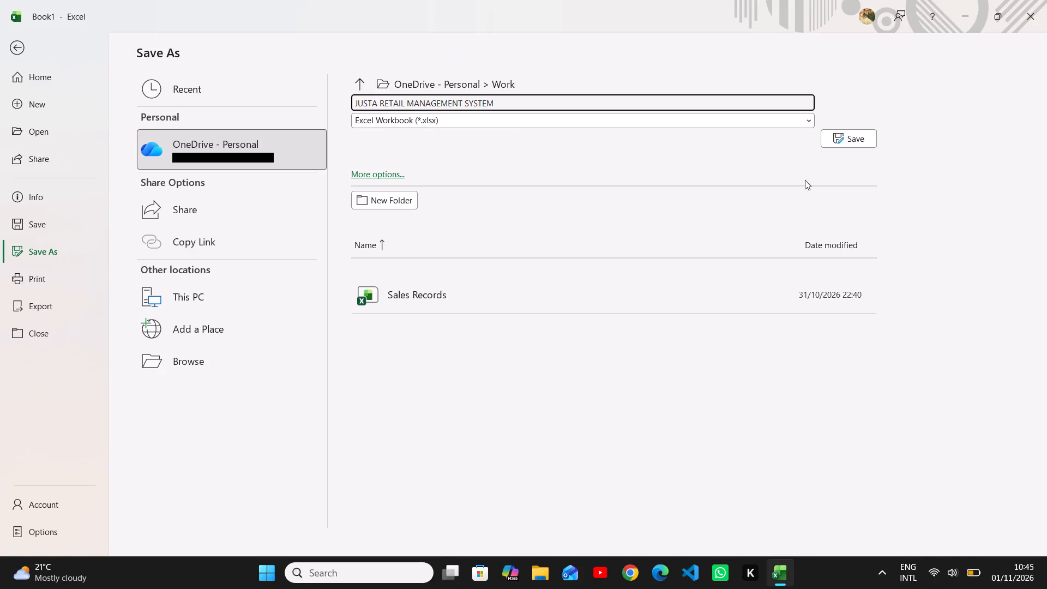
left_click(839, 140)
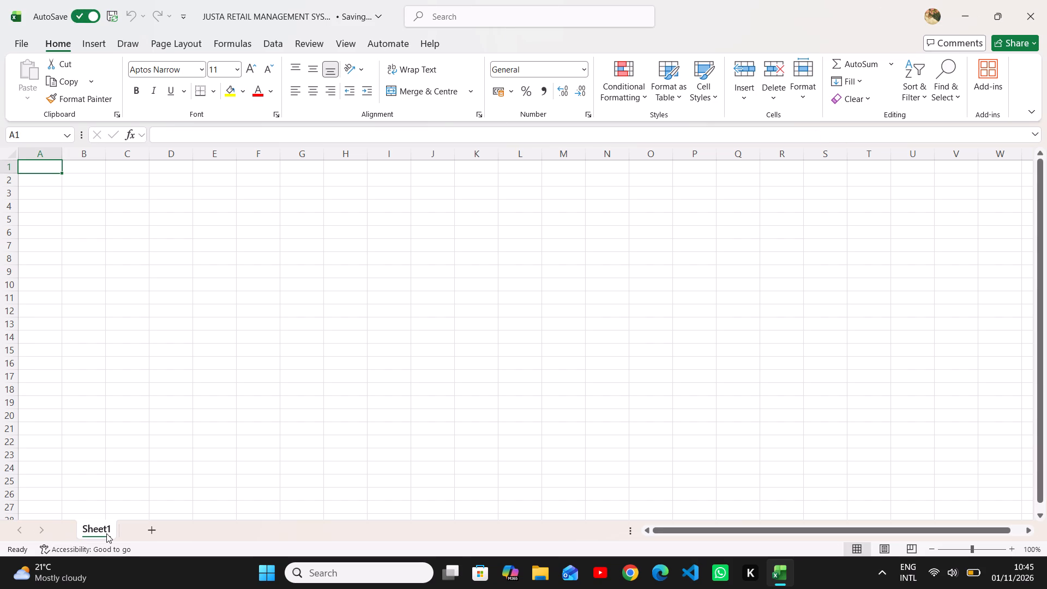
Rename Sheet1 as JUSTA RETAIL STORES MANAGEMENT.
key("space")
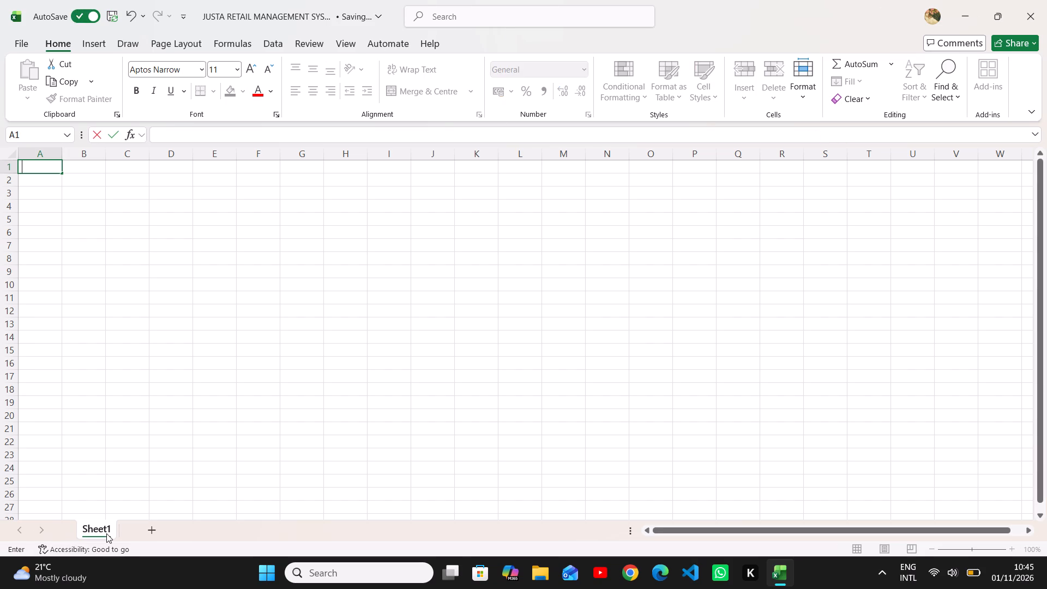
key("space")
right_click(106, 533)
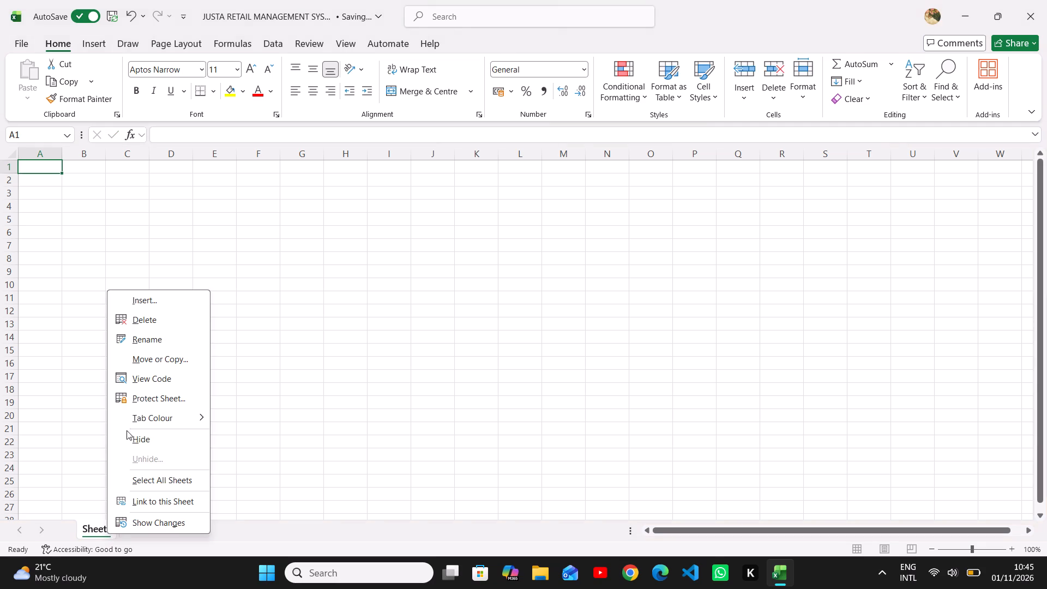
left_click(160, 336)
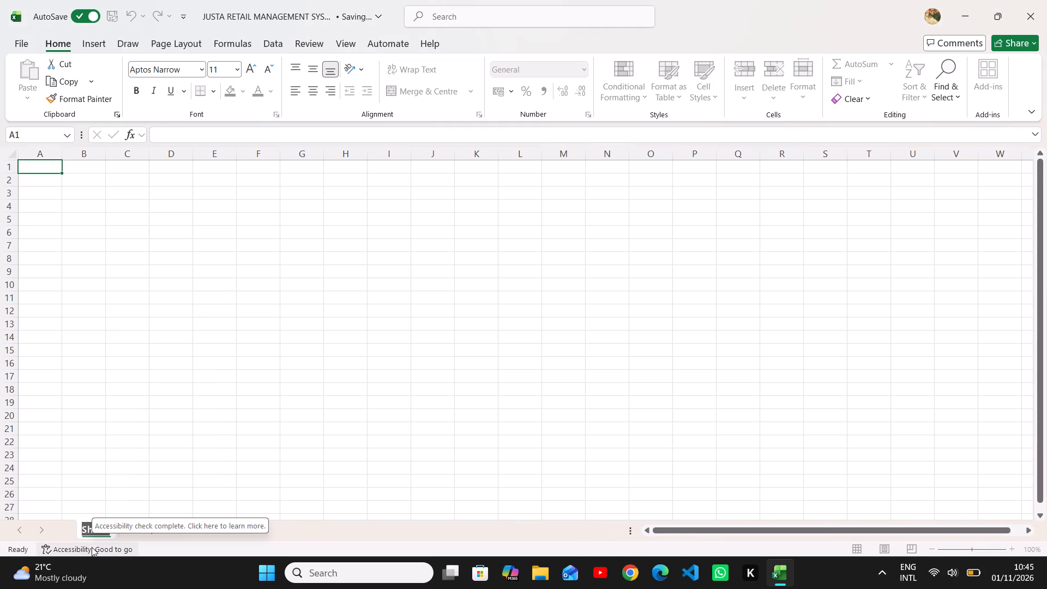
type("JUSTA")
key("space")
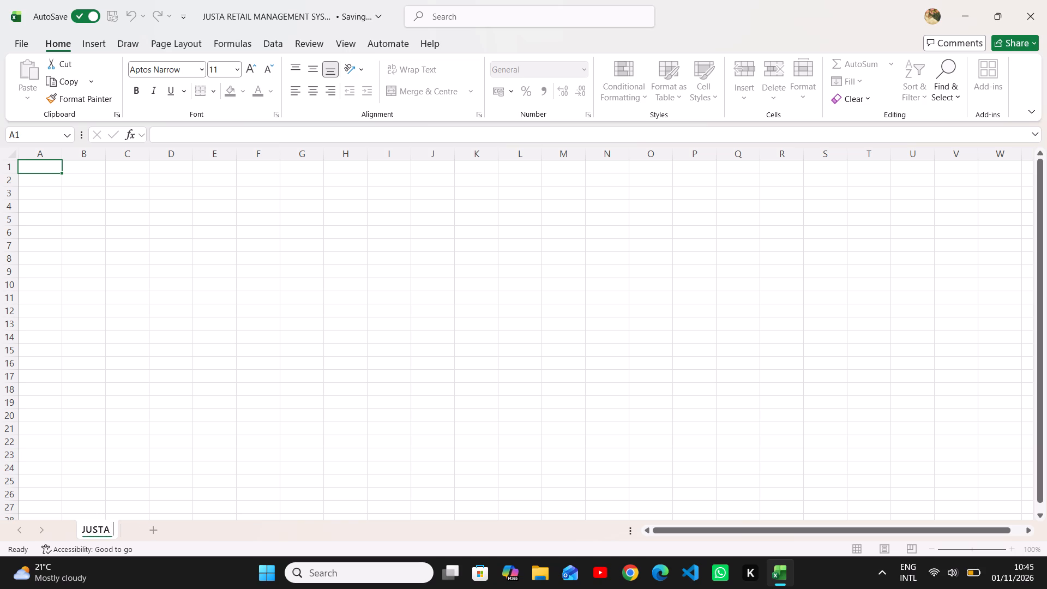
type("RETAIL")
key("space")
type("STIR")
key("BackSpace")
key("BackSpace")
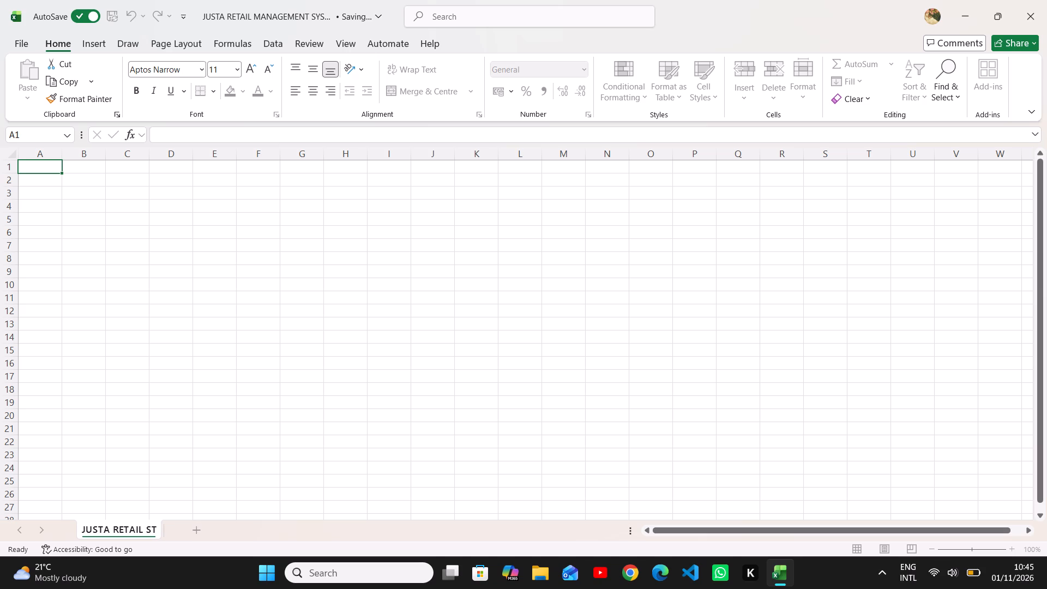
type("ORES")
key("space")
key("m")
type("ANAGEMENT")
key("space")
scroll(0, 264, "left", 1)
type("ST")
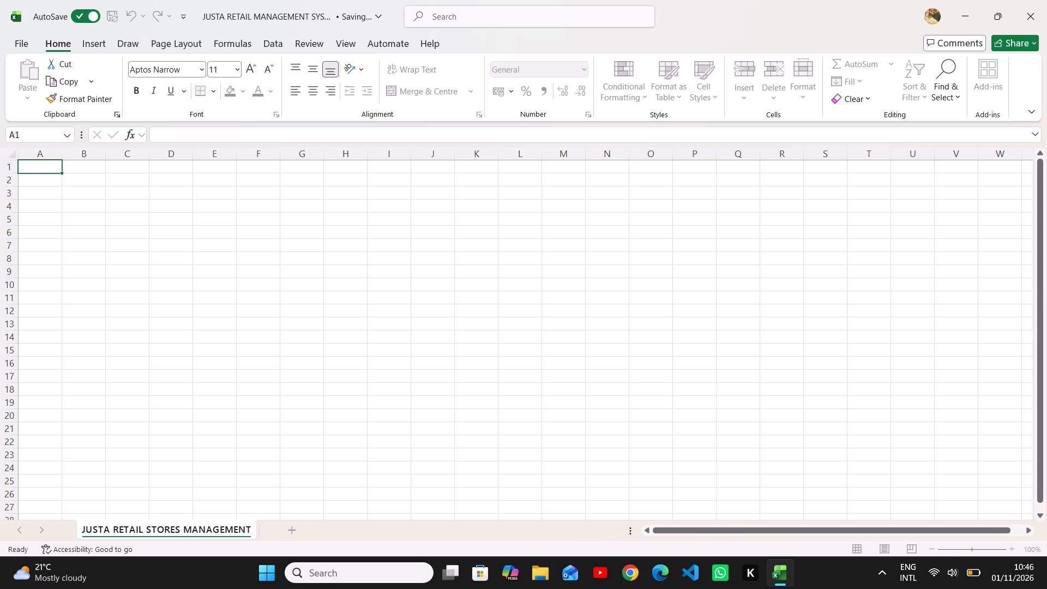
key("BackSpace")
type("YS")
scroll(238, 526, "left", 1)
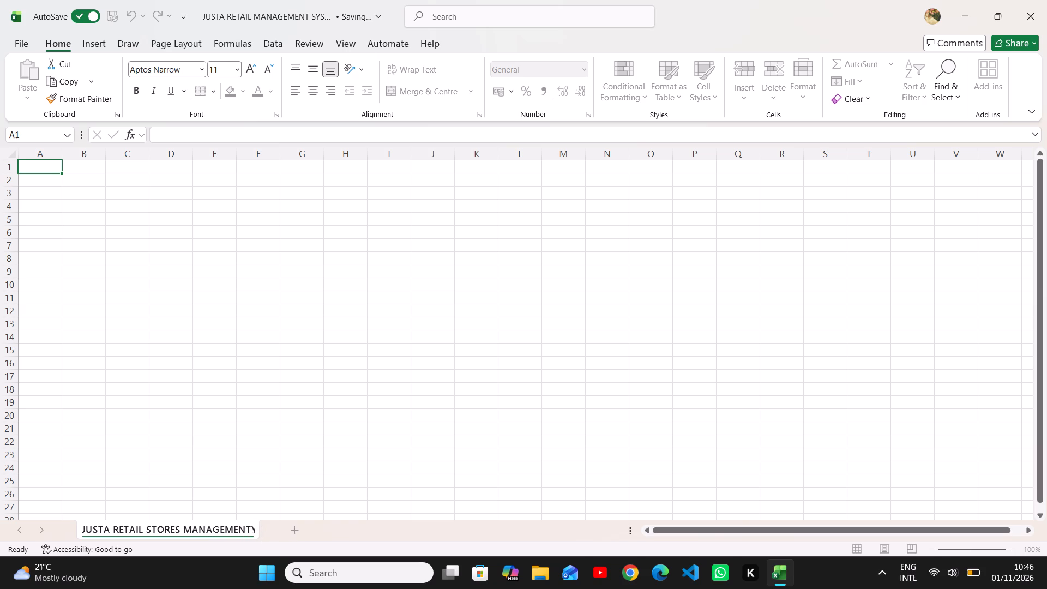
left_click(251, 528)
left_click(251, 528)
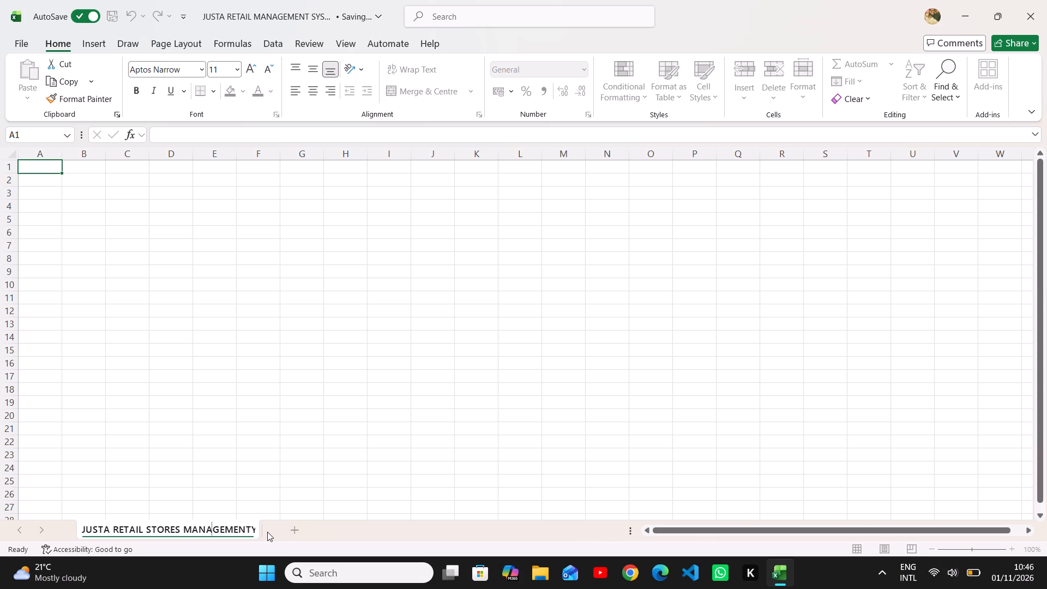
double_click(255, 527)
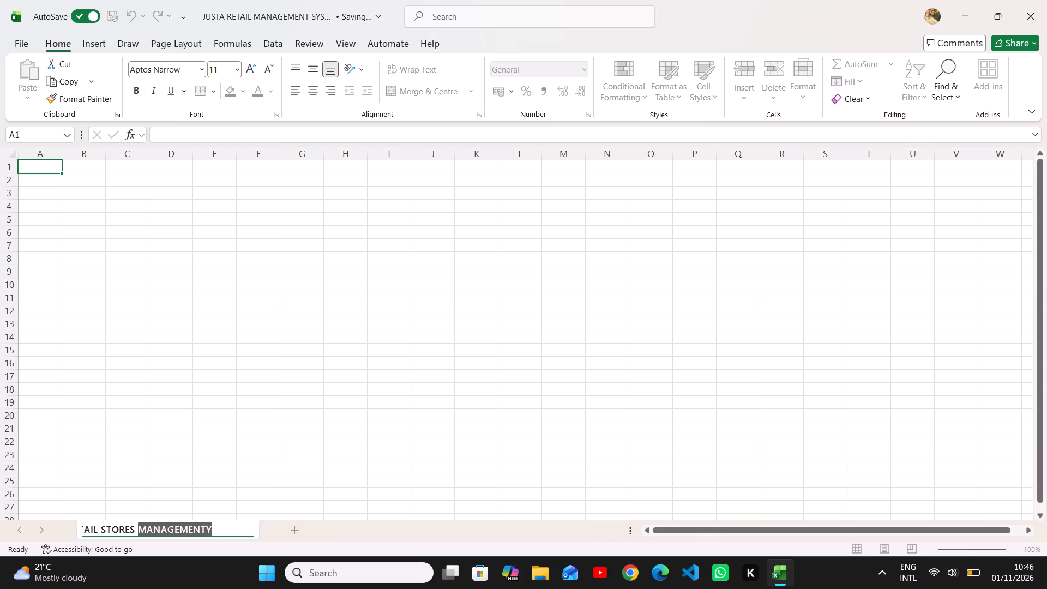
left_click(213, 532)
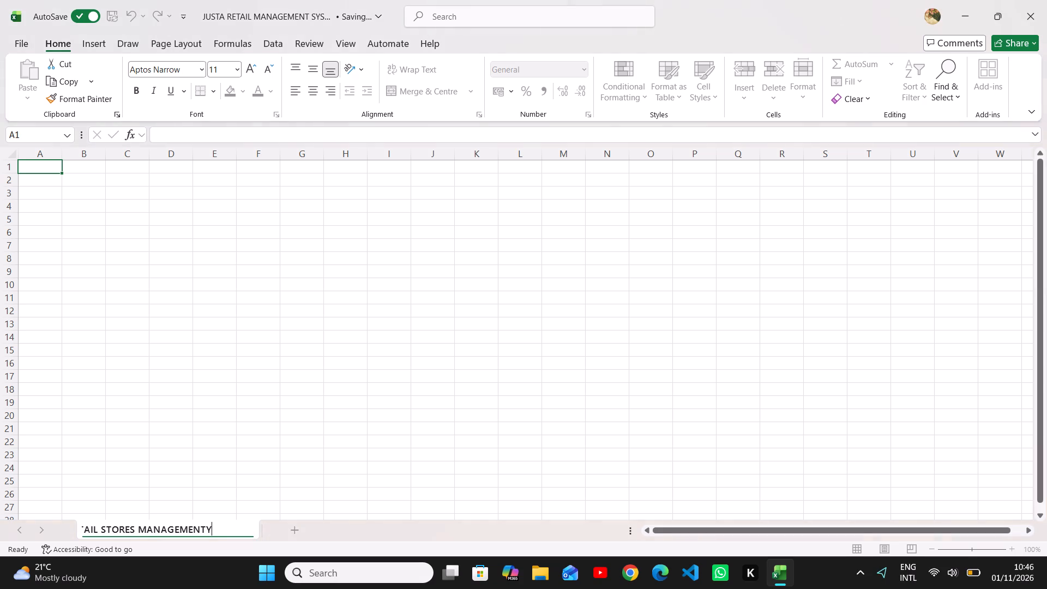
key("BackSpace")
key("space")
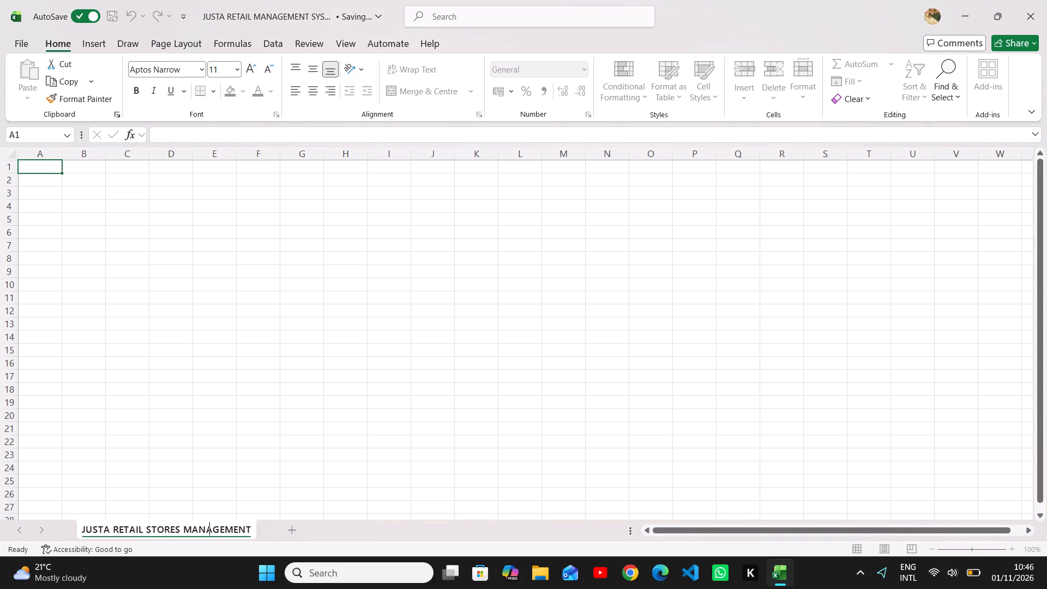
scroll(234, 534, "left", 1)
left_click(251, 528)
key("space")
left_click(53, 170)
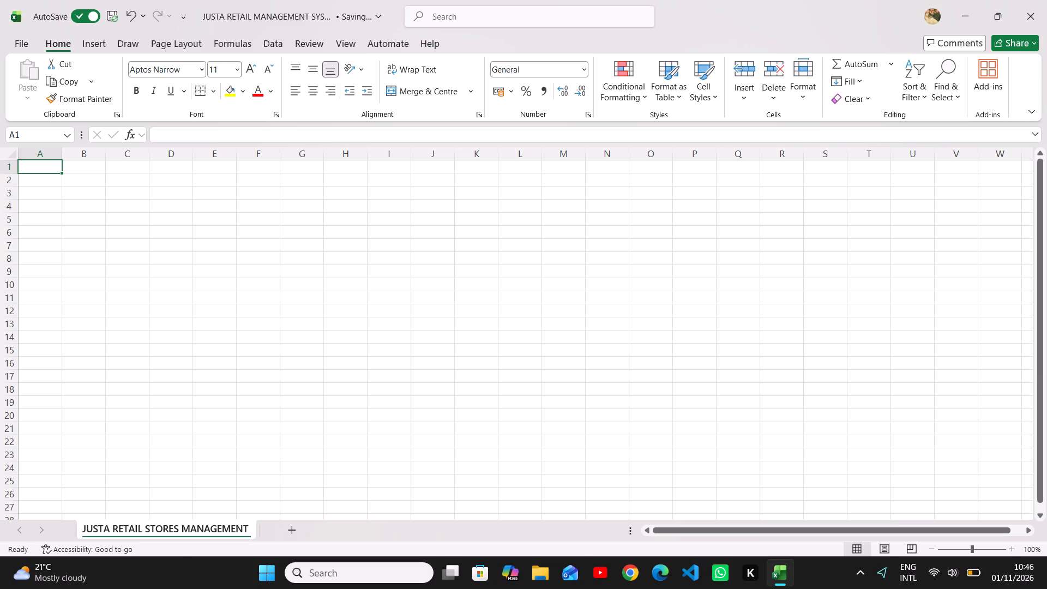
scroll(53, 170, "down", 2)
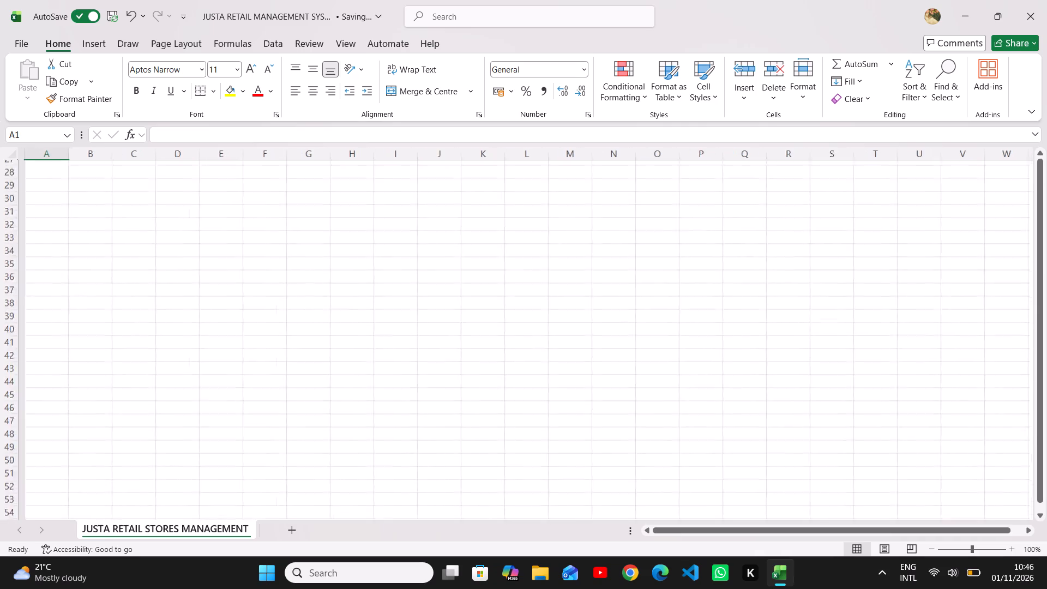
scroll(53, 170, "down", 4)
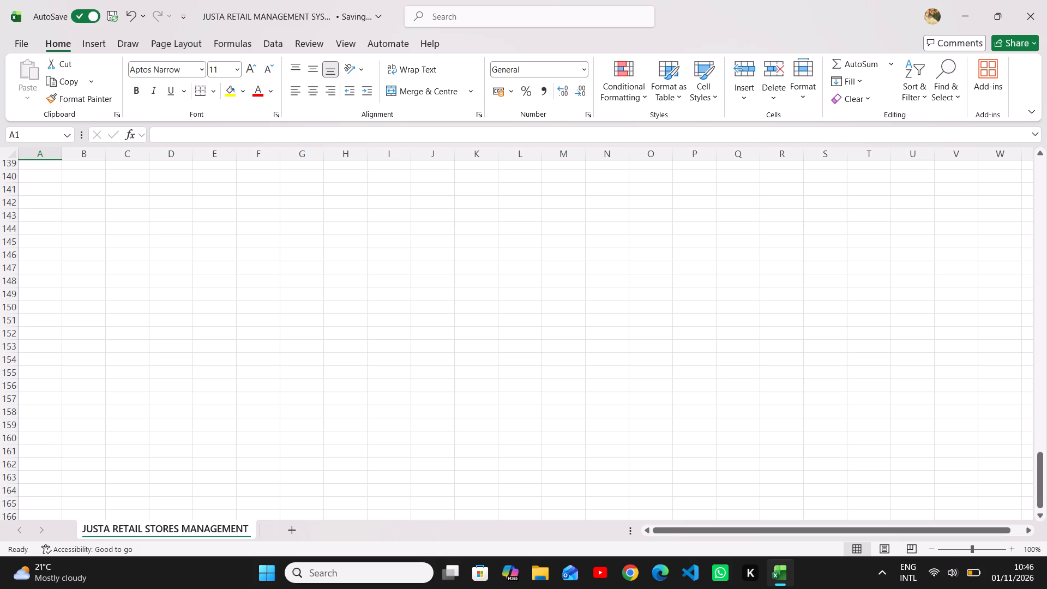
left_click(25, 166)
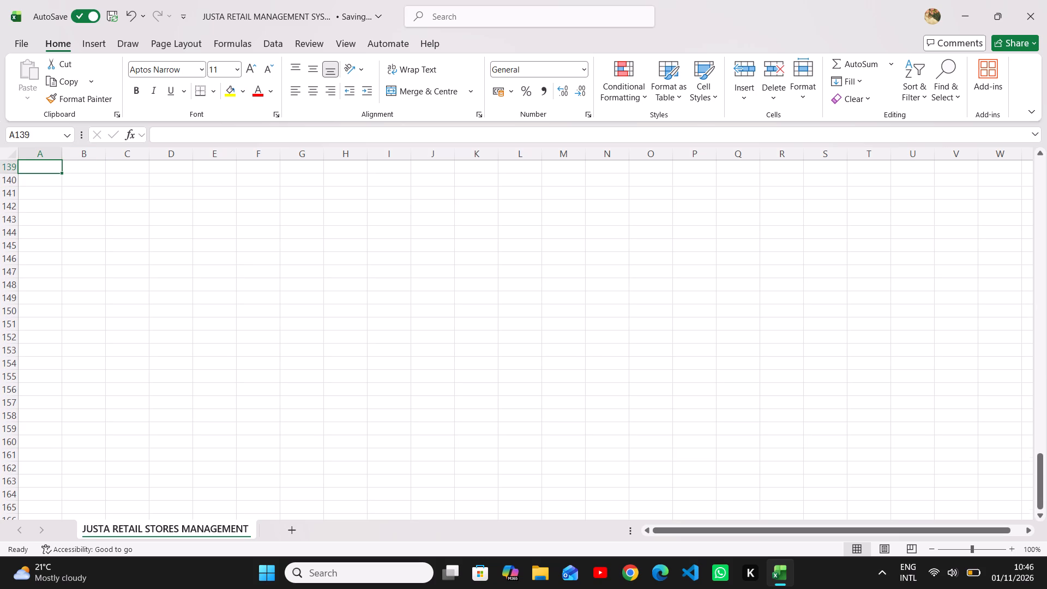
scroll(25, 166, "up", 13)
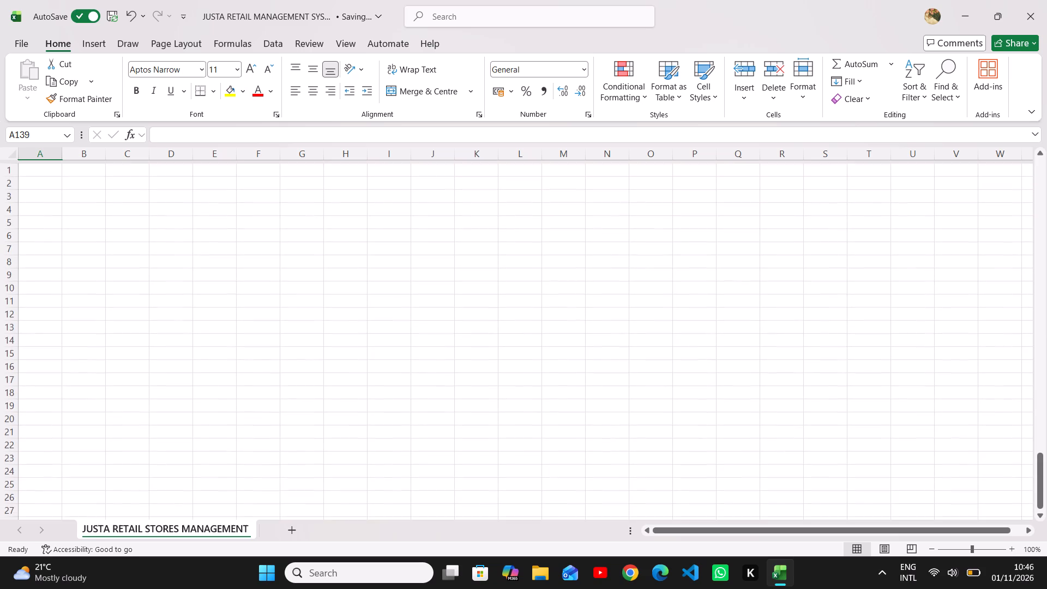
Enter the column header Sale ID in cell A1.
left_click(37, 168)
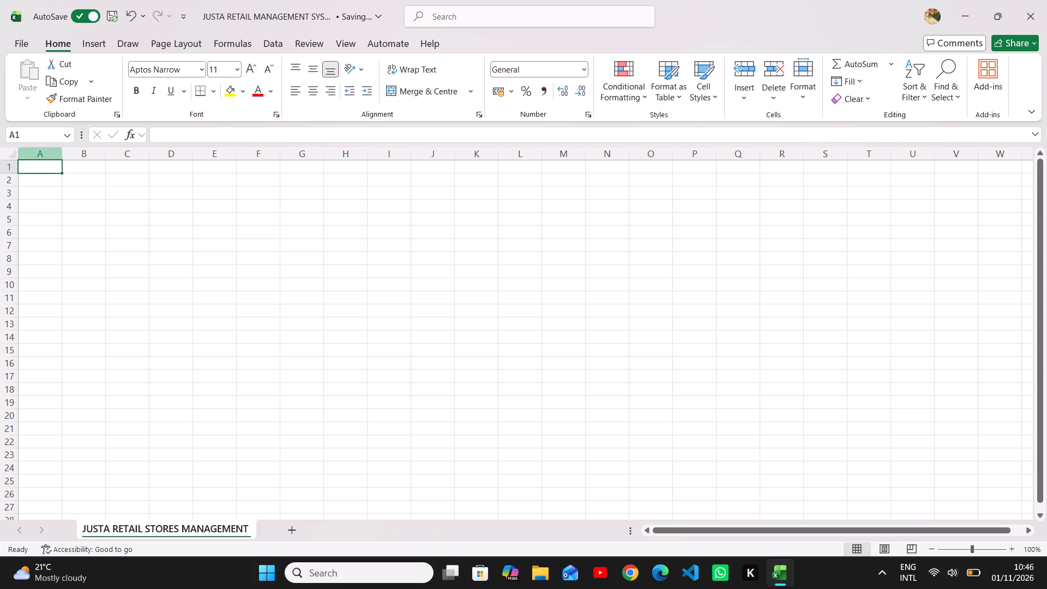
left_click(32, 171)
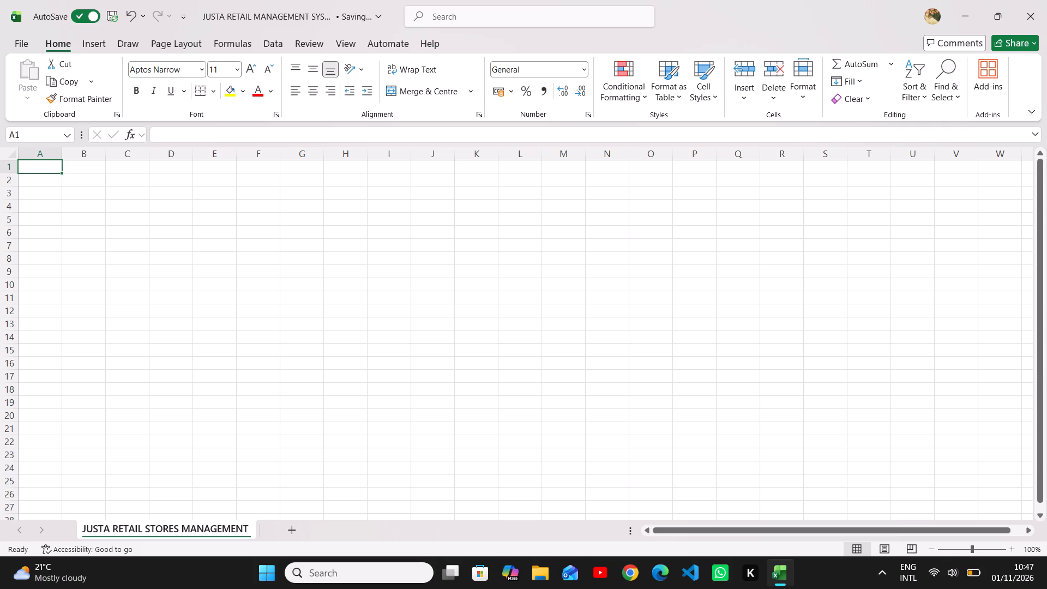
key("BackSpace")
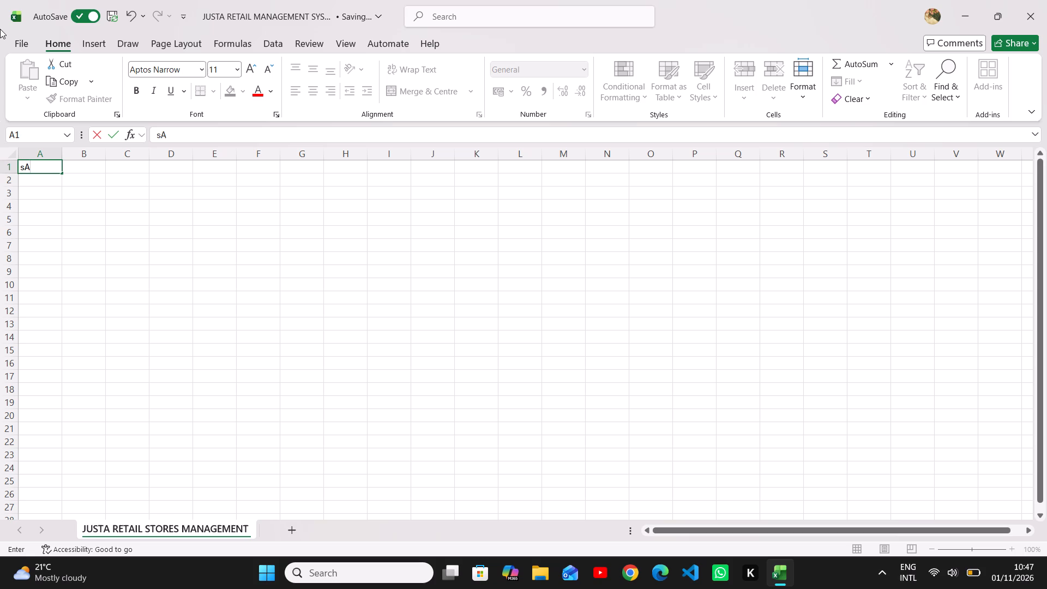
key("BackSpace")
key("BackSpace")
key("s")
key("a")
type("le")
key("space")
key("space")
key("i")
scroll(0, 29, "left", 1)
key("d")
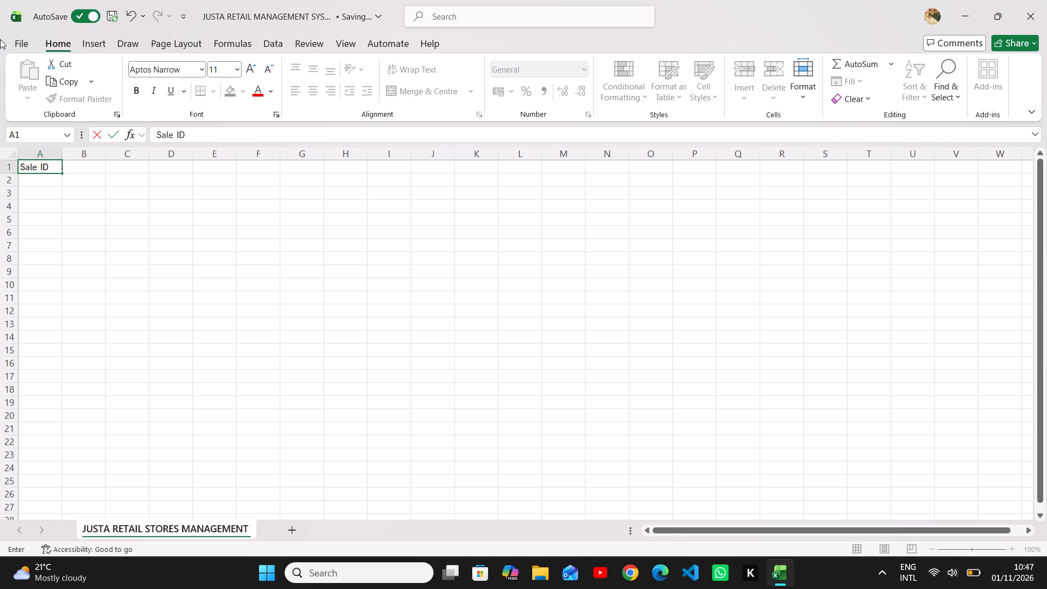
key("Right")
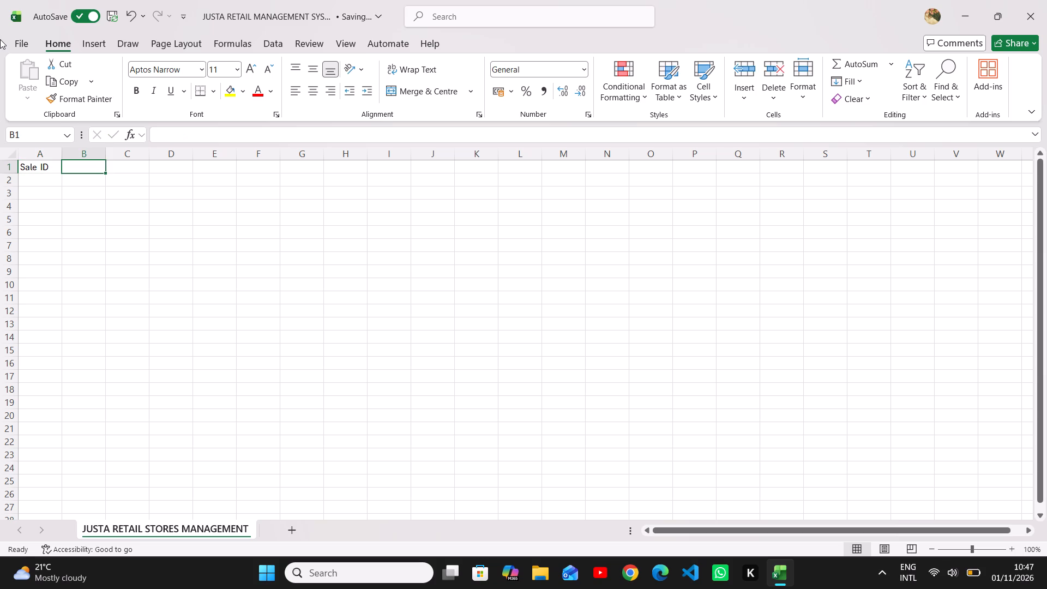
Enter the column header Date in cell B1.
type("te")
key("BackSpace")
key("BackSpace")
type("ate")
key("Right")
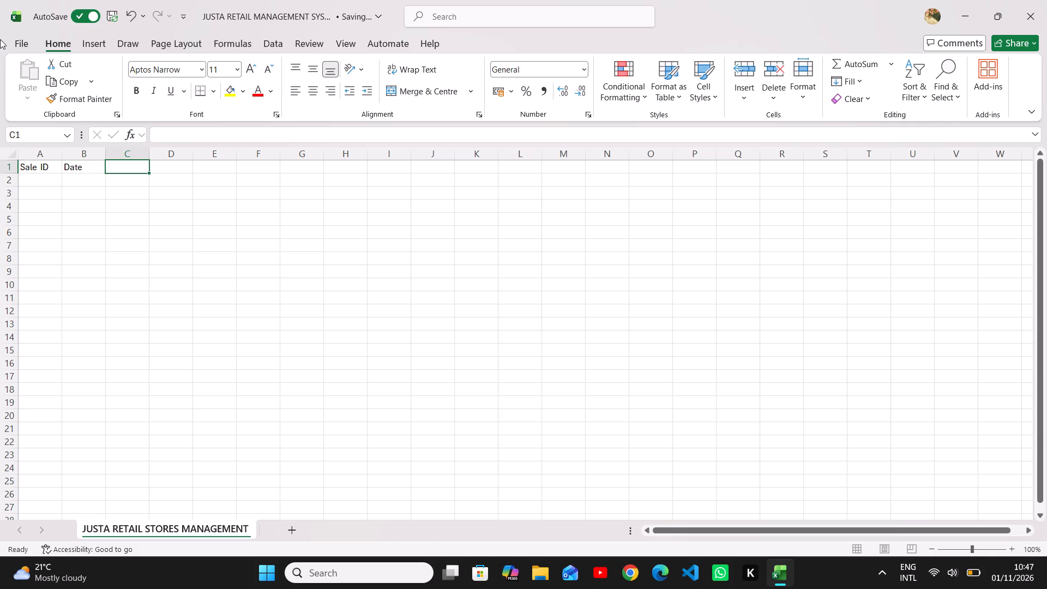
Enter the column header Product ID in cell C1.
type("ro")
type("duc")
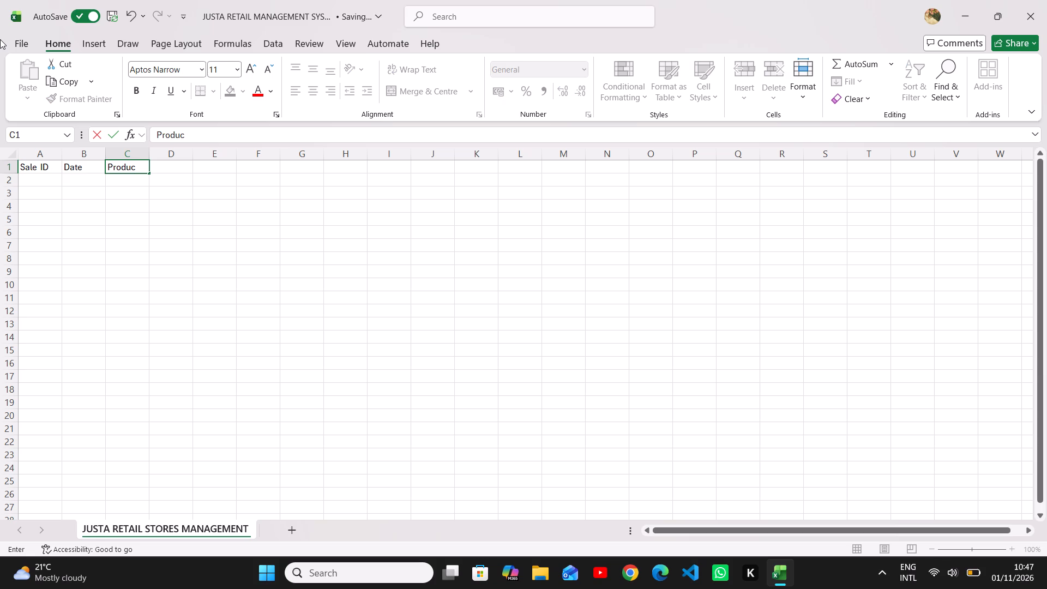
type("t")
key("space")
key("i")
key("d")
scroll(0, 0, "left", 1)
key("Right")
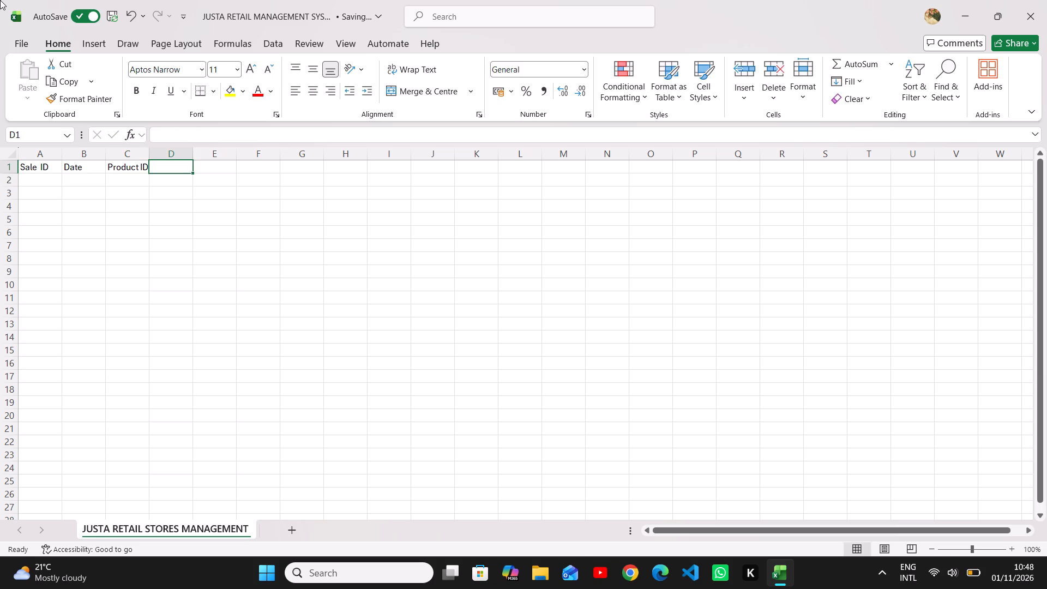
Enter the column header Product Name in cell D1.
type("PRODUCT")
key("space")
key("BackSpace")
key("BackSpace")
key("BackSpace")
key("BackSpace")
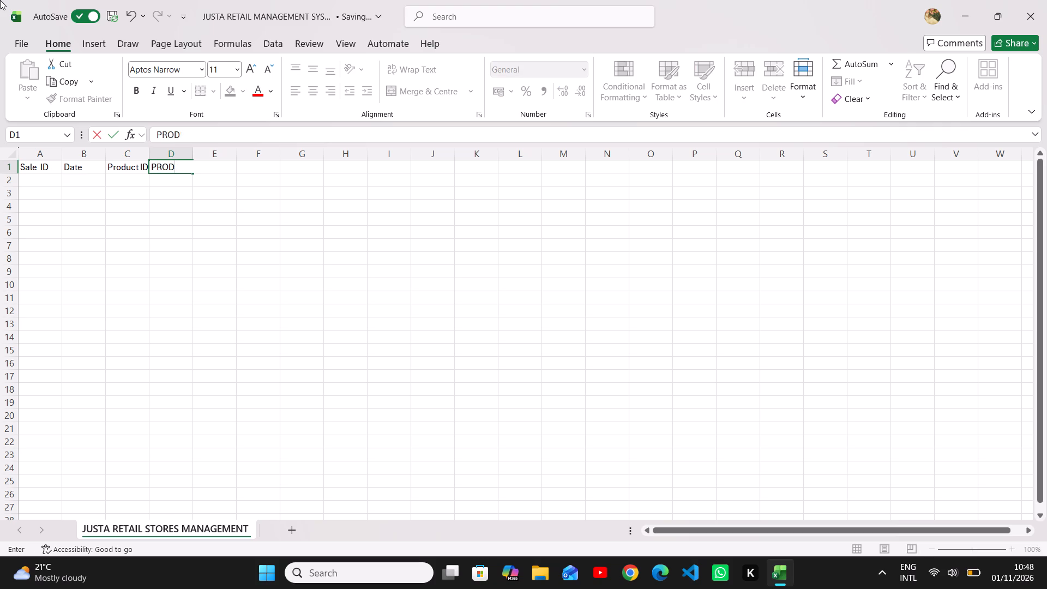
key("BackSpace")
key("BackSpace")
key("BackSpace")
type("ro")
scroll(0, 0, "left", 1)
key("d")
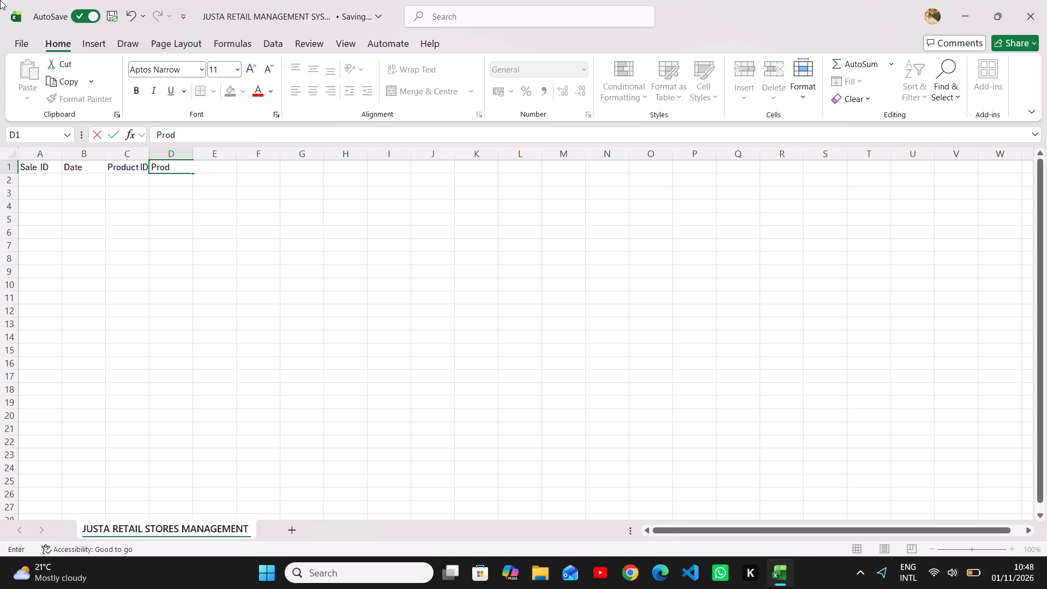
type("uct")
key("space")
type("N")
type("ma")
key("BackSpace")
key("BackSpace")
key("a")
key("m")
key("e")
key("Right")
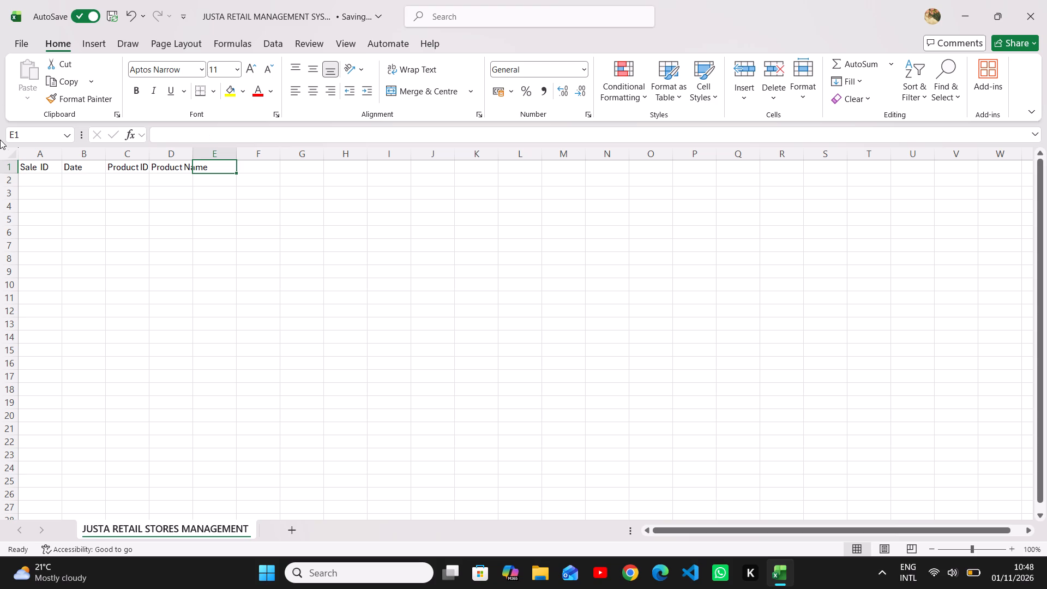
Enter the column header Category in cell E1.
type("ate")
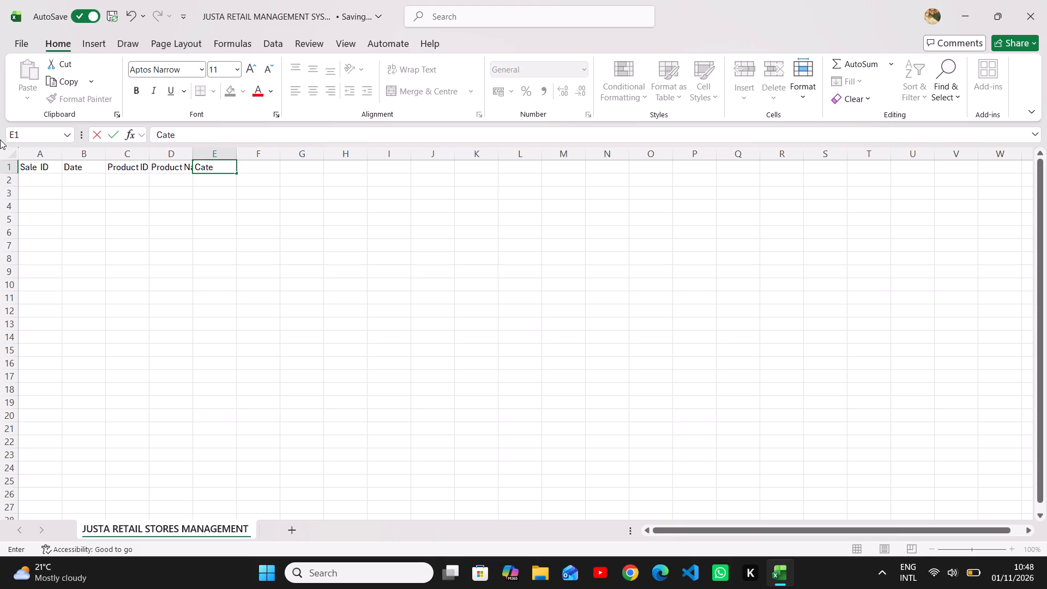
type("go")
type("ry")
key("Right")
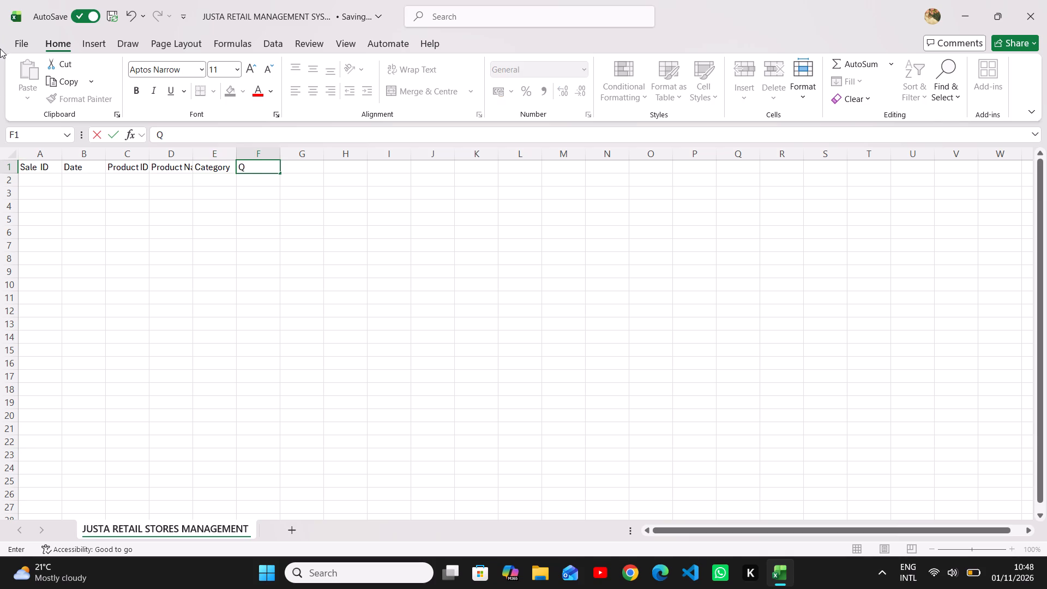
Enter the column header Quantity in cell F1.
type("uantity")
key("Right")
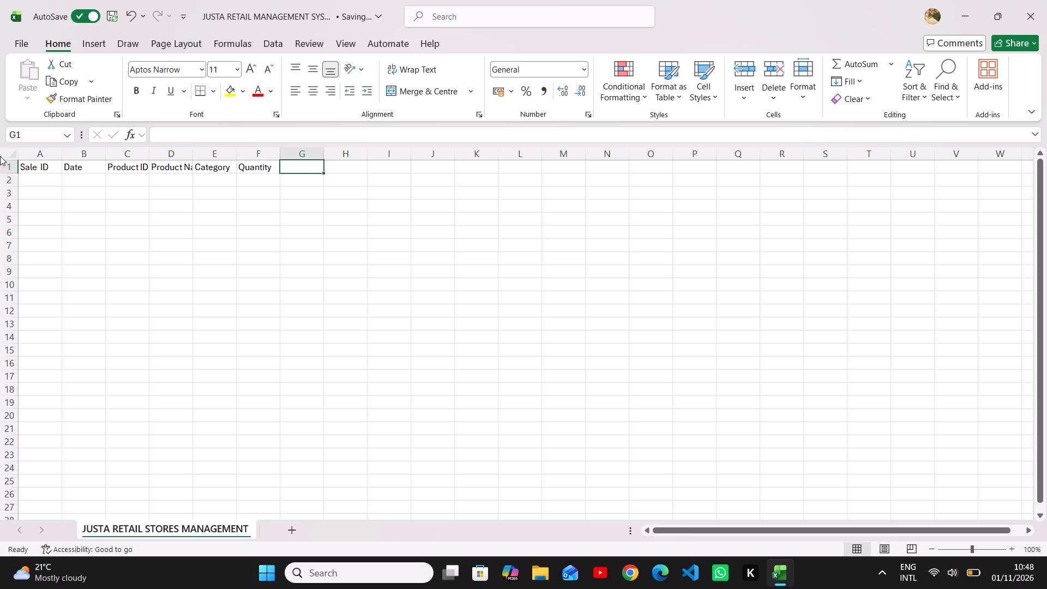
Enter the column header Unit Cost in cell G1.
key("u")
key("n")
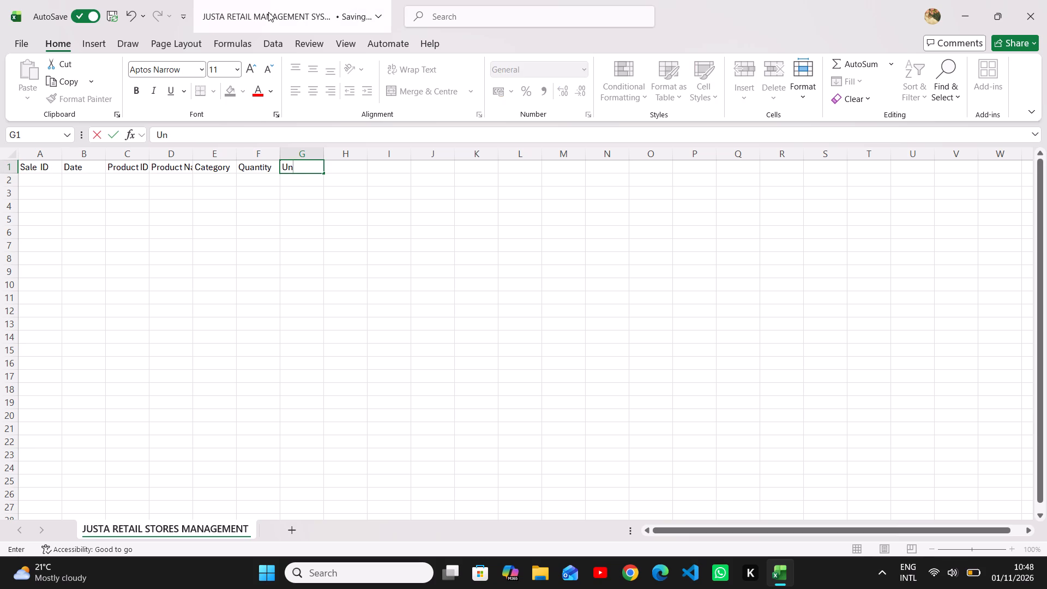
type("it")
key("space")
key("c")
key("o")
key("s")
key("t")
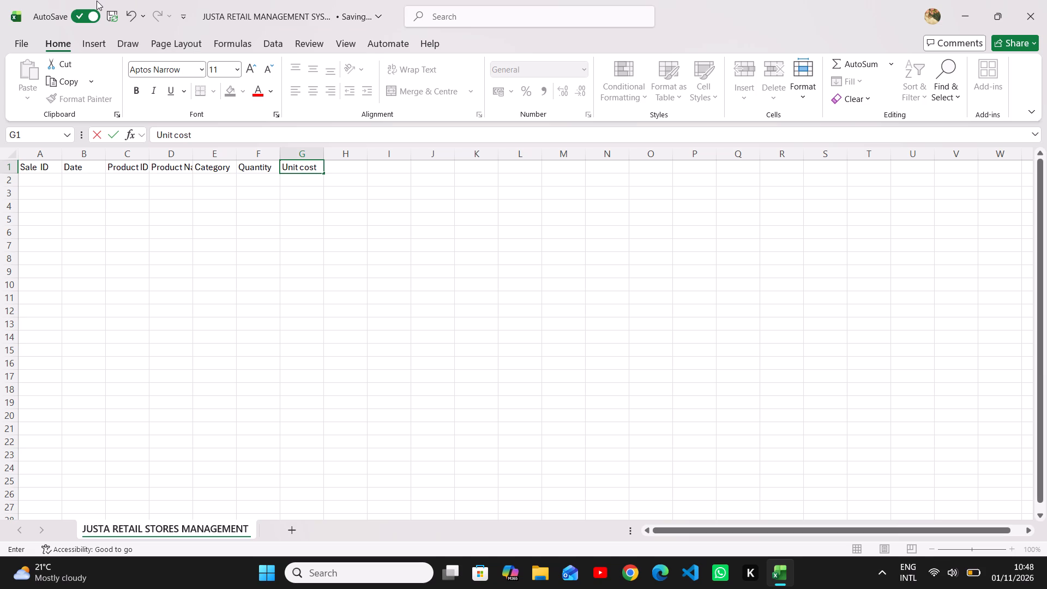
key("BackSpace")
key("BackSpace")
key("BackSpace")
key("BackSpace")
type("ost")
key("BackSpace")
key("BackSpace")
key("BackSpace")
key("BackSpace")
type("ost")
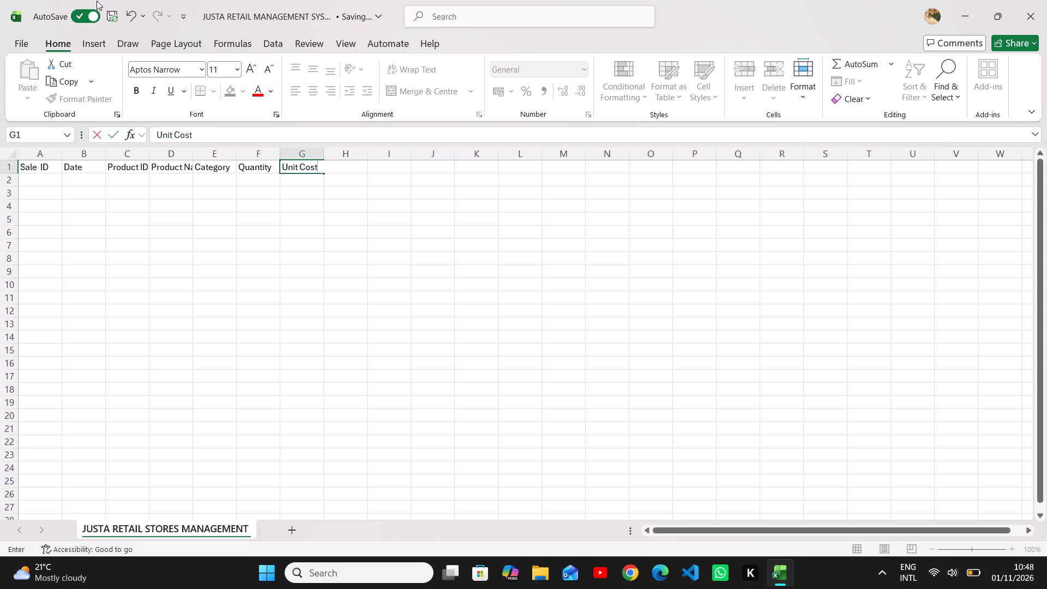
key("Right")
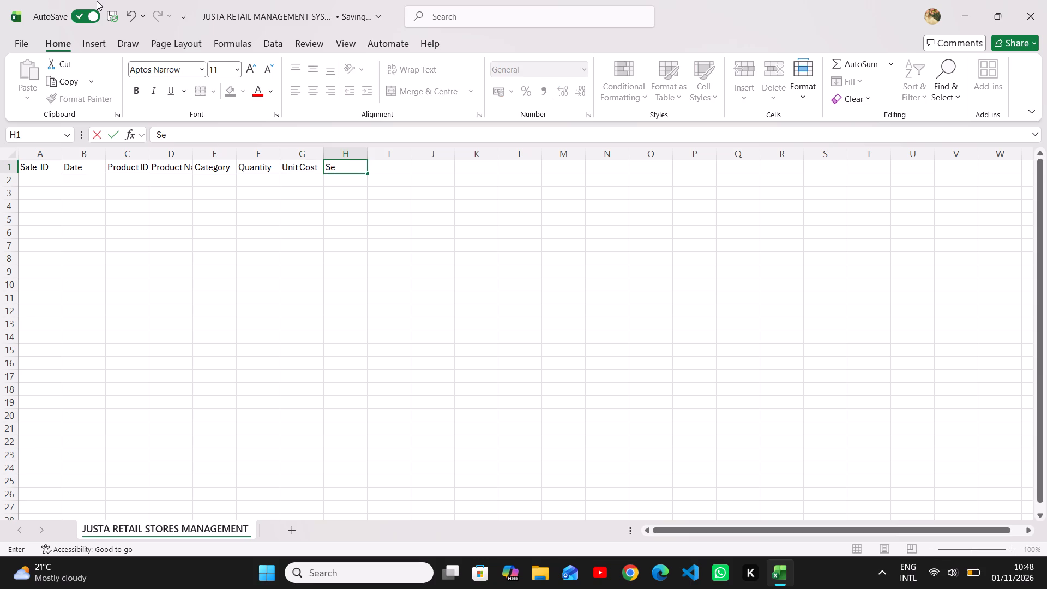
Enter the column header Selling Price in cell H1.
key("n")
key("g")
key("space")
type("rice")
key("Right")
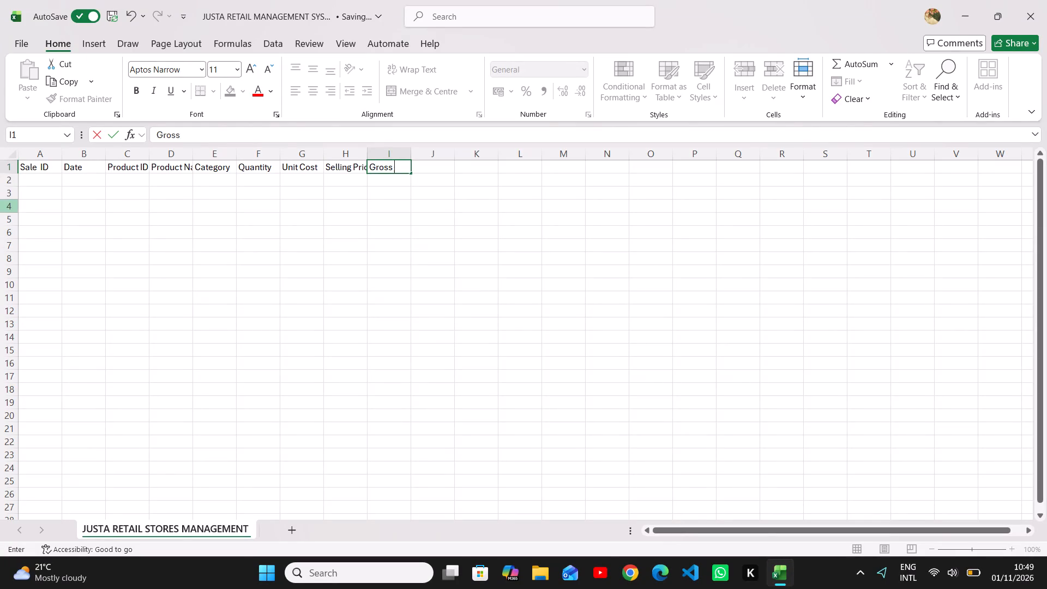
Enter the column header Gross Sales in cell I1.
type("al")
key("e")
key("s")
key("Right")
Enter the column header Discount in cell J1.
key("space")
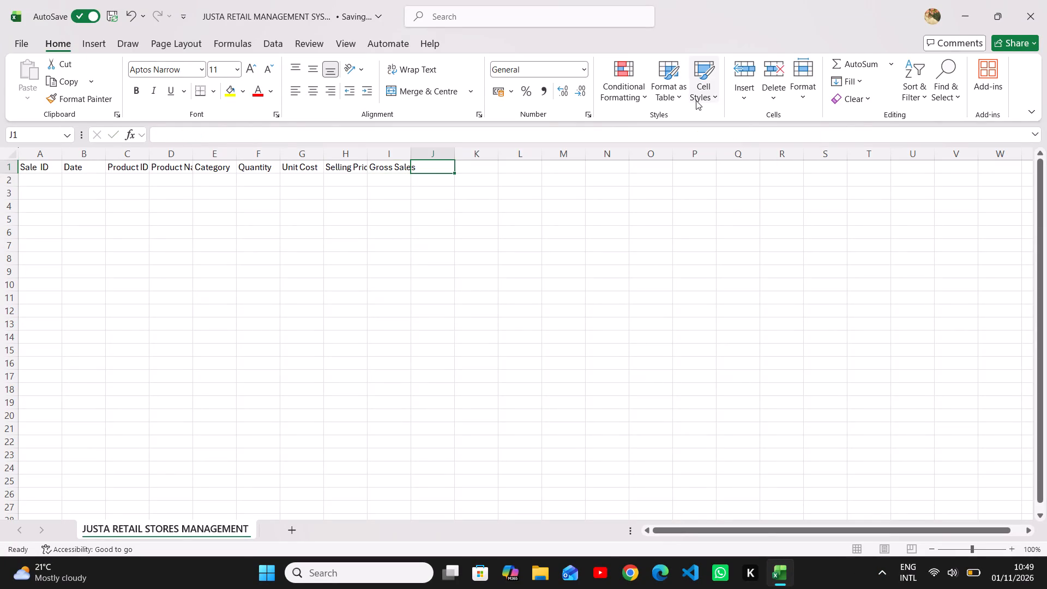
key("BackSpace")
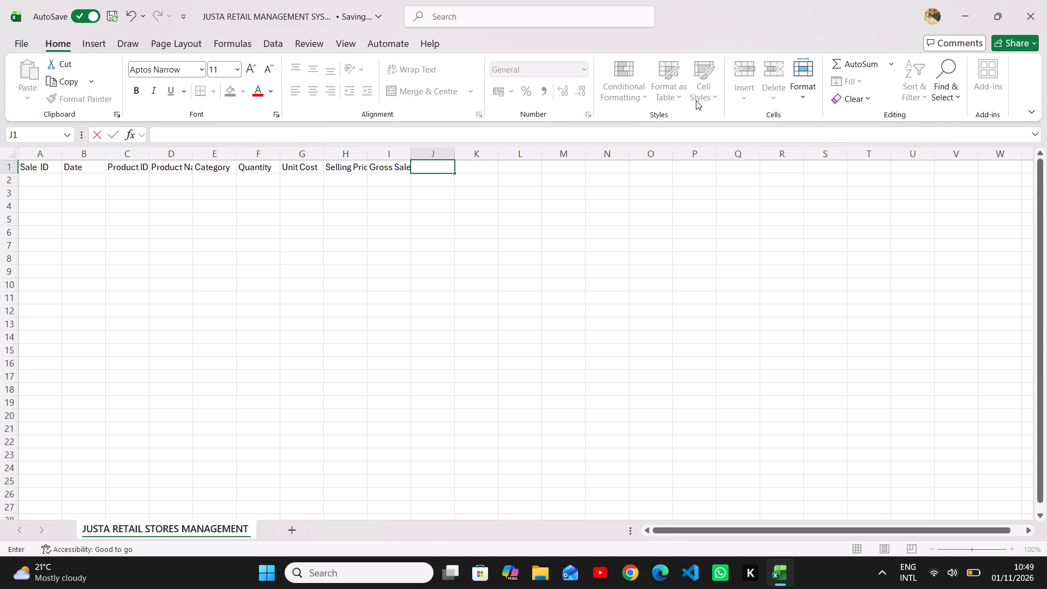
type("iscount")
key("Right")
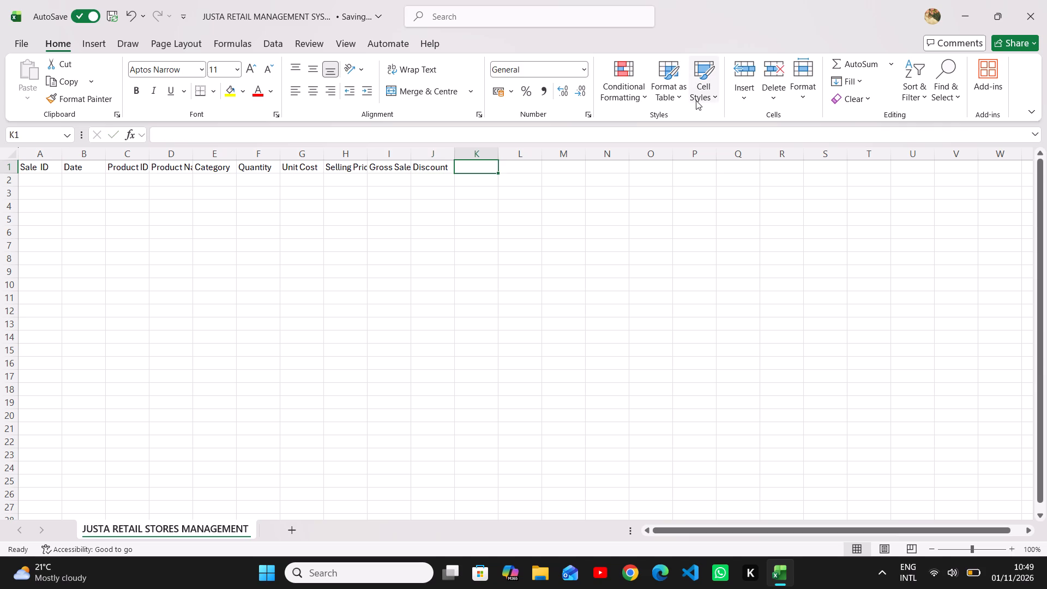
Enter the column header Net Sales in cell K1.
type("et s")
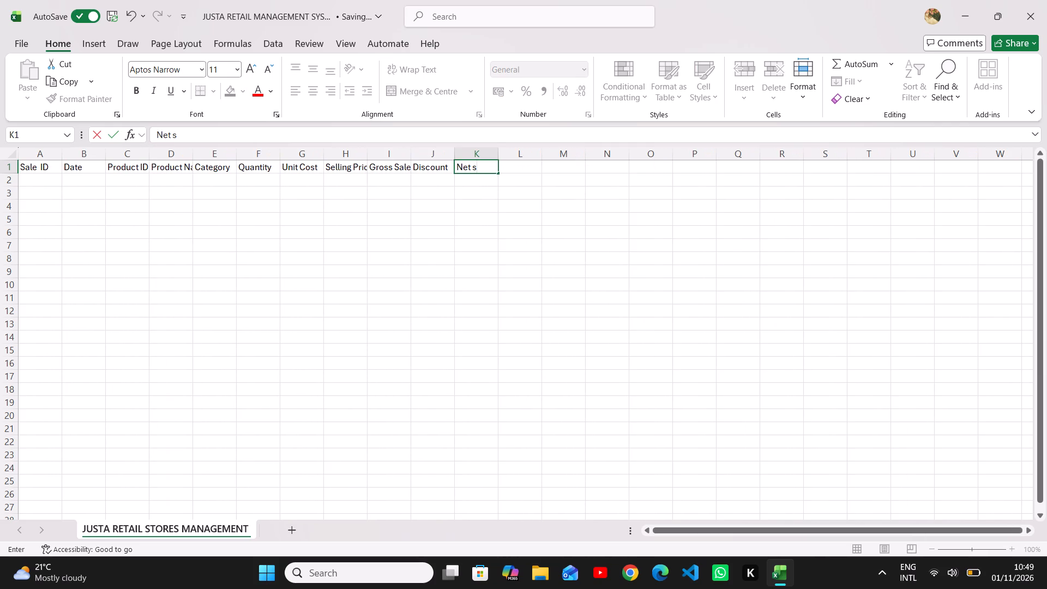
key("BackSpace")
key("a")
type("le")
key("s")
key("Right")
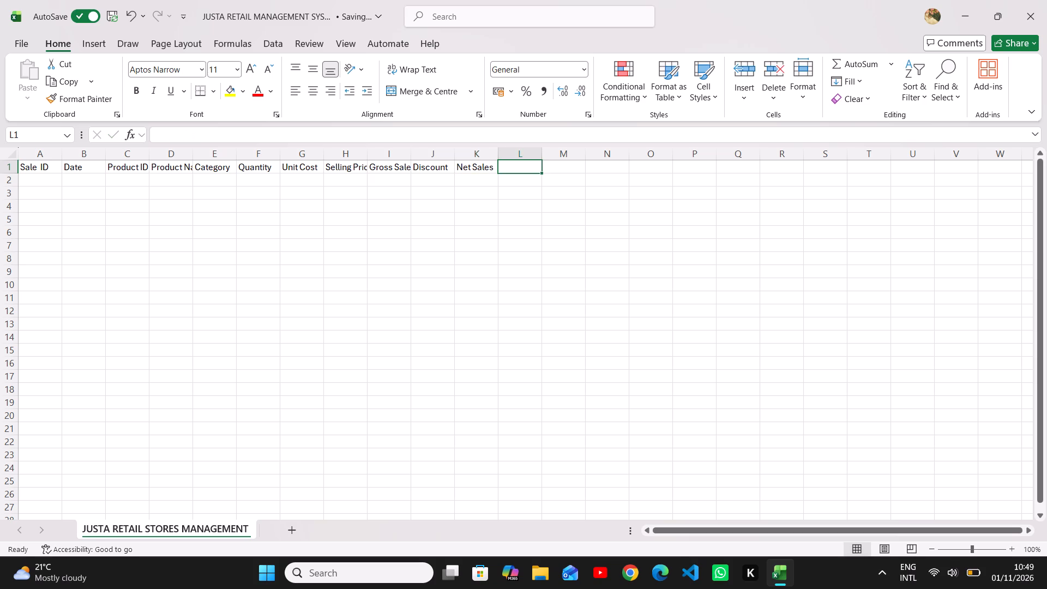
Enter the column header Total Cost in cell L1.
type("otal")
key("space")
type("cost")
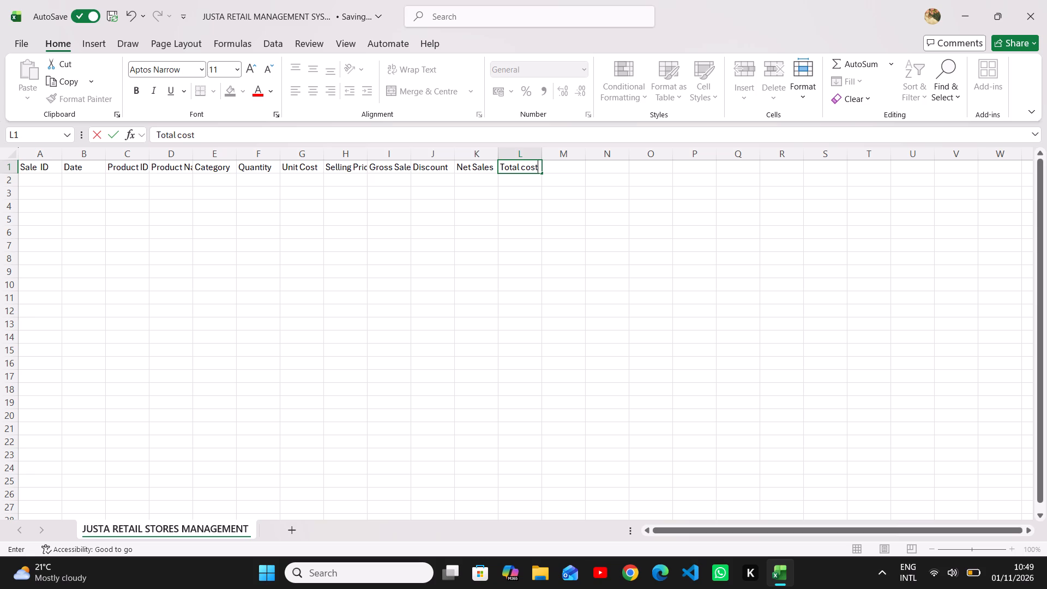
key("BackSpace")
key("BackSpace")
key("BackSpace")
key("BackSpace")
key("Right")
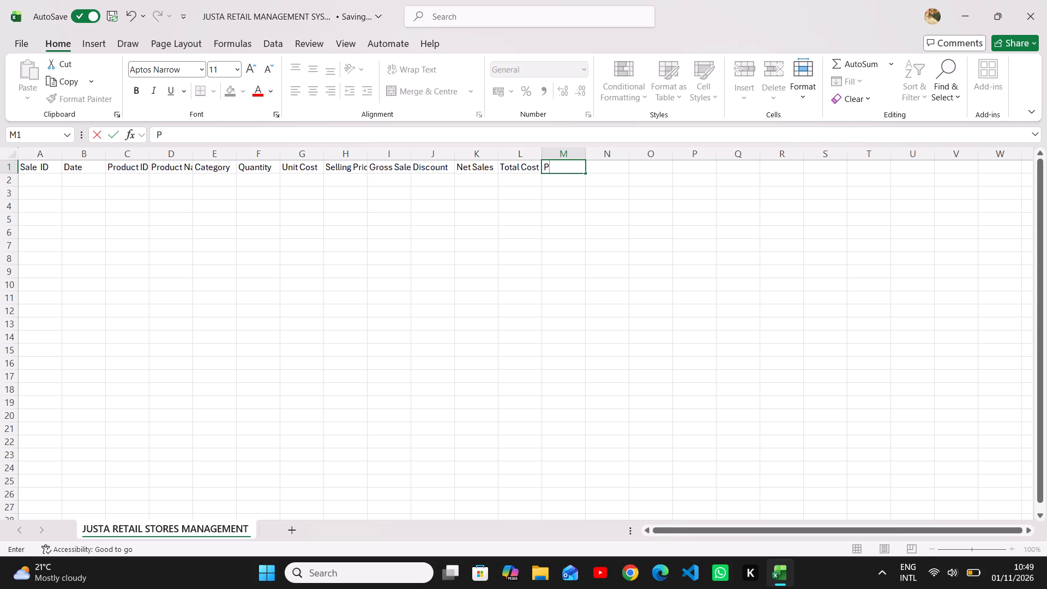
Enter the column header Profit in cell M1.
type("rofit")
key("Right")
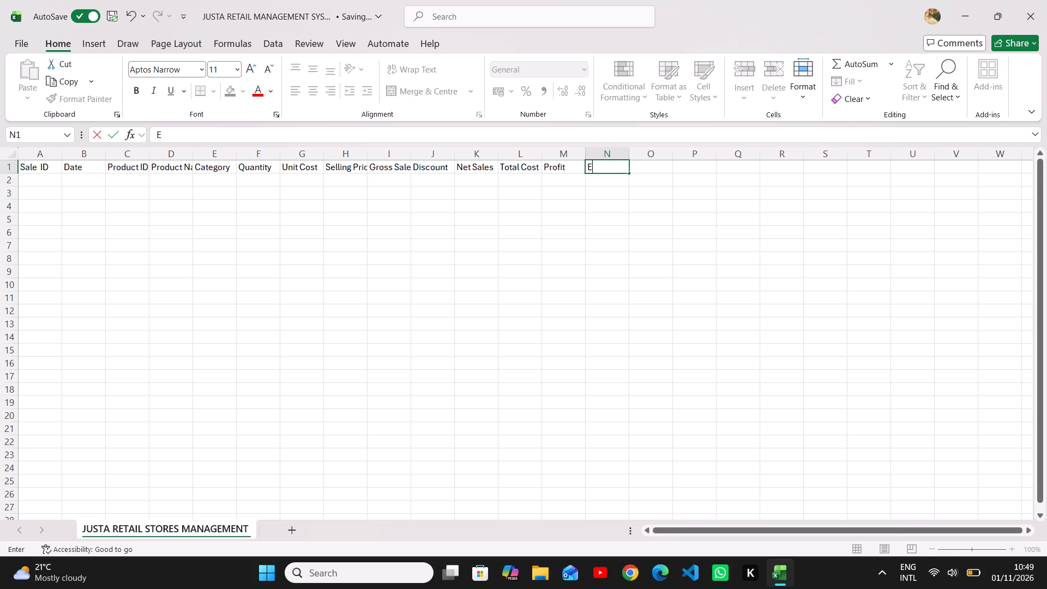
Enter the column header Employee in cell N1.
type("mplloye")
key("BackSpace")
key("BackSpace")
key("BackSpace")
key("BackSpace")
type("oyee")
key("Right")
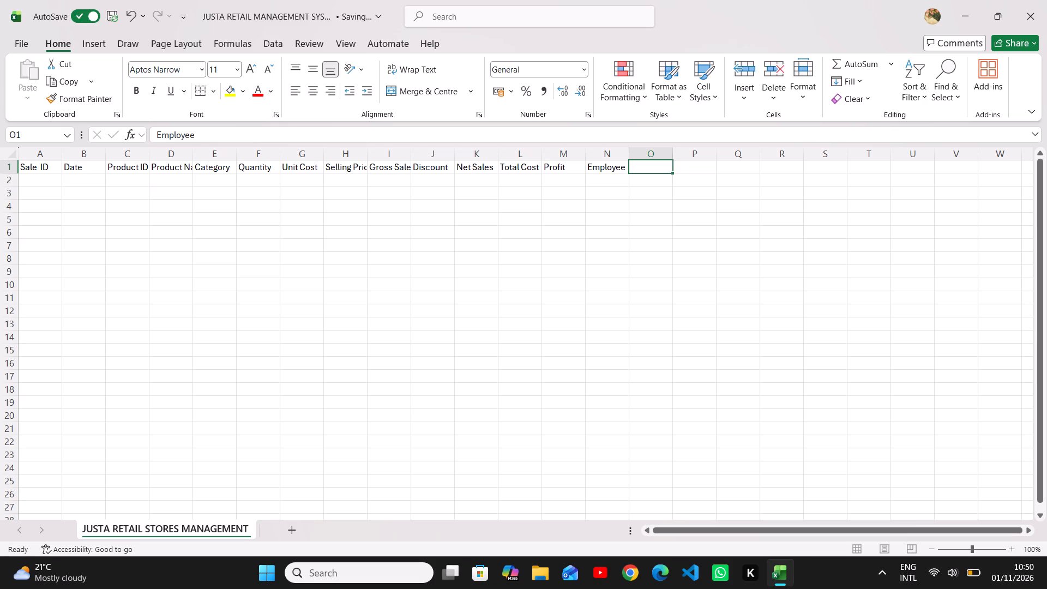
Enter the column header Payment Method in cell O1.
type("ayment")
key("space")
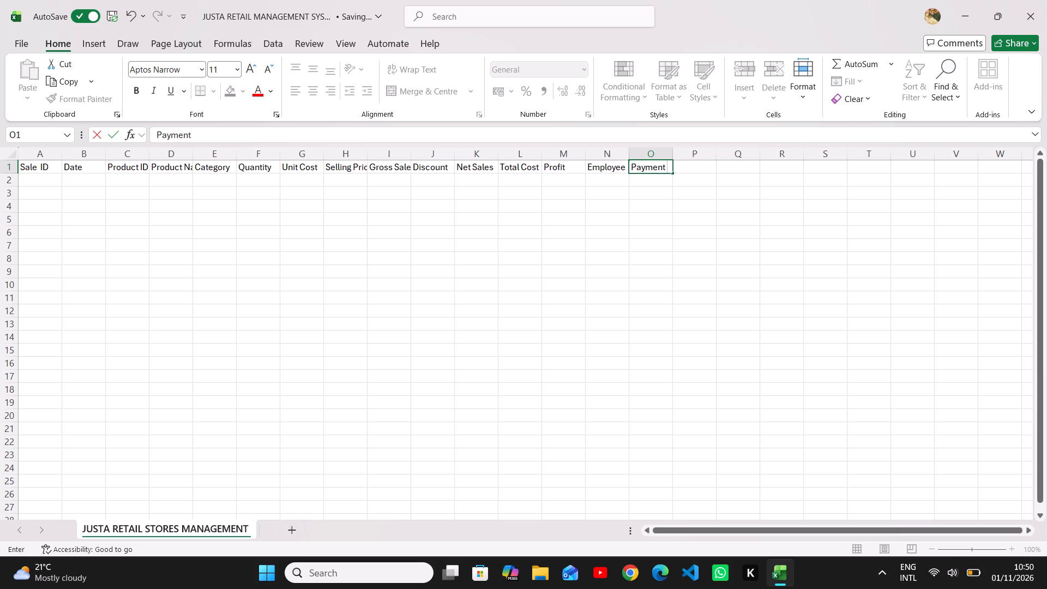
type("ethod")
Start the first sales record with Sale ID S001 in cell A2 and Product ID P001 in cell C2.
left_click(32, 177)
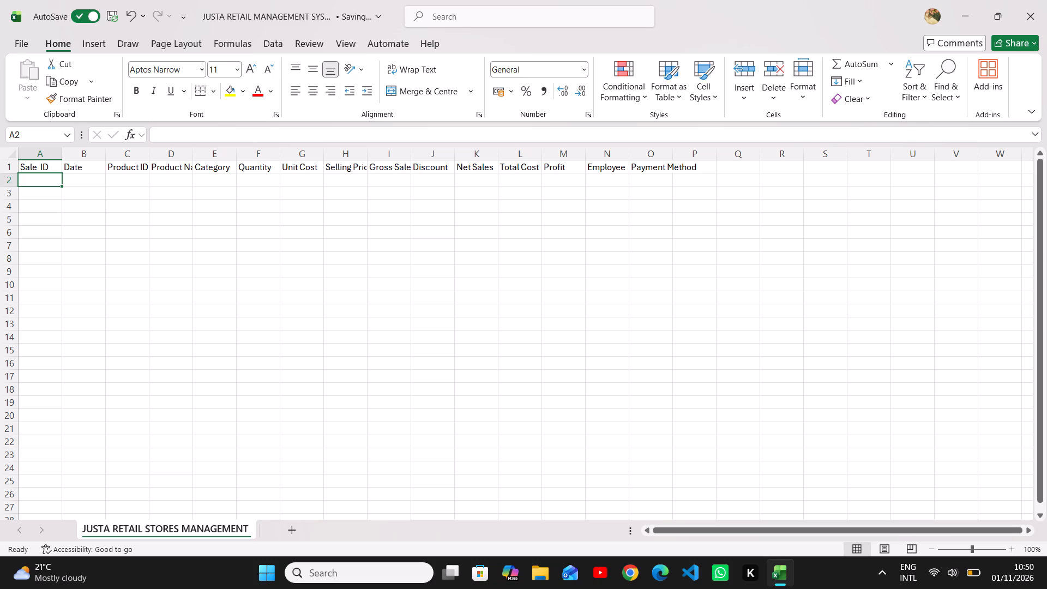
type("S00")
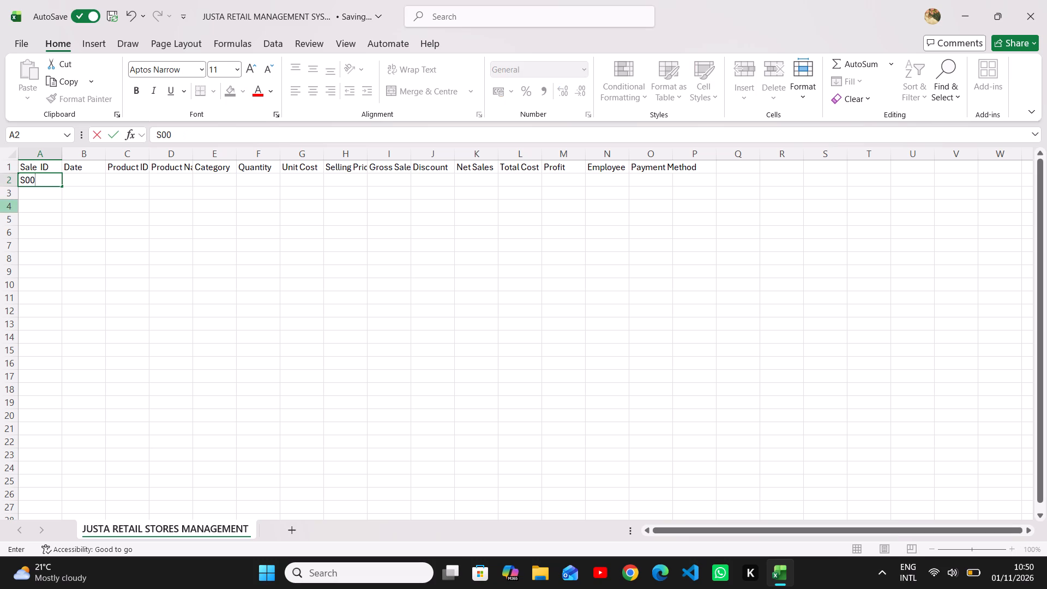
key("1")
key("Right")
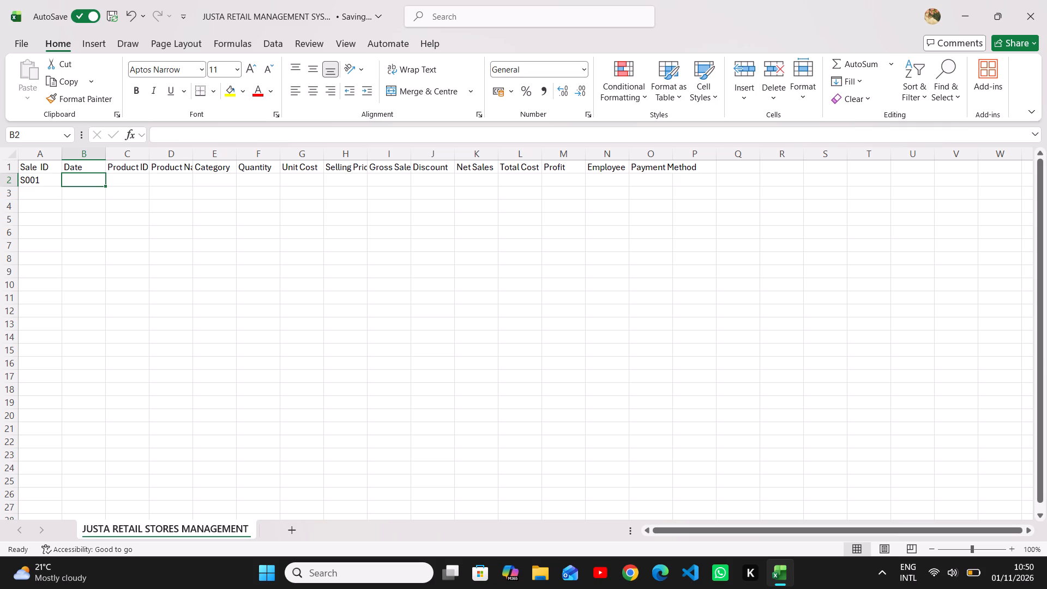
key("Right")
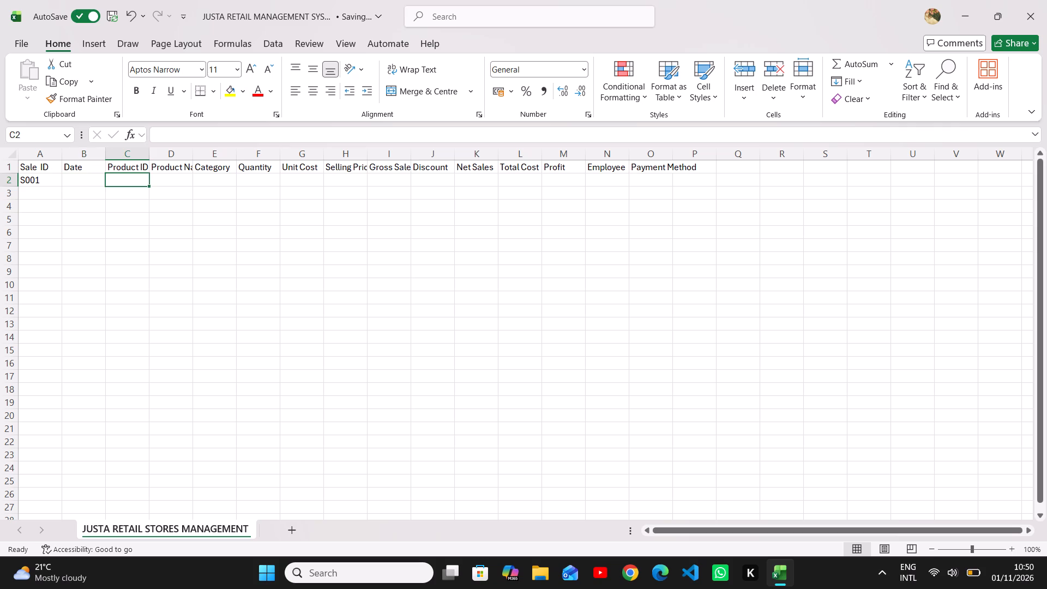
type("00")
key("1")
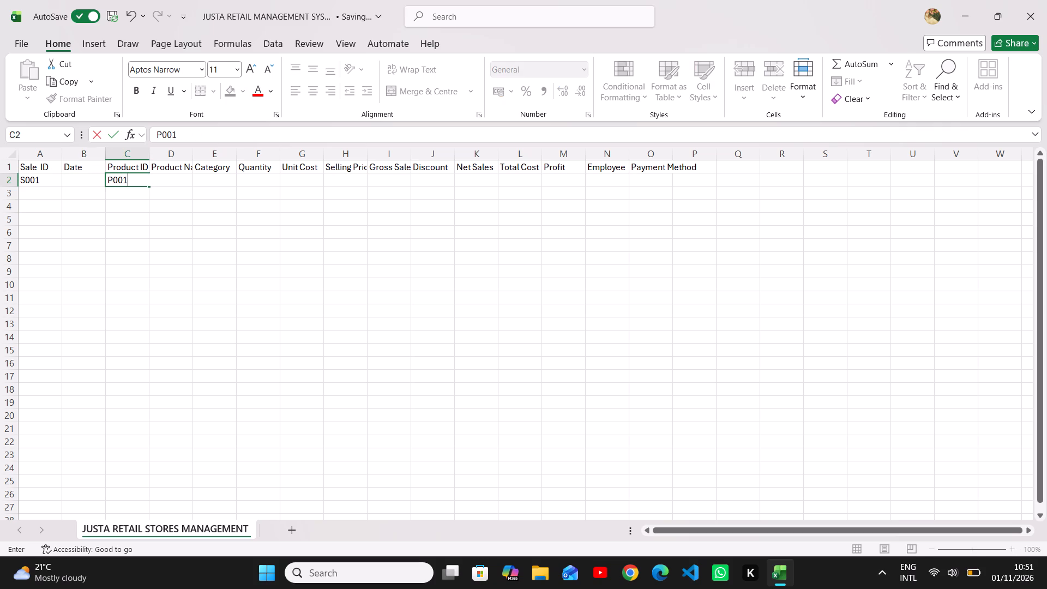
key("Right")
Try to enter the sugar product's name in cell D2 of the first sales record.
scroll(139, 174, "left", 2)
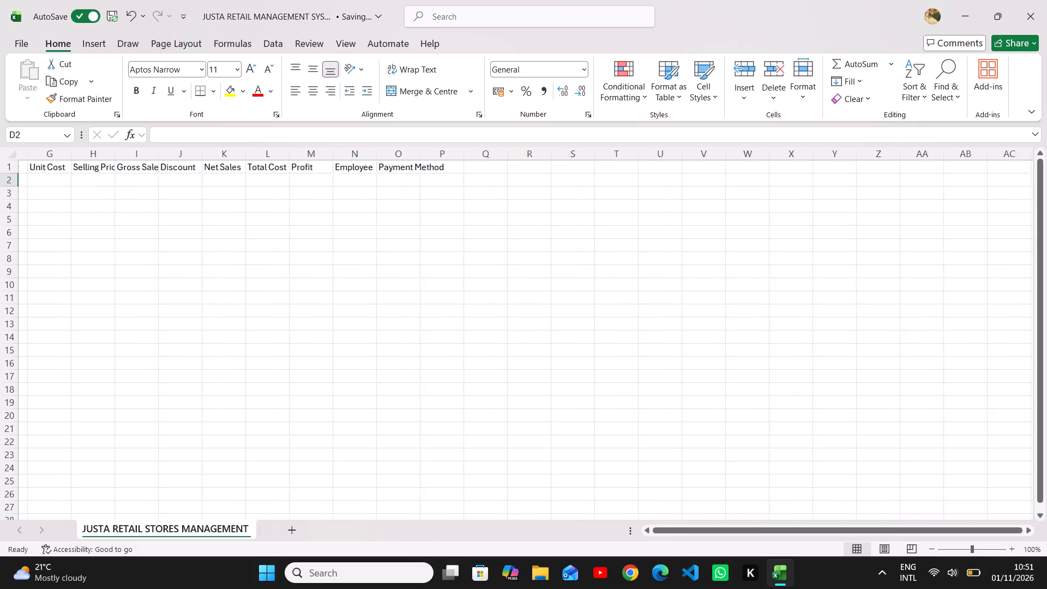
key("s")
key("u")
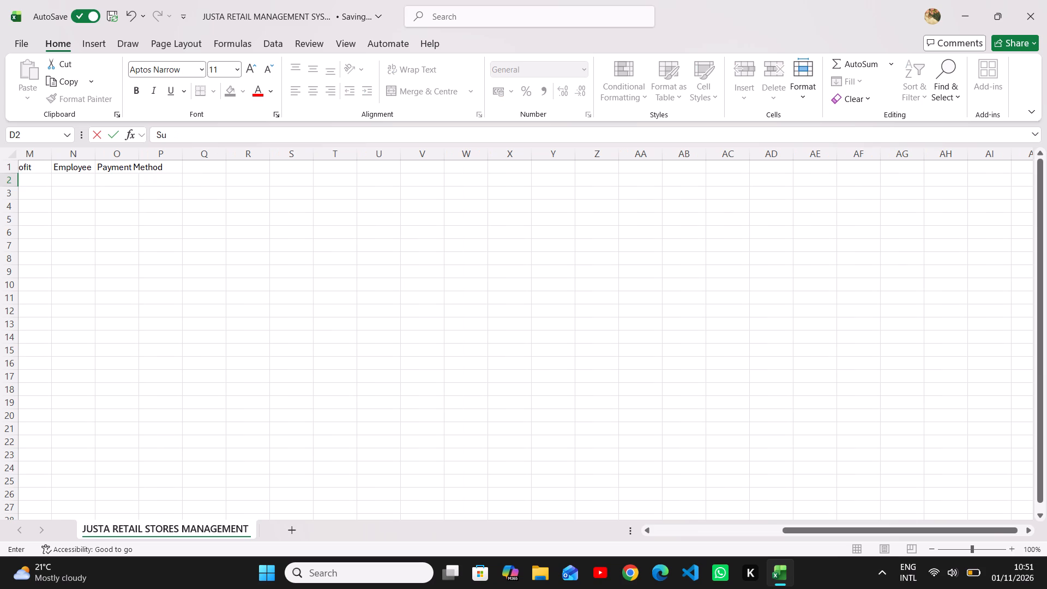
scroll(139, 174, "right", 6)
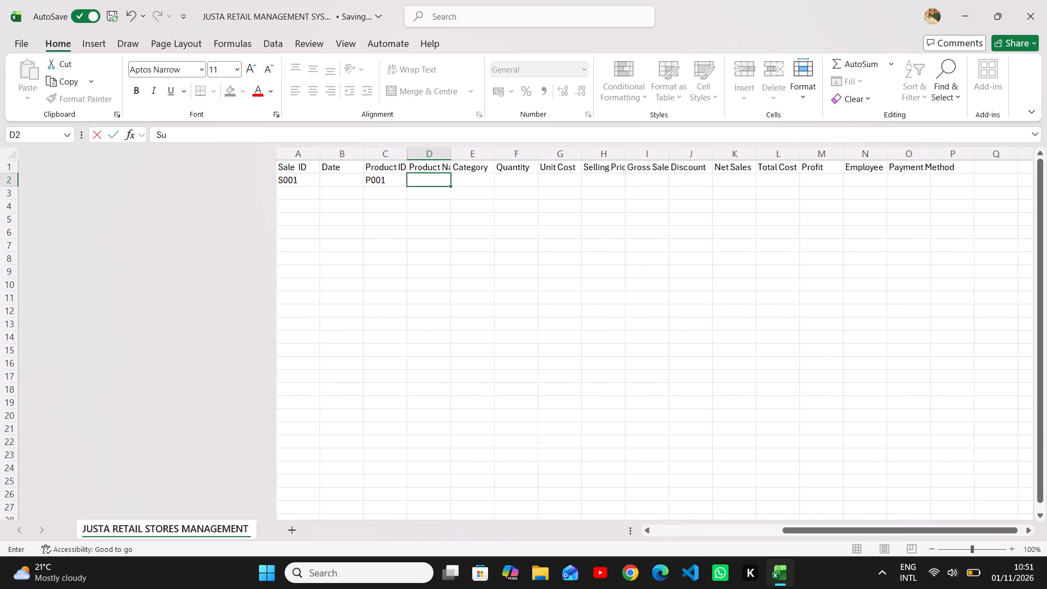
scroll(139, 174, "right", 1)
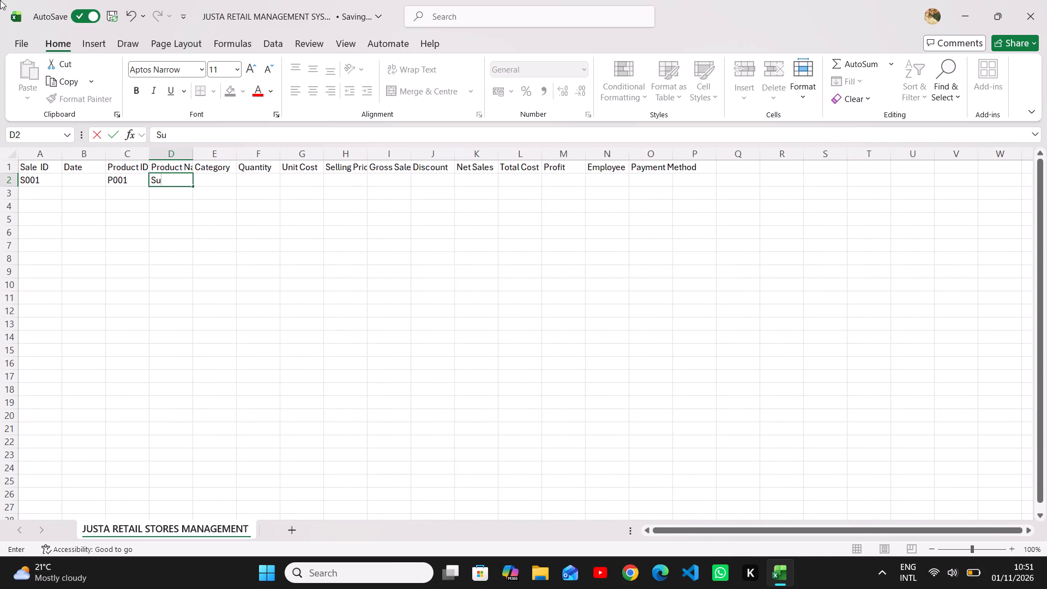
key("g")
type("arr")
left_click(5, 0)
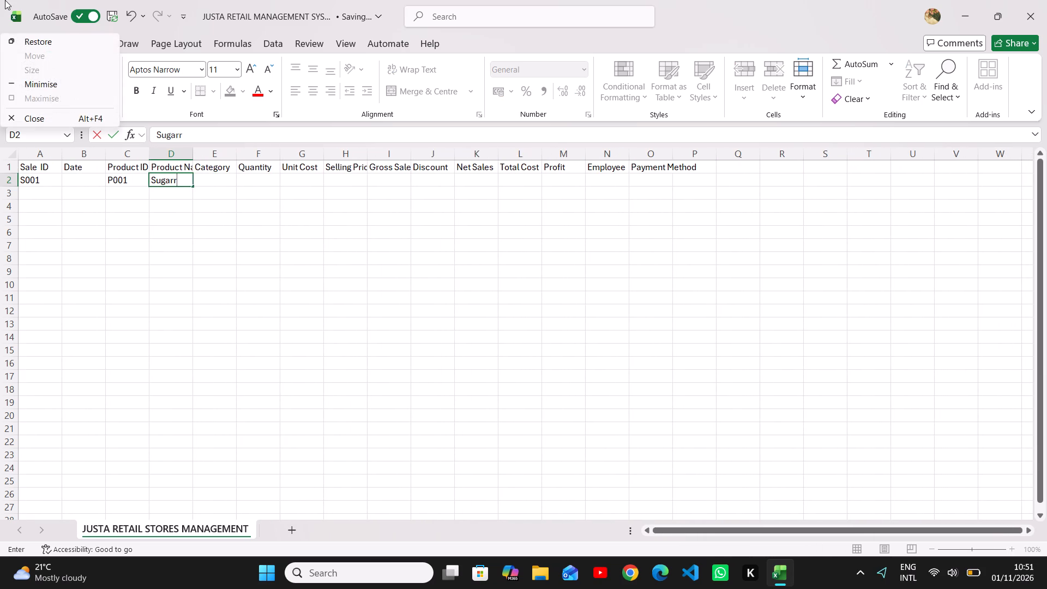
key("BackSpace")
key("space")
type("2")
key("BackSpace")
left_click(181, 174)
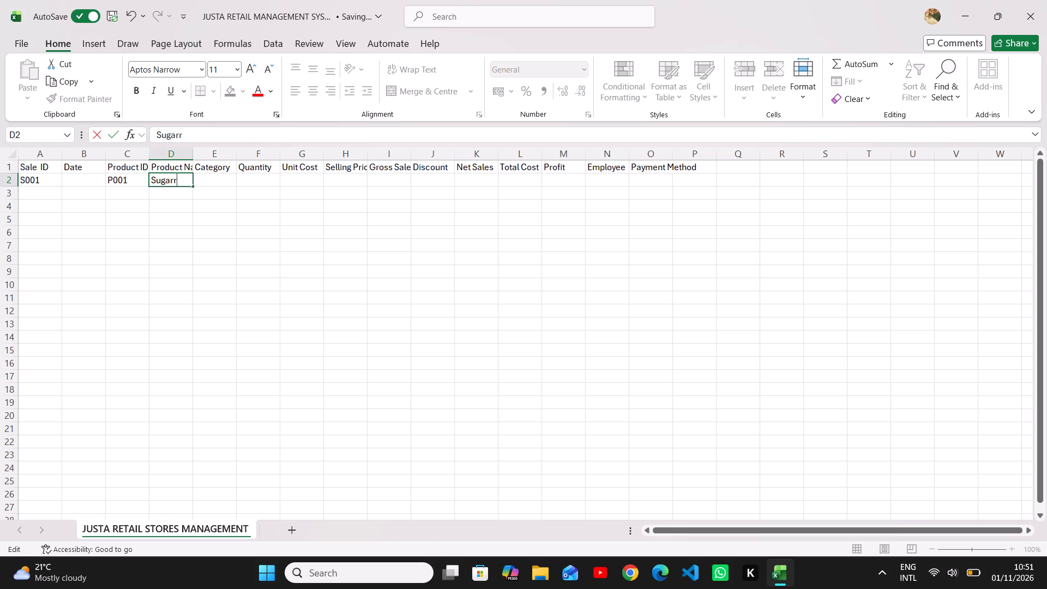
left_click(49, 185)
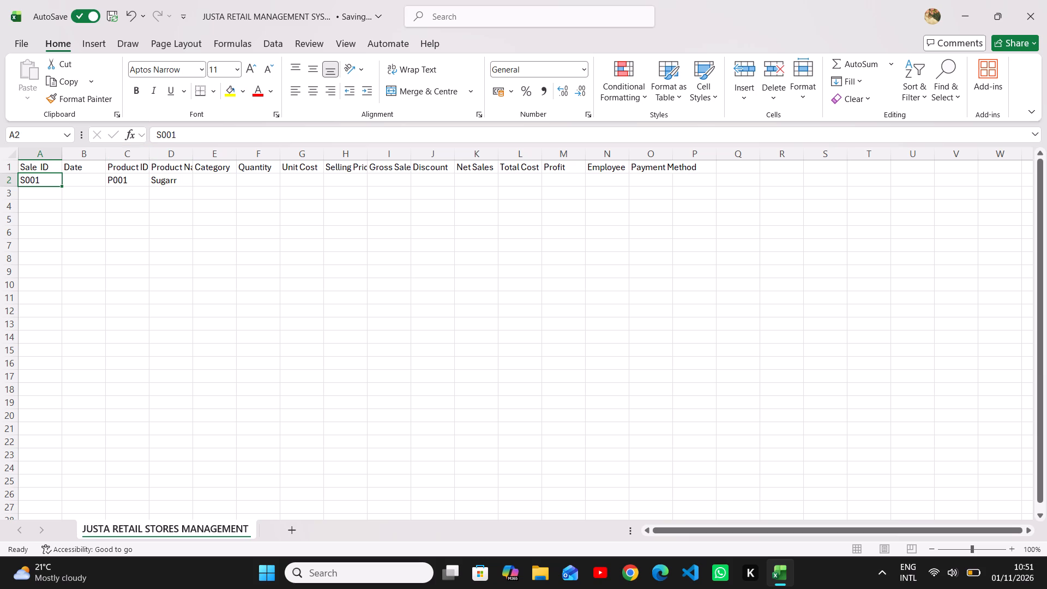
Widen the Product Name, Payment Method, Selling Price and Gross Sales columns so their headers fit.
left_click_drag(194, 157, 239, 157)
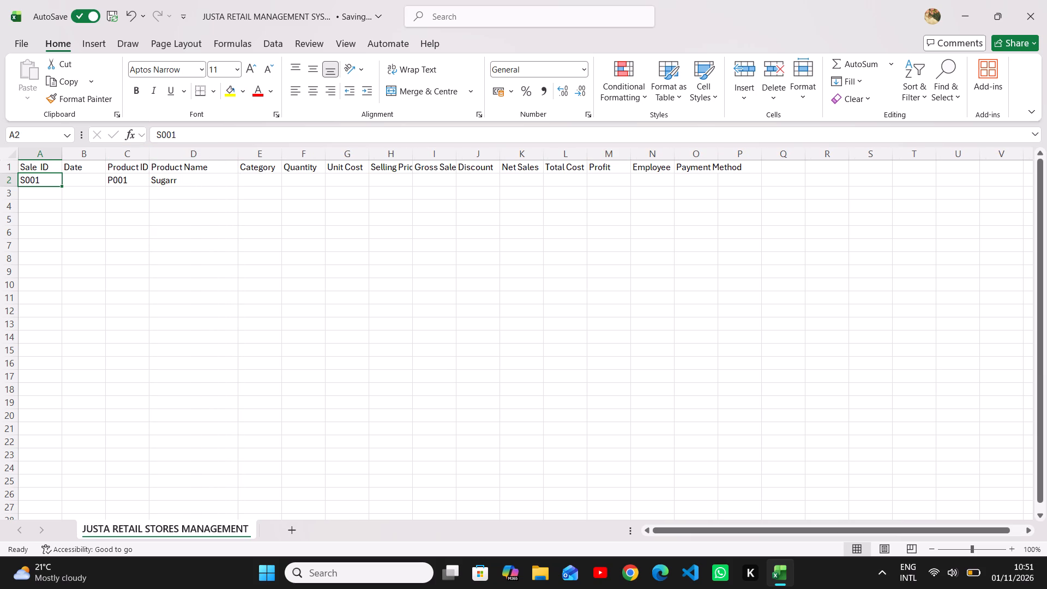
left_click_drag(720, 157, 732, 159)
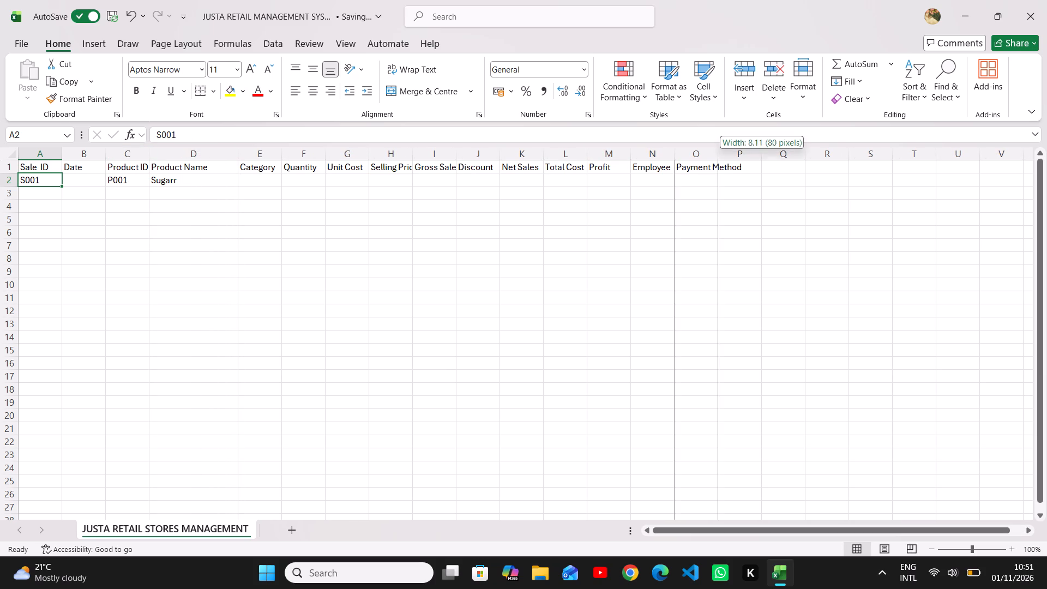
left_click_drag(732, 159, 759, 161)
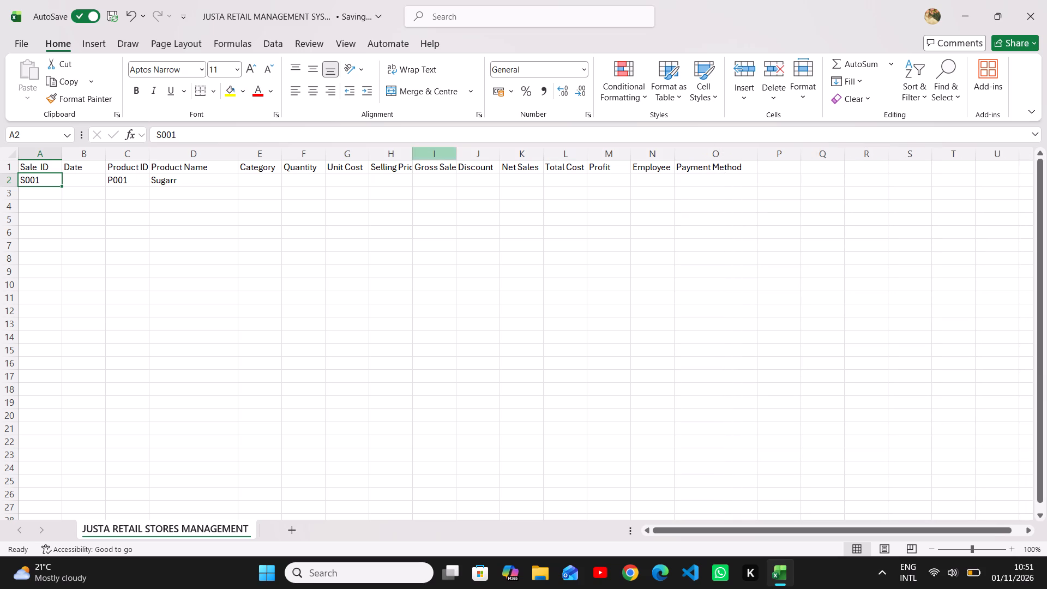
left_click_drag(416, 153, 450, 160)
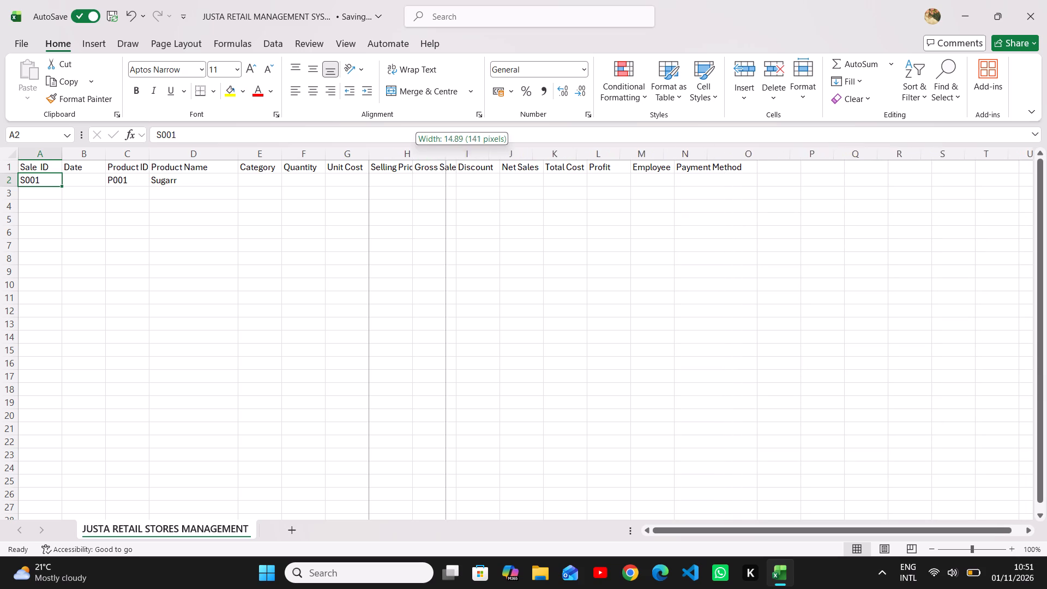
left_click_drag(450, 160, 466, 160)
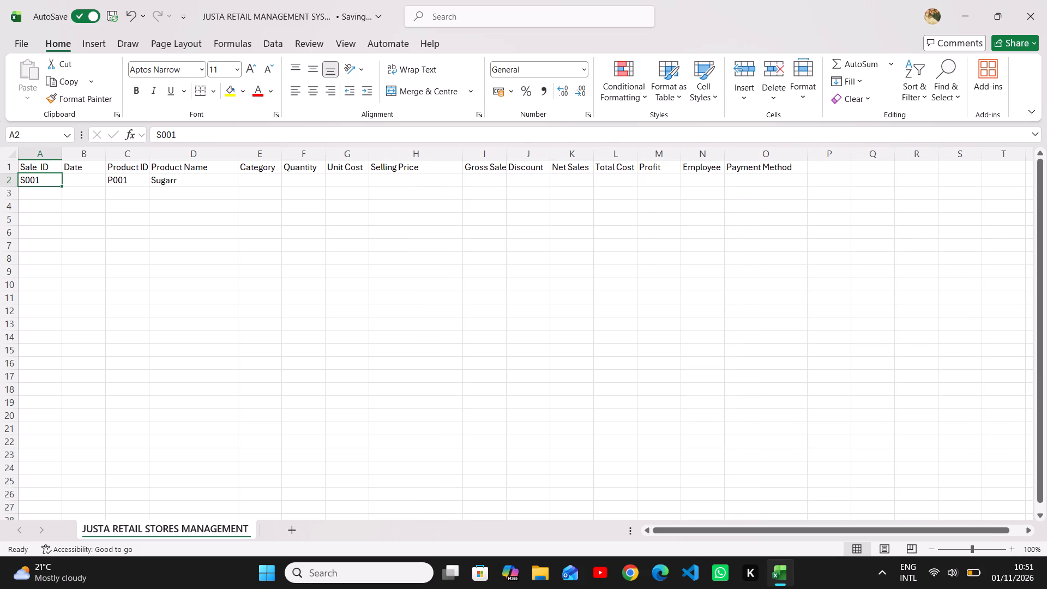
left_click_drag(466, 155, 432, 155)
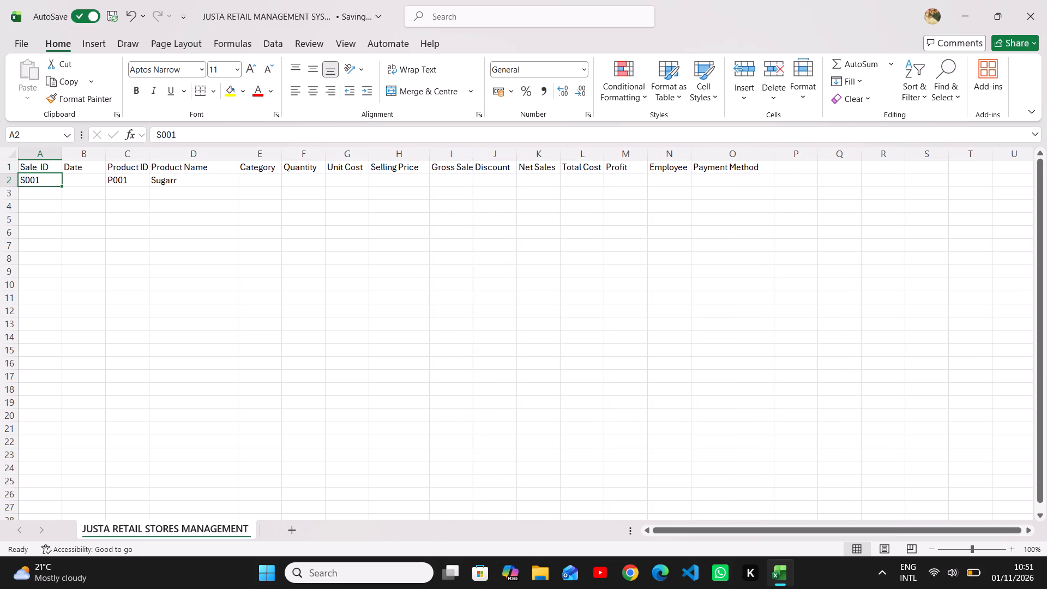
left_click_drag(475, 152, 486, 155)
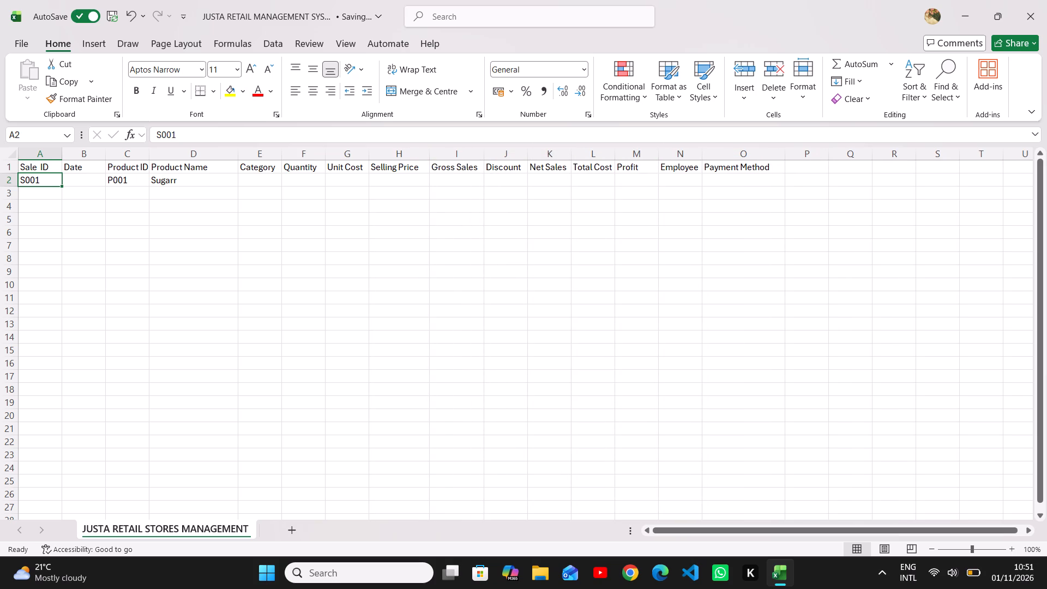
Replace the product name in cell D2 with Sugar 2kg.
left_click(219, 178)
key("BackSpace")
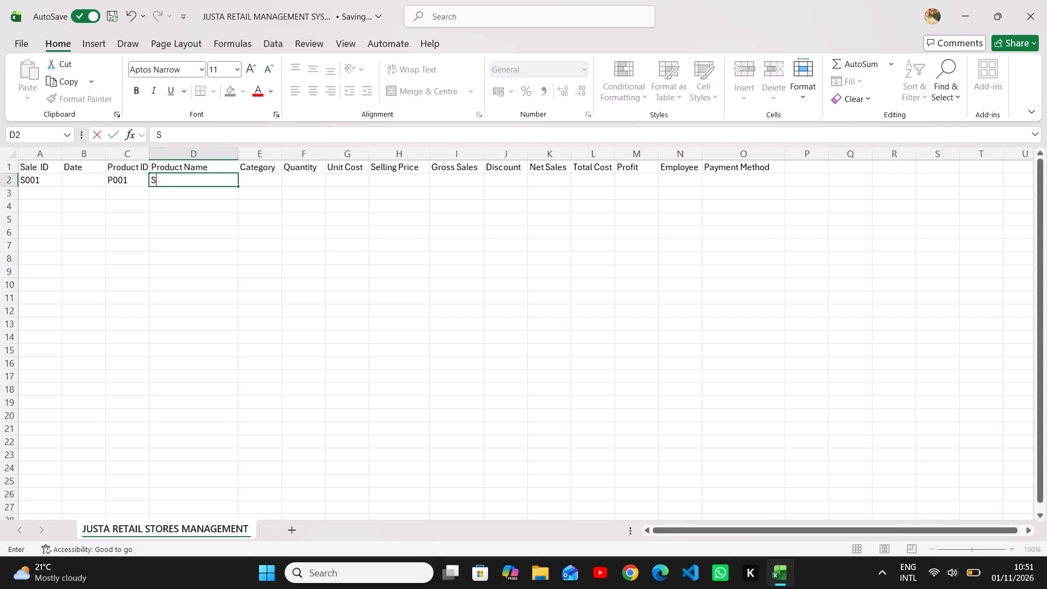
type("ugar")
key("space")
key("2")
key("k")
key("g")
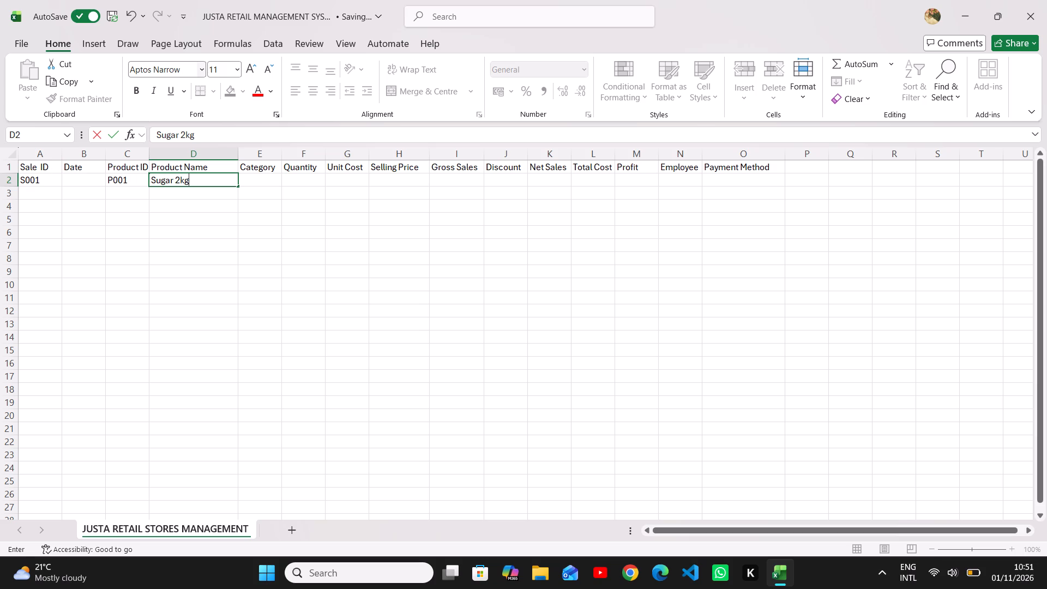
key("Right")
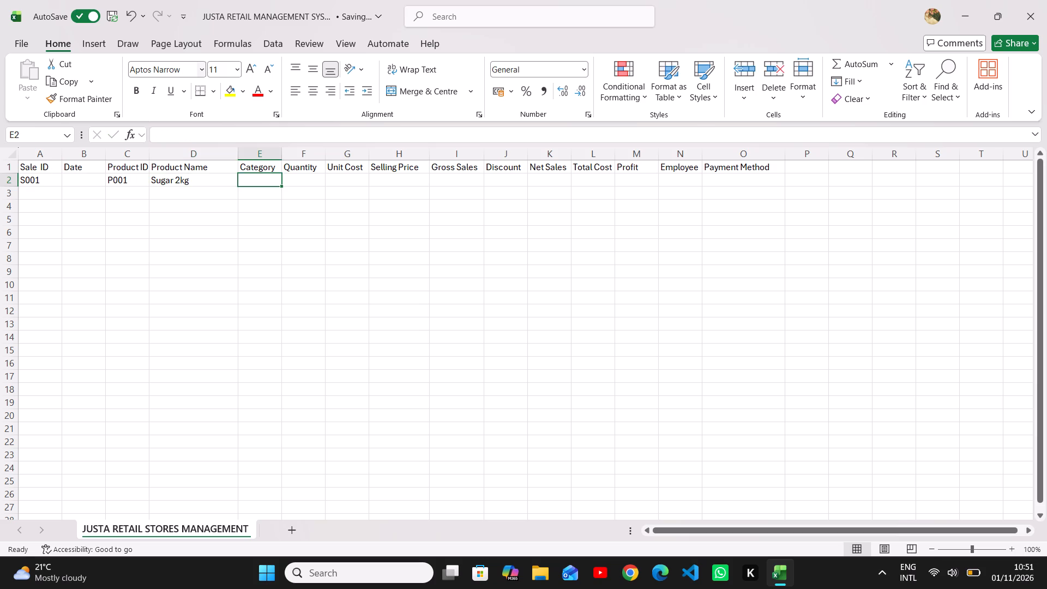
Complete the Sugar 2kg record in row 2 with Quantity 3, Unit Cost 250 and Selling Price 300.
key("Right")
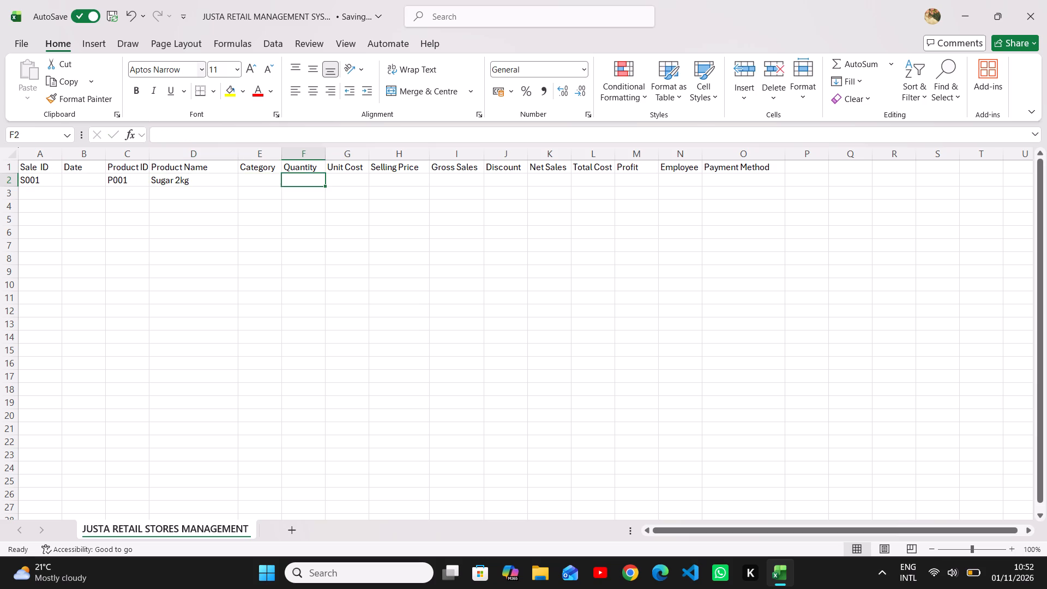
key("3")
key("Right")
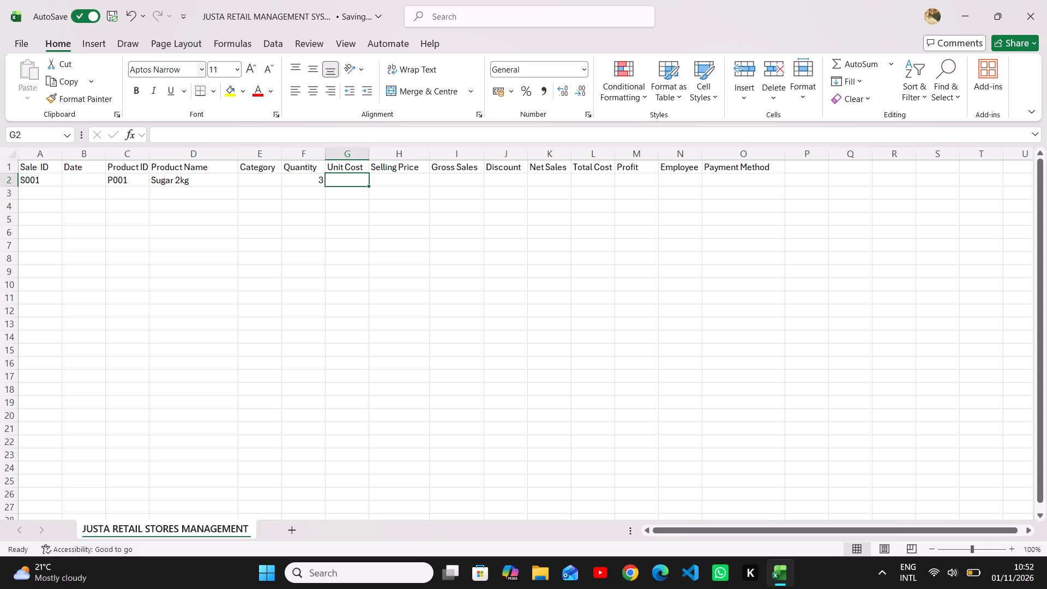
type("250")
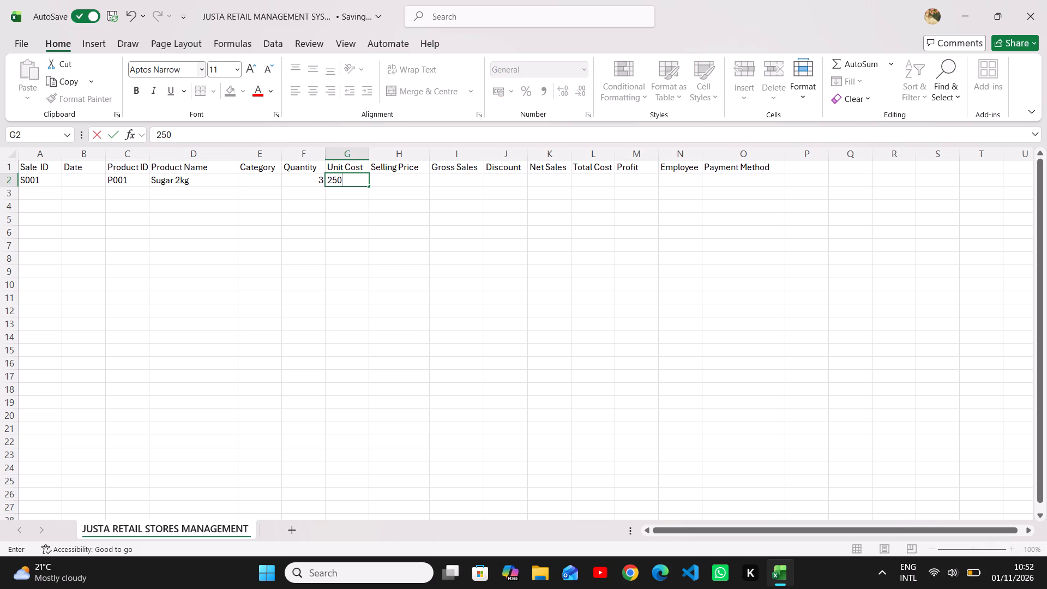
key("Right")
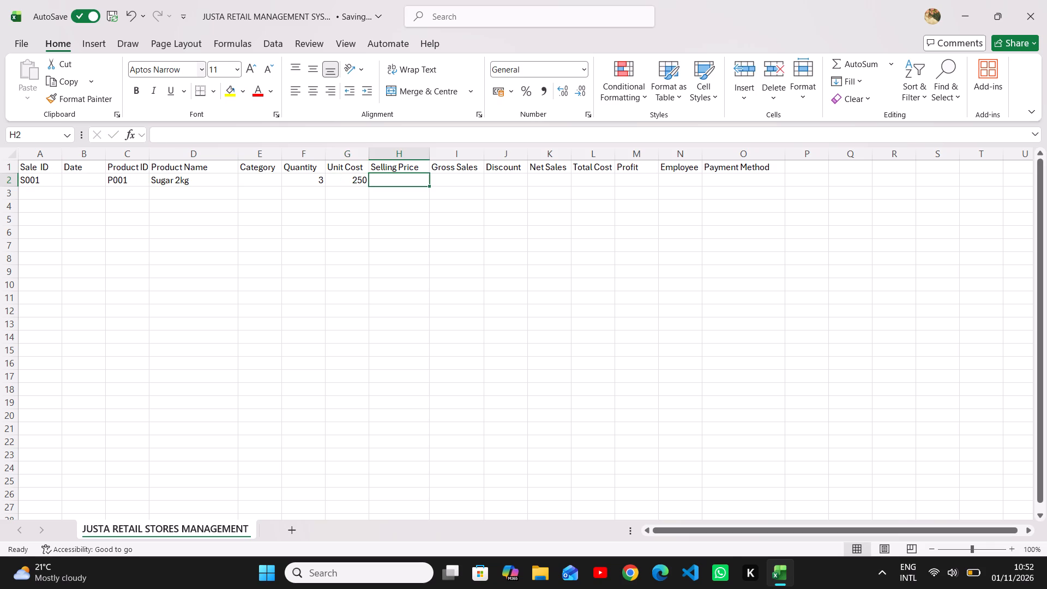
type("300")
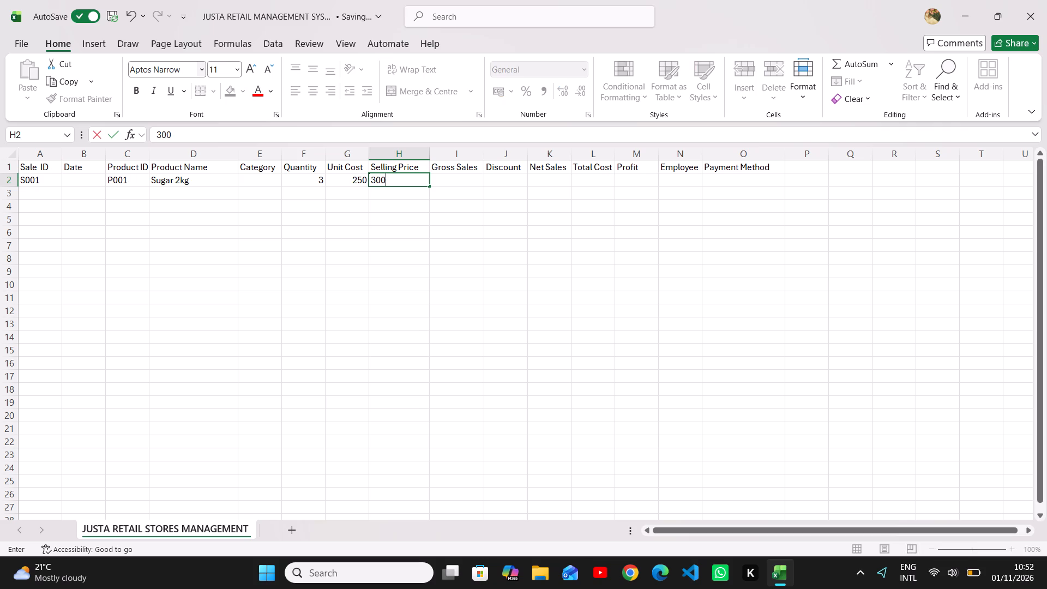
key("Down")
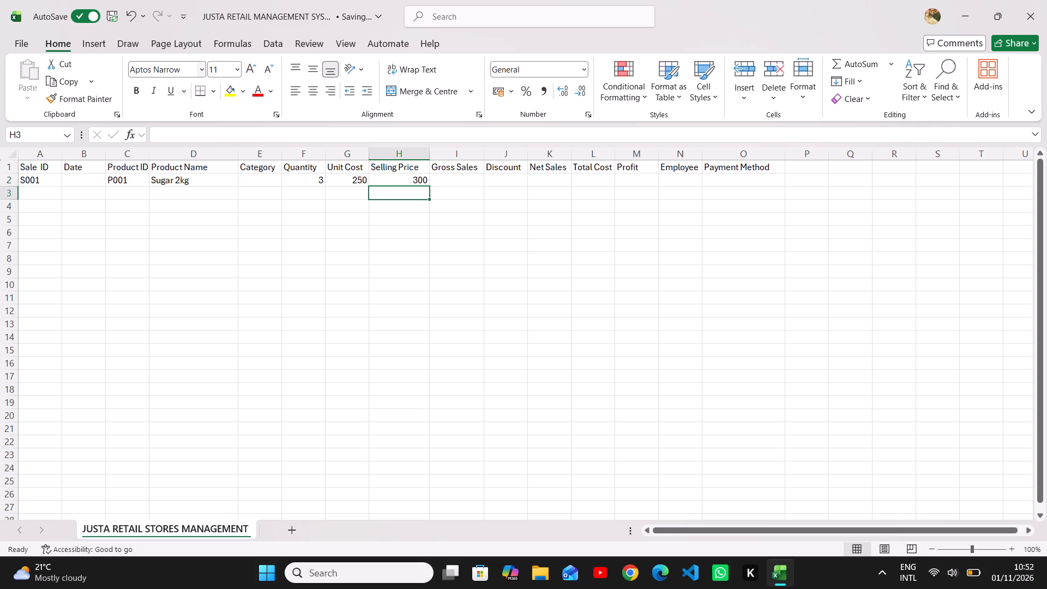
Fill row 3 of the sales table with Selling Price 230, Unit Cost 180 and Quantity 5.
type("32")
key("BackSpace")
key("BackSpace")
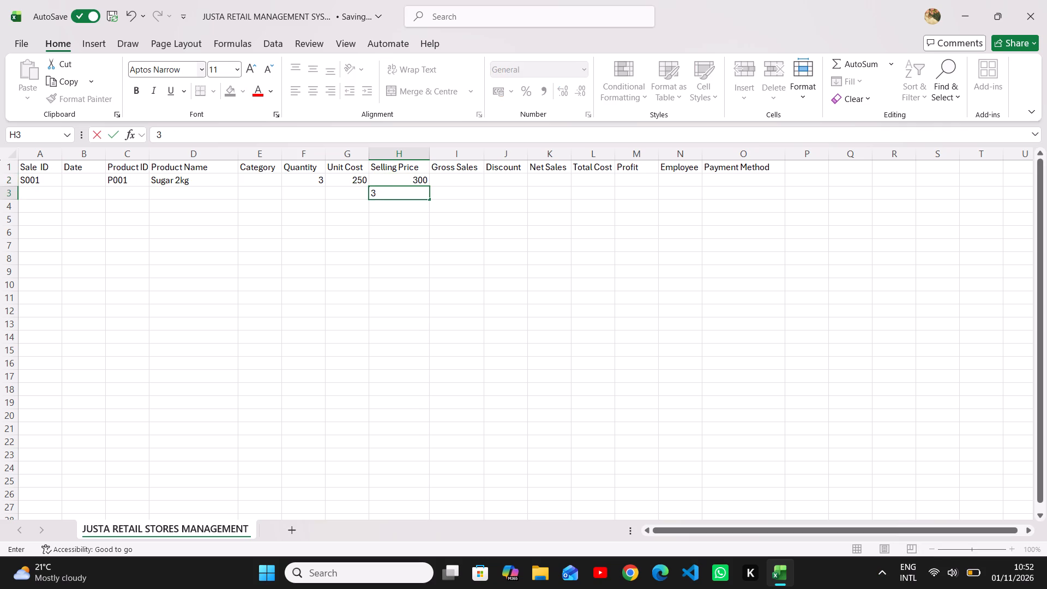
type("23")
key("0")
key("Left")
key("1")
key("8")
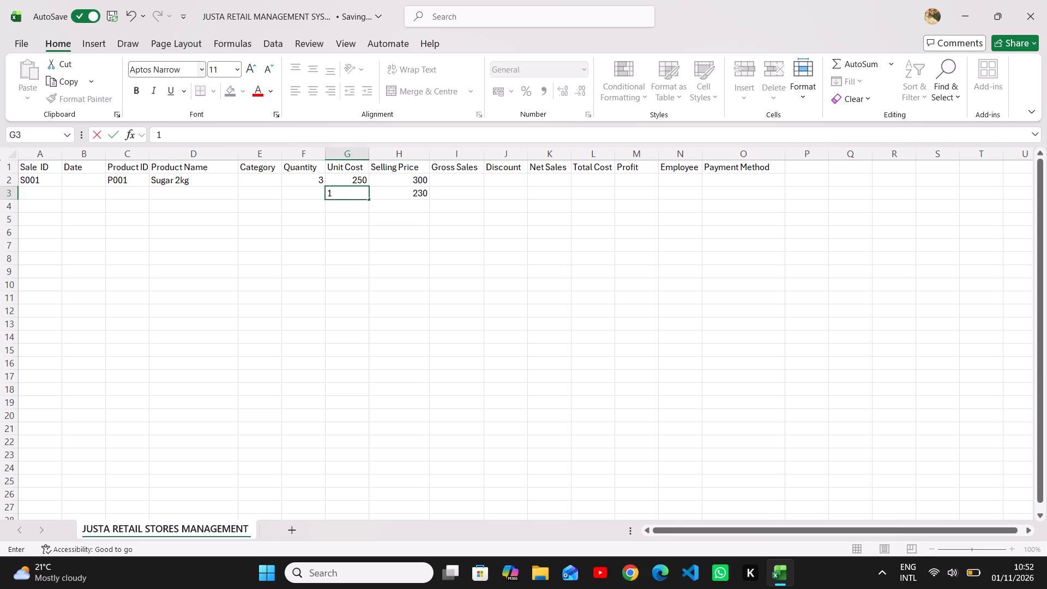
key("0")
key("Left")
key("5")
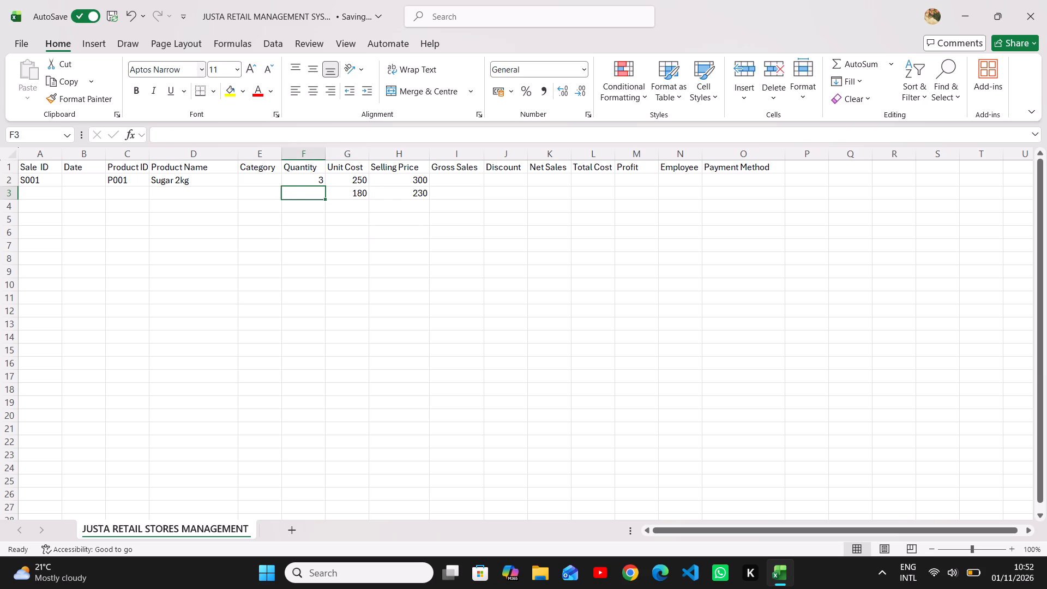
key("Left")
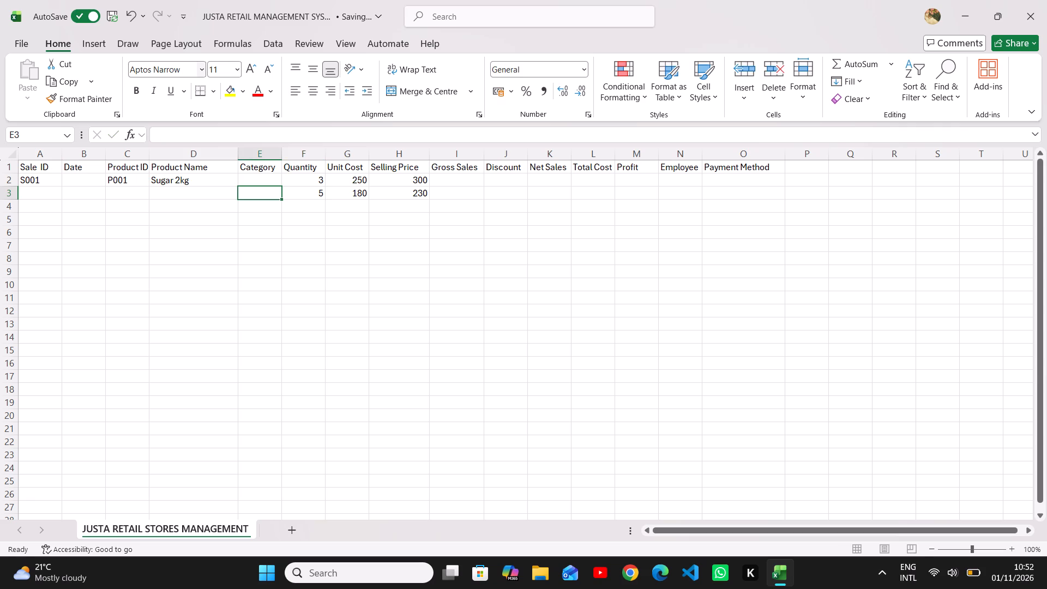
Enter Cooking Oil 1L as the product name in cell D3 of the second sales record.
key("Left")
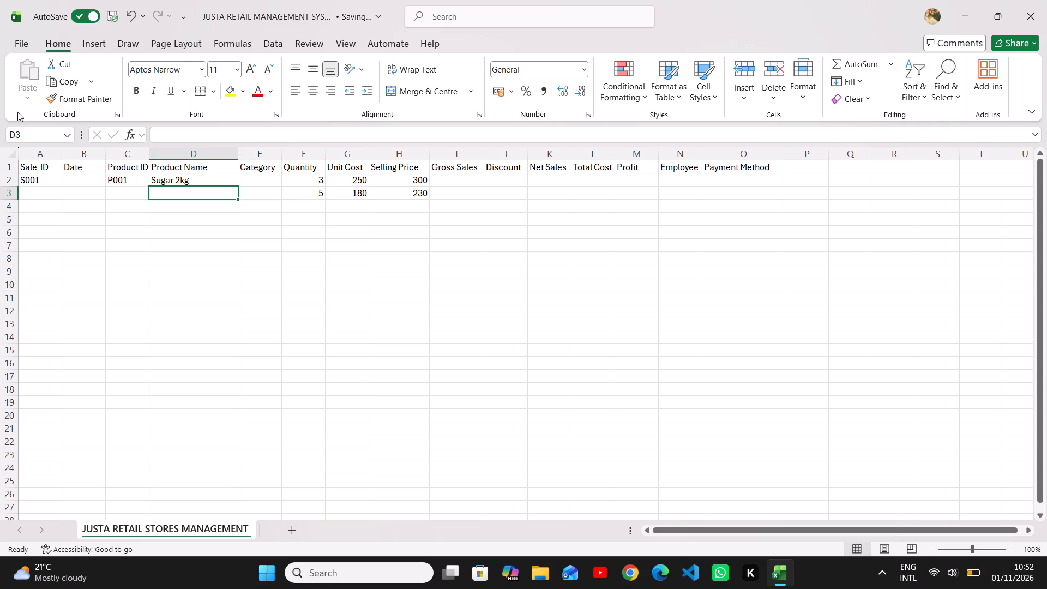
type("oo")
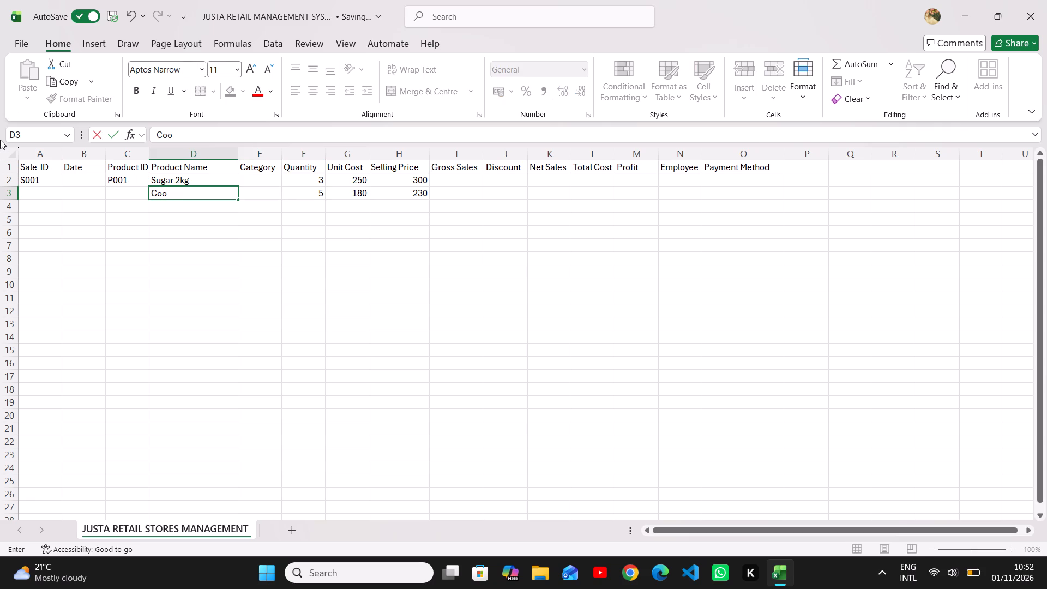
type("kki")
key("BackSpace")
key("BackSpace")
type("ing")
key("space")
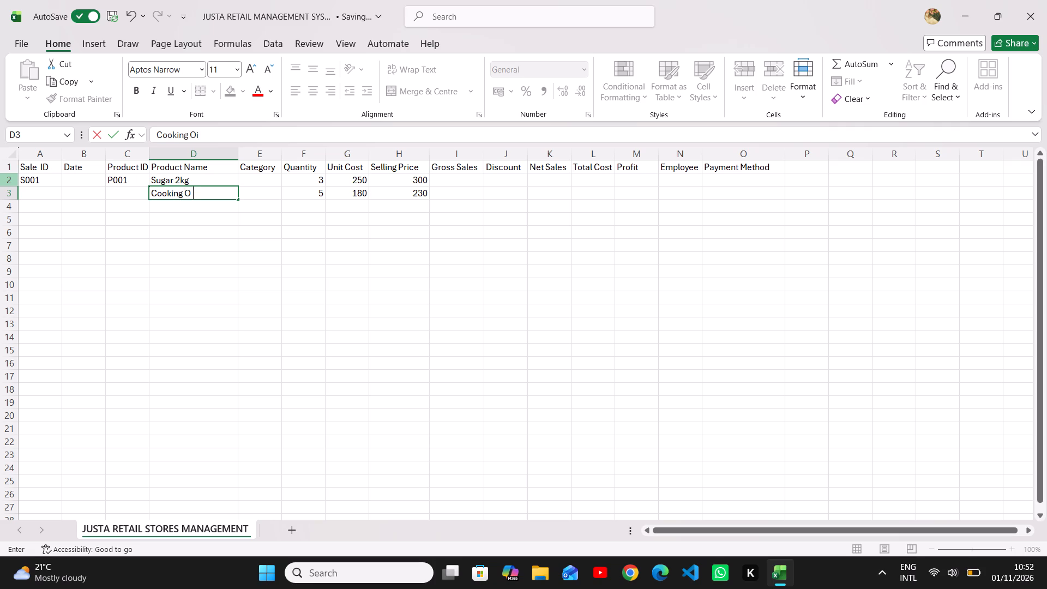
key("1")
key("l")
key("Left")
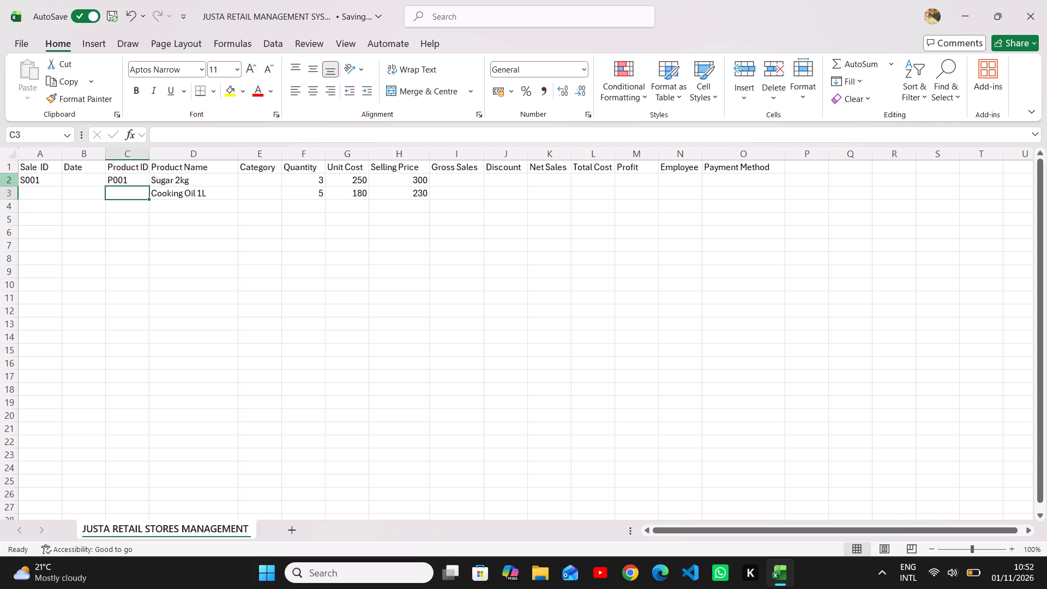
Identify the cooking oil record with Product ID P002 in cell C3 and Sale ID S002 in cell A3.
type("PP002")
key("BackSpace")
key("BackSpace")
key("BackSpace")
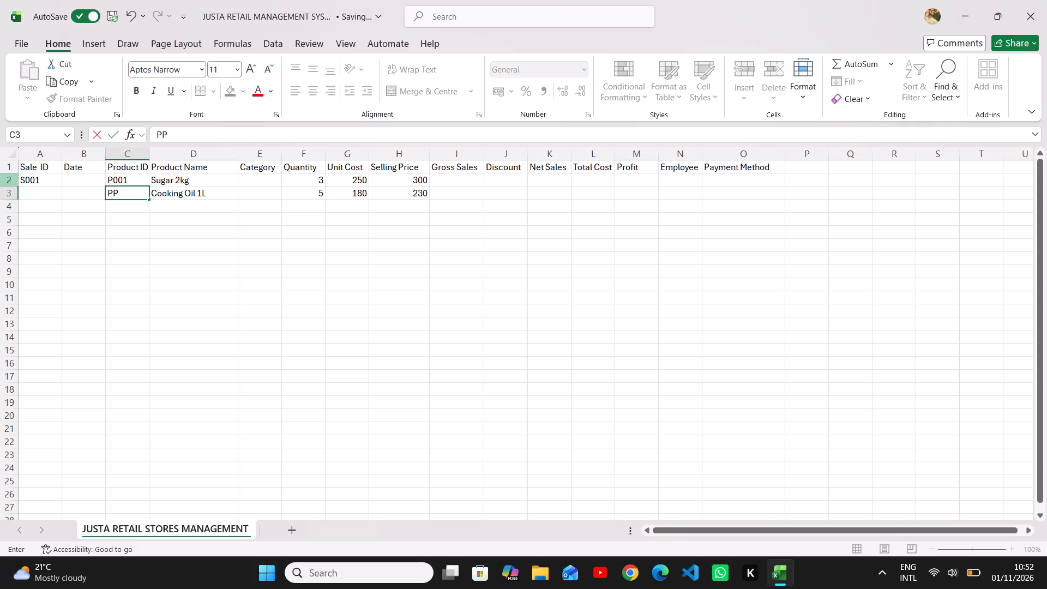
key("BackSpace")
type("002")
key("Left")
key("Left")
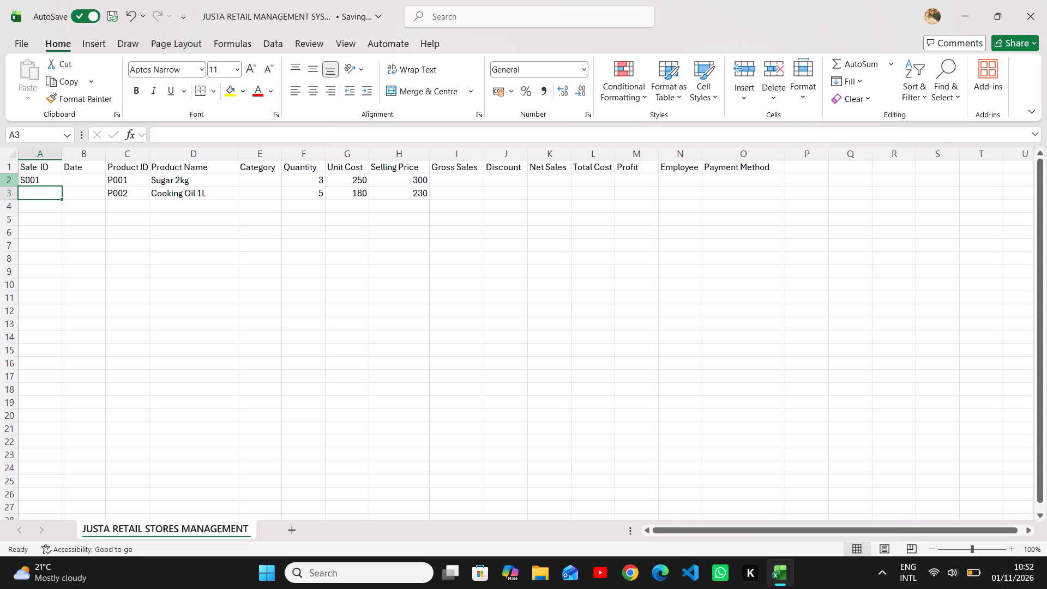
type("S001")
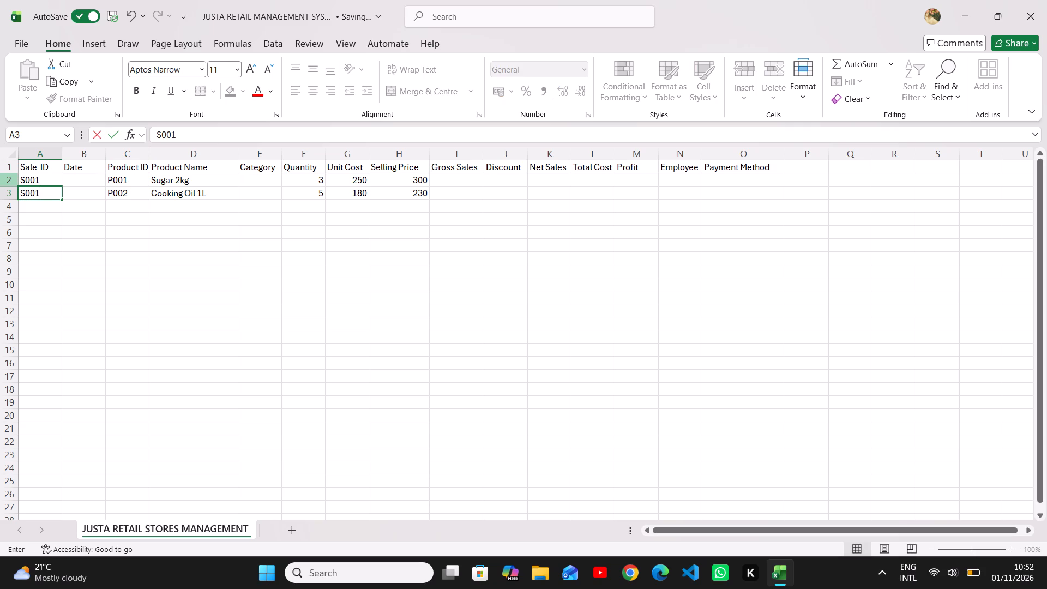
key("BackSpace")
key("2")
key("Right")
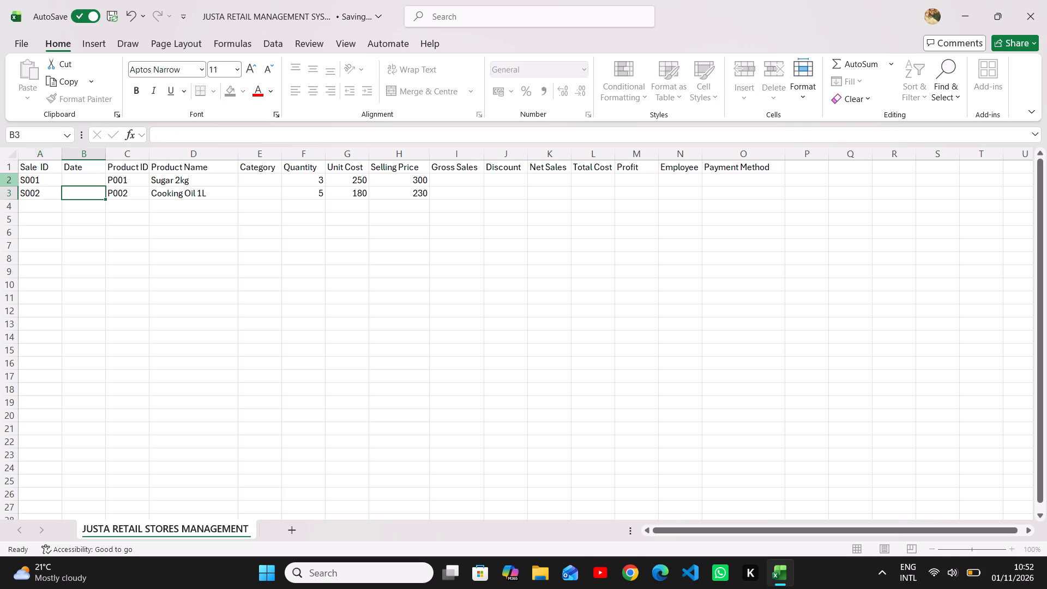
Start the third sales record with Sale ID S003 in cell A4.
key("Left")
key("Down")
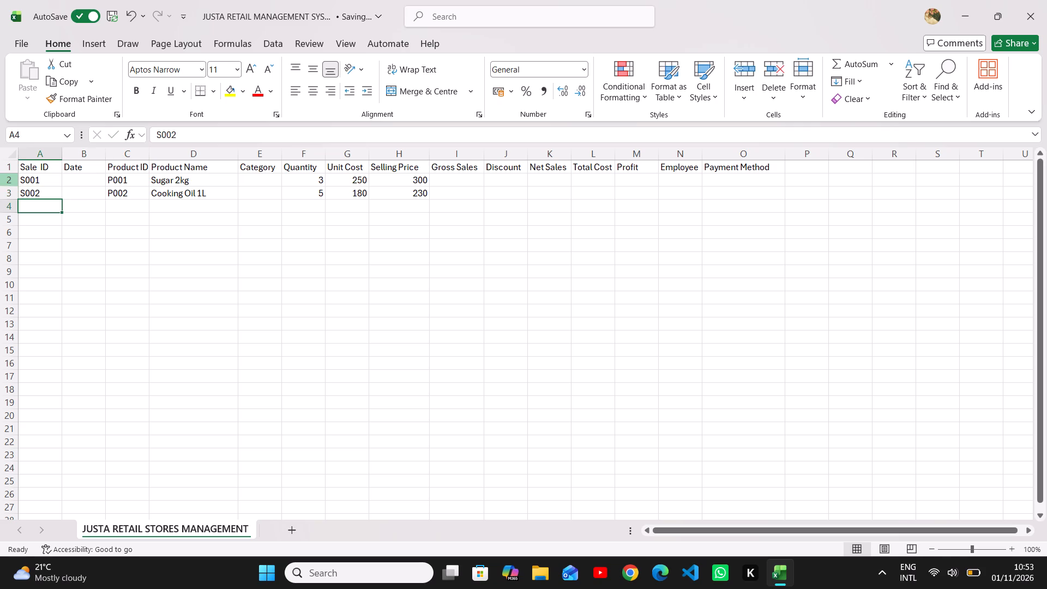
key("2")
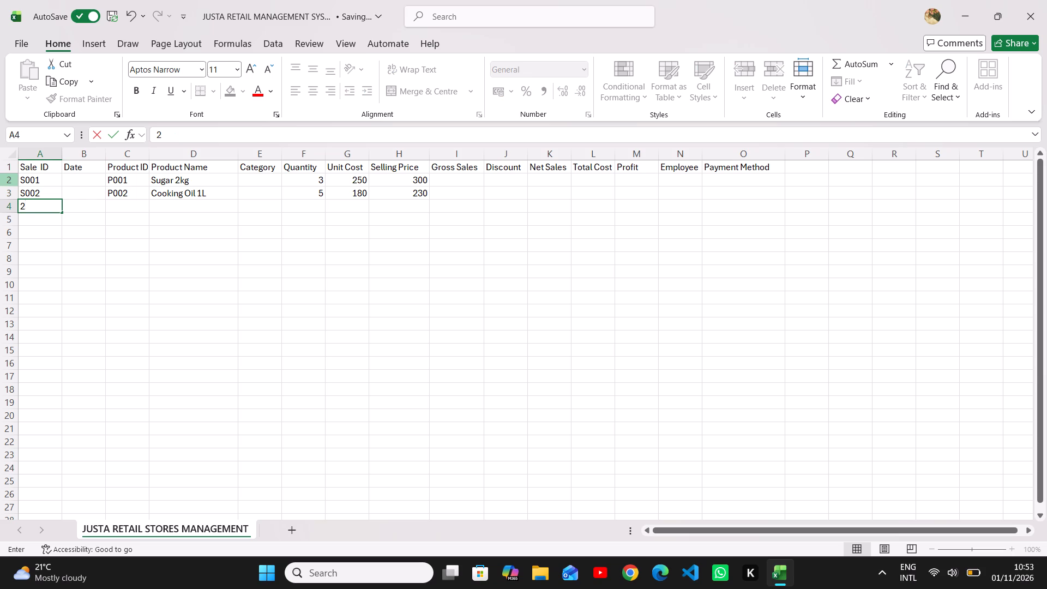
key("BackSpace")
type("SOO")
key("2")
key("BackSpace")
key("3")
key("BackSpace")
key("BackSpace")
key("BackSpace")
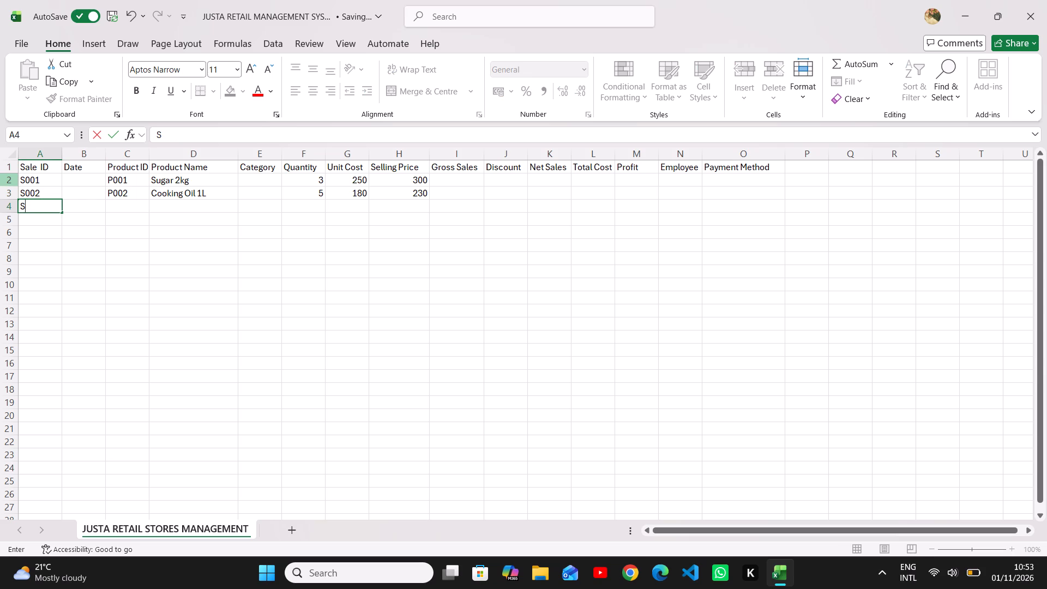
type("00")
key("2")
key("BackSpace")
key("3")
key("Right")
Identify the third sales record in row 4 with Product ID PP003 and product name Ricce.
key("Right")
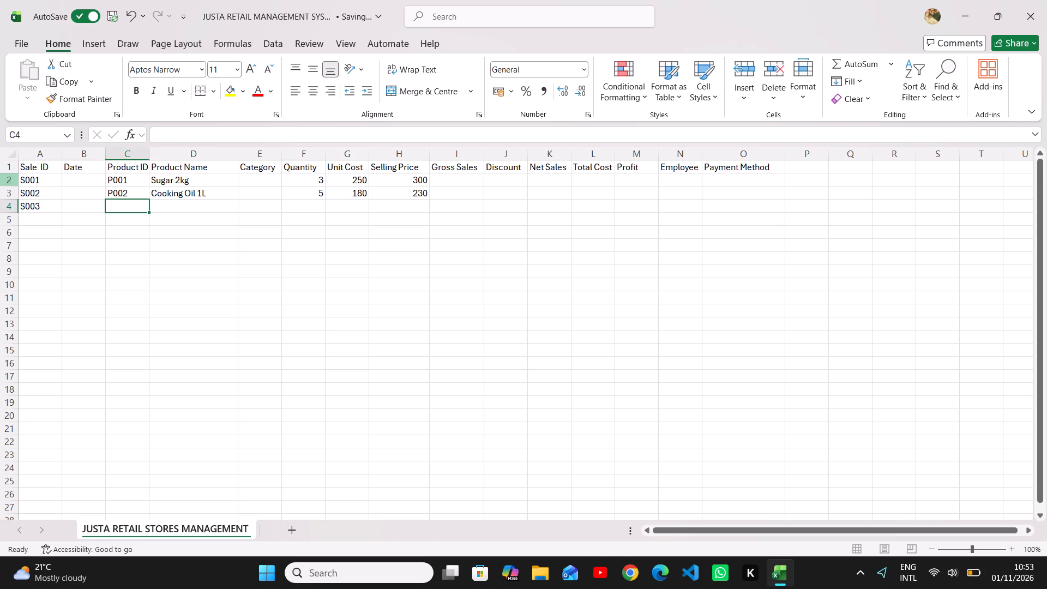
type("PP003")
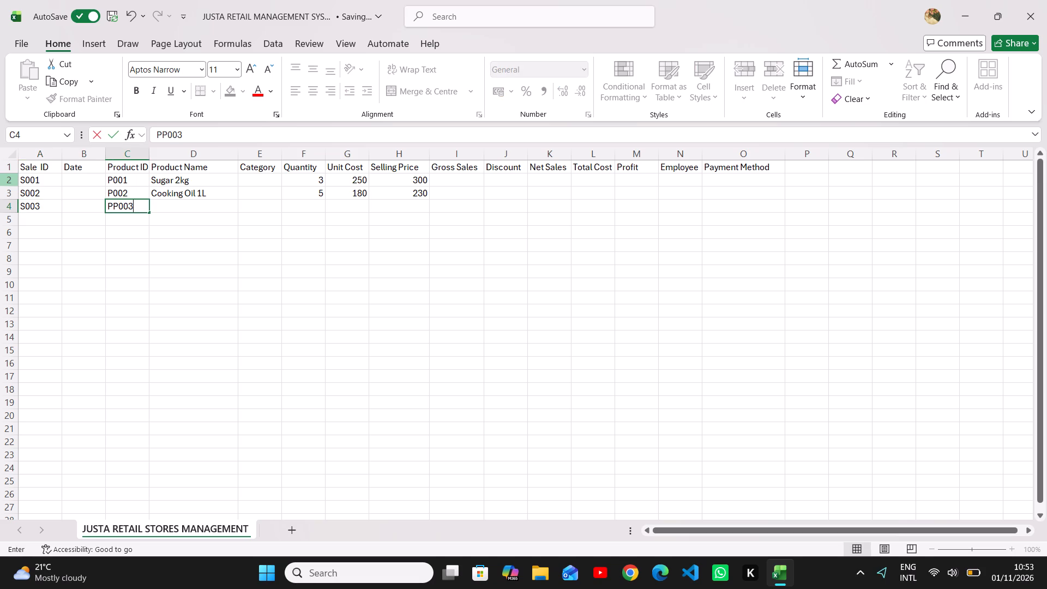
key("Right")
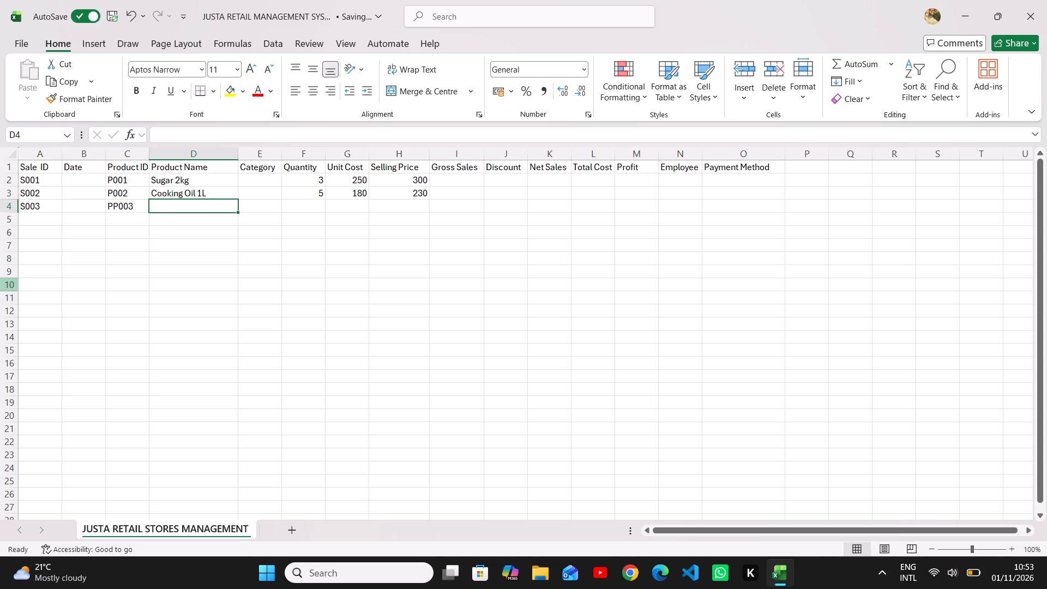
type("RICE")
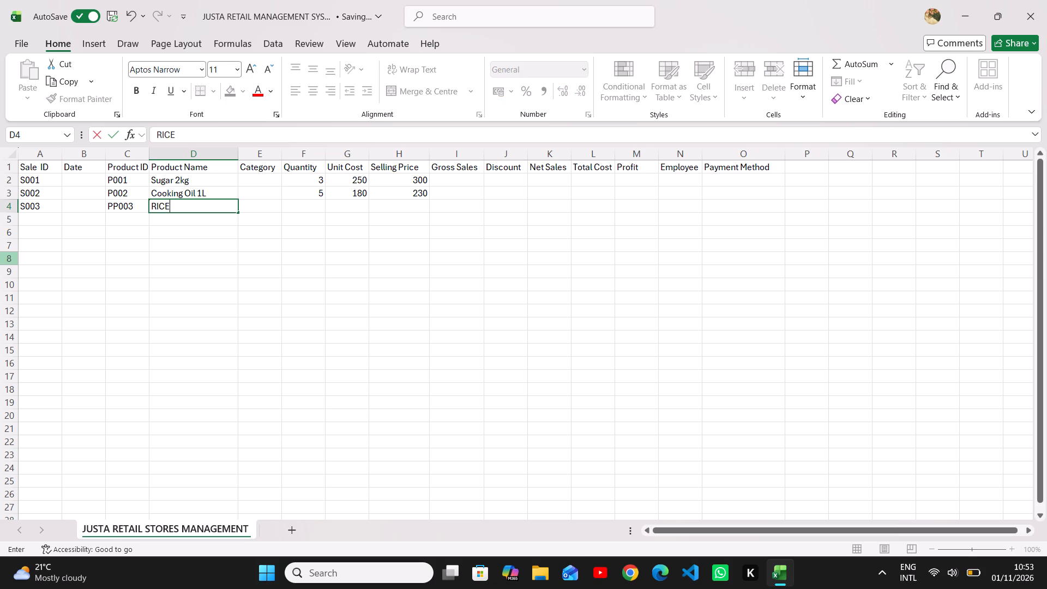
key("BackSpace")
key("BackSpace")
key("BackSpace")
type("icce")
key("Right")
Fill row 4 of the sales table with Quantity 4, Unit Cost 200 and Selling Price 260.
key("Right")
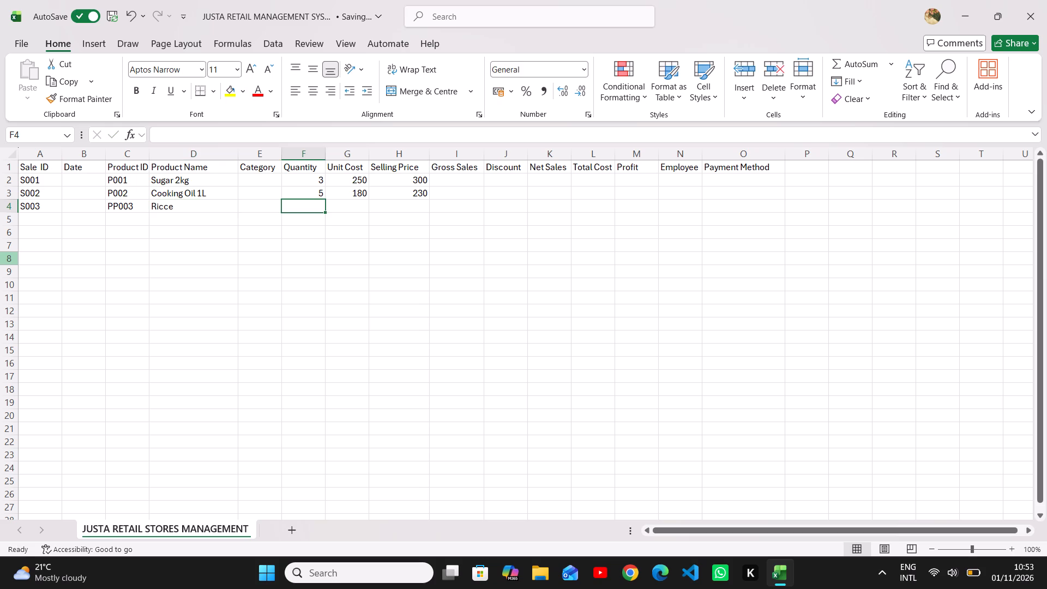
key("4")
key("Right")
type("200")
key("Right")
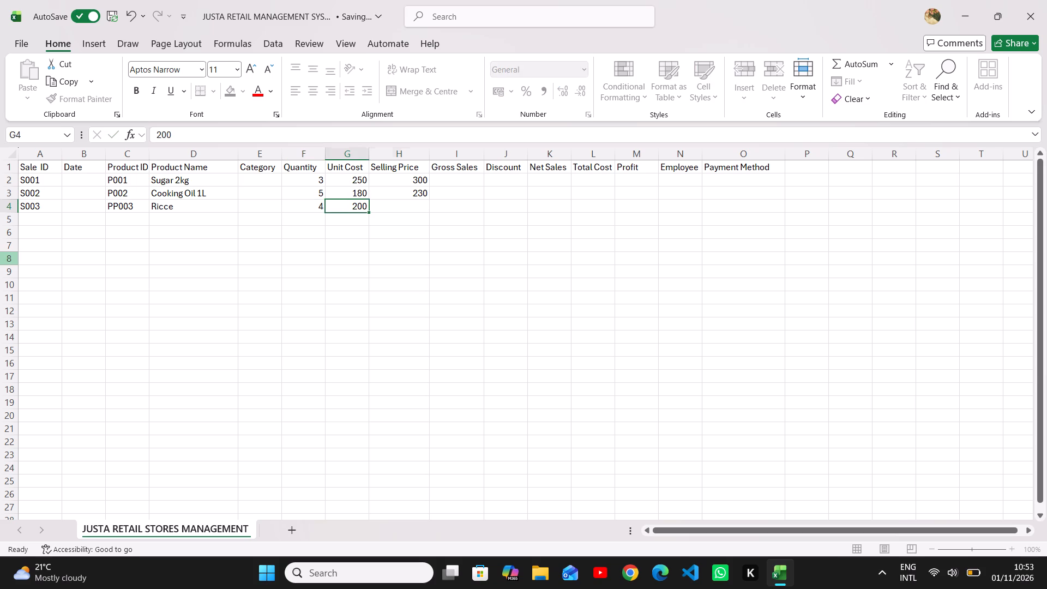
type("260")
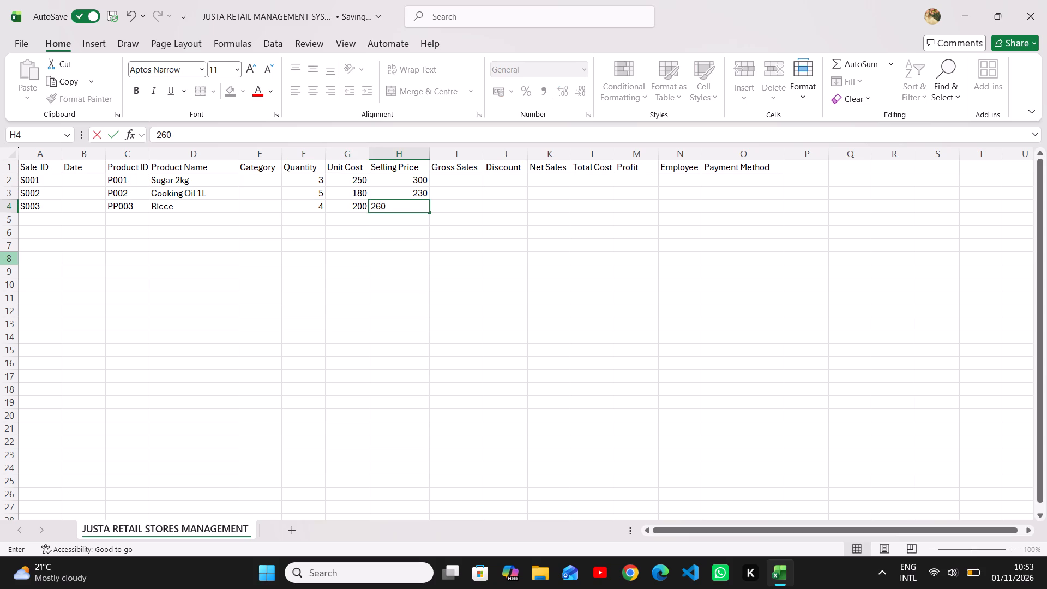
key("Right")
Start the fourth sales record with Sale ID S005 in cell A5 and the partial Product ID P00 in cell C5.
key("Left")
key("Left")
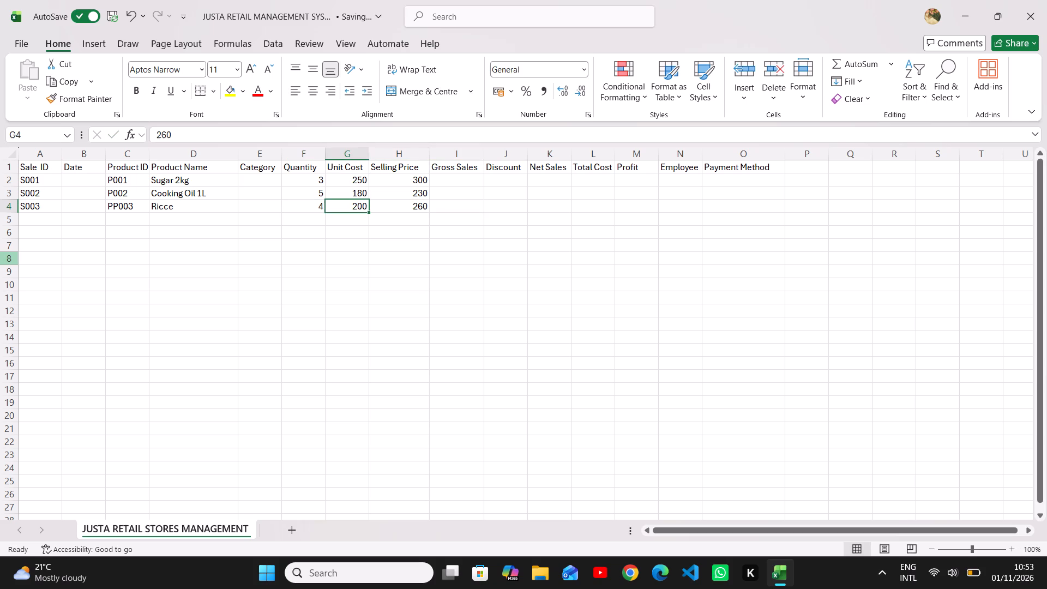
key("Left")
key("Left")
key("Left")
key("Left")
key("Left")
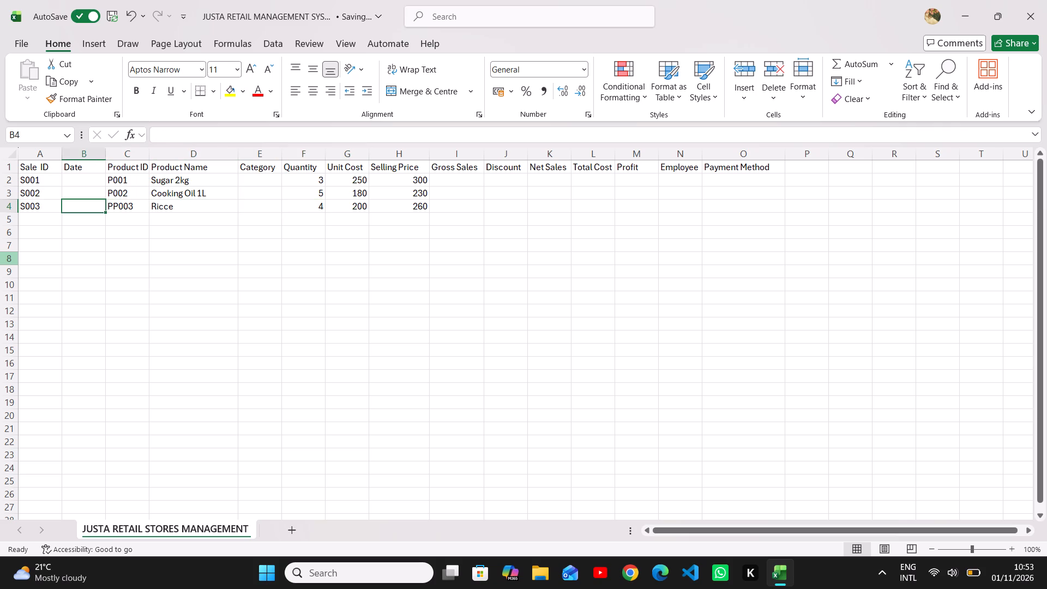
key("Left")
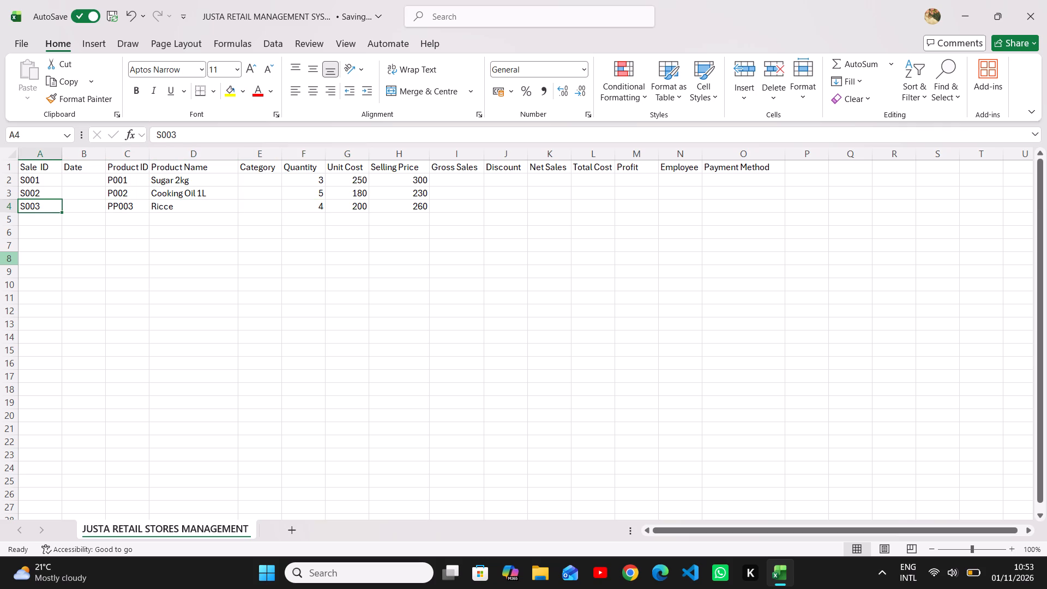
key("Down")
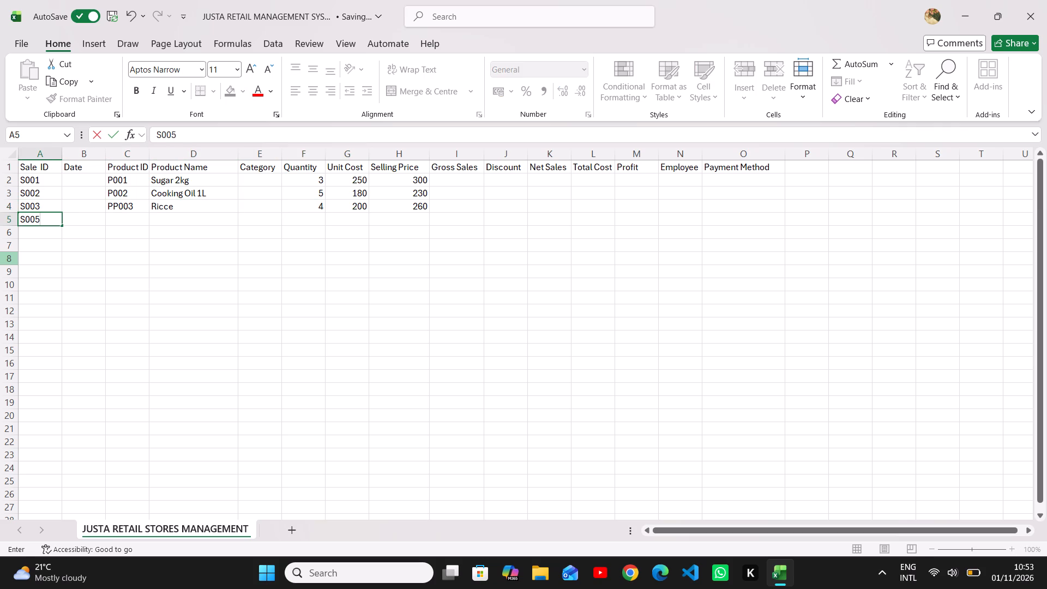
key("Right")
key("Right")
type("P00")
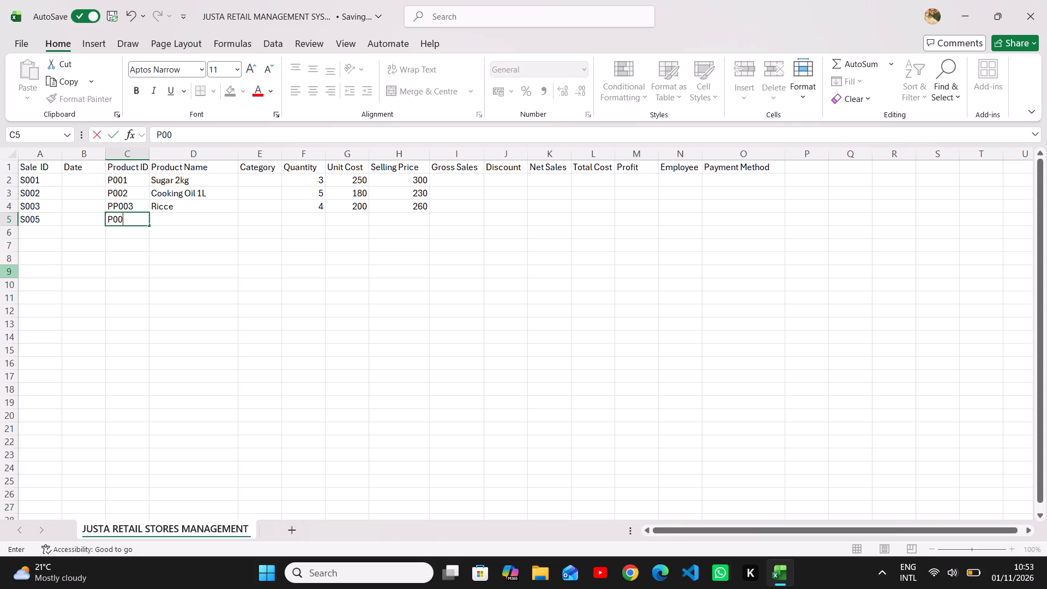
Correct the Sale ID in cell A5 to S004 and complete the Product ID in cell C5 as P004.
left_click(44, 223)
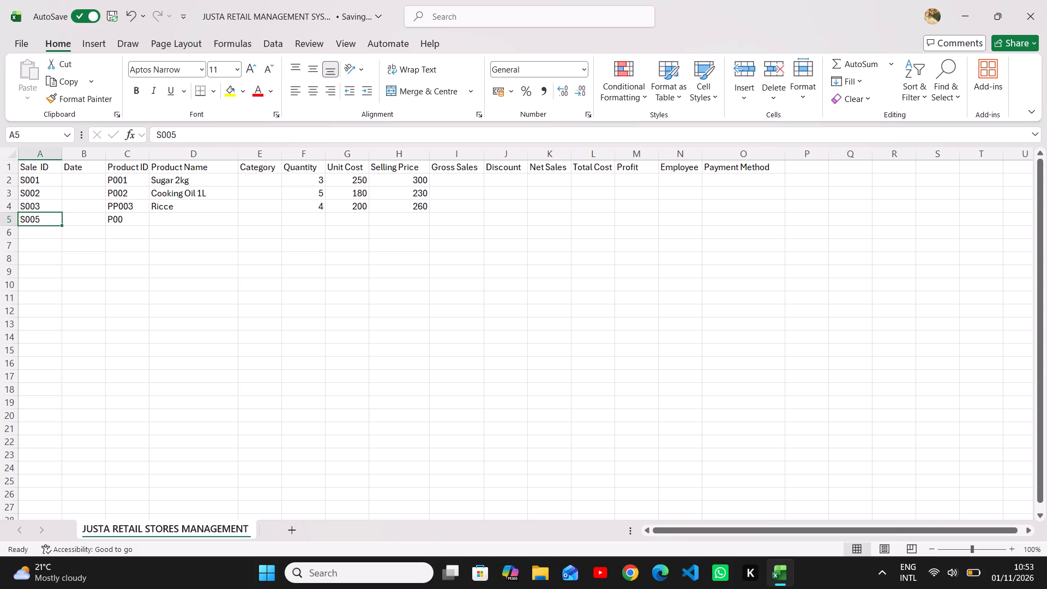
double_click(42, 219)
key("BackSpace")
key("4")
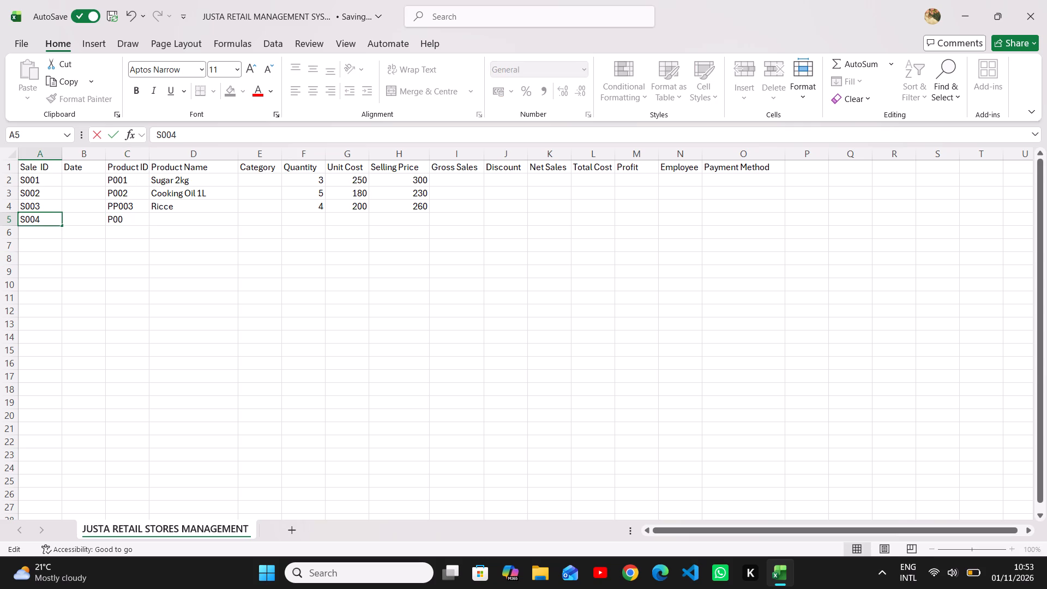
key("Right")
triple_click(125, 219)
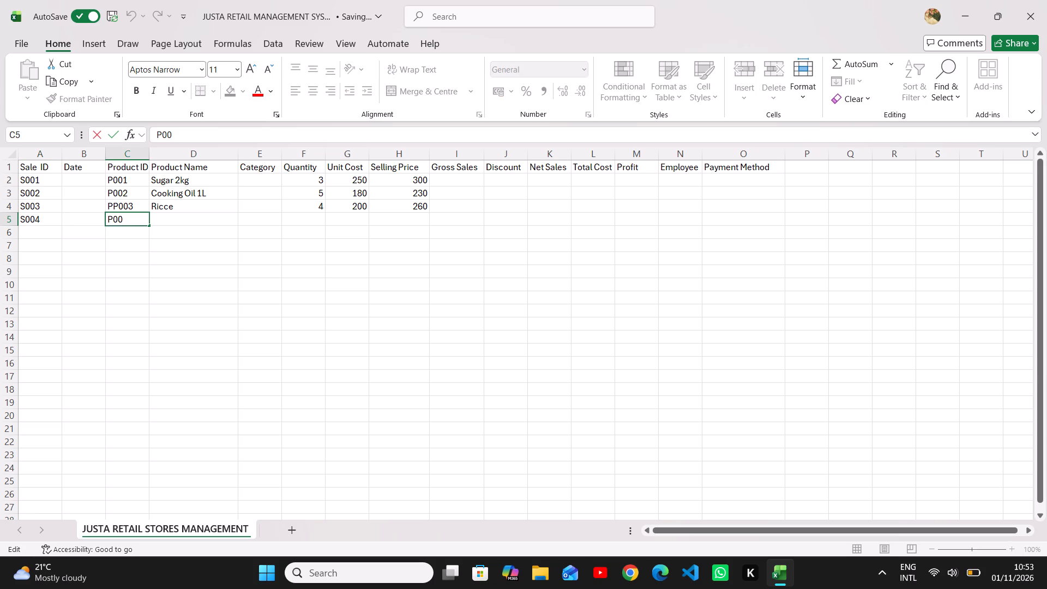
key("4")
key("Right")
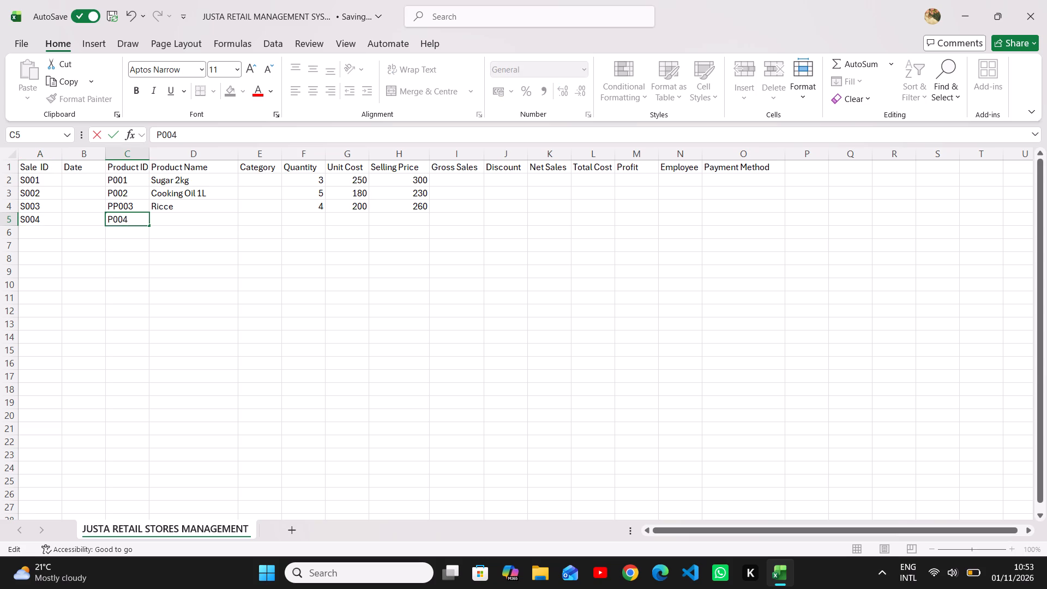
left_click(165, 221)
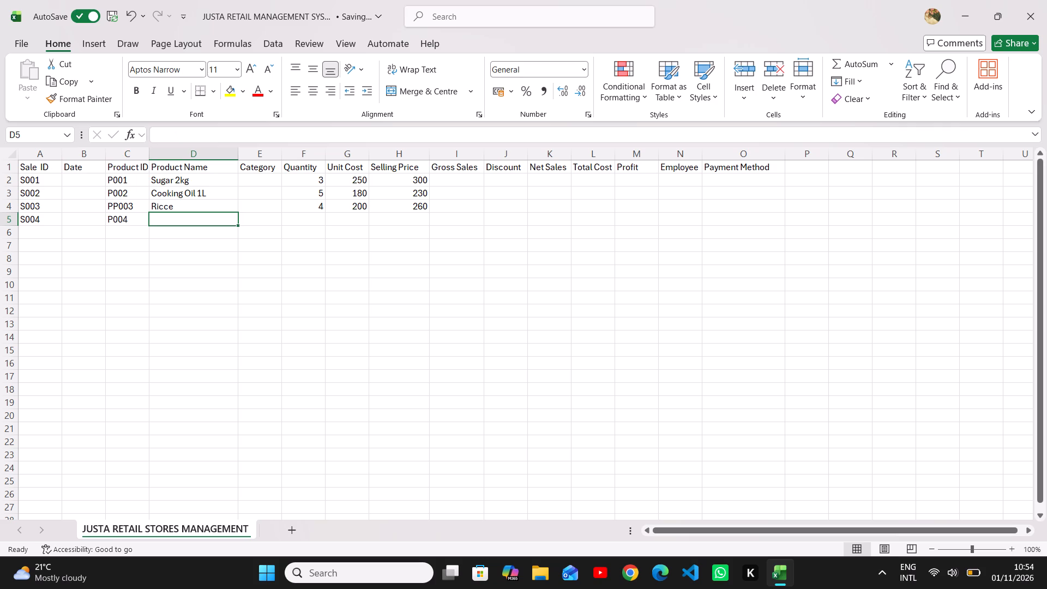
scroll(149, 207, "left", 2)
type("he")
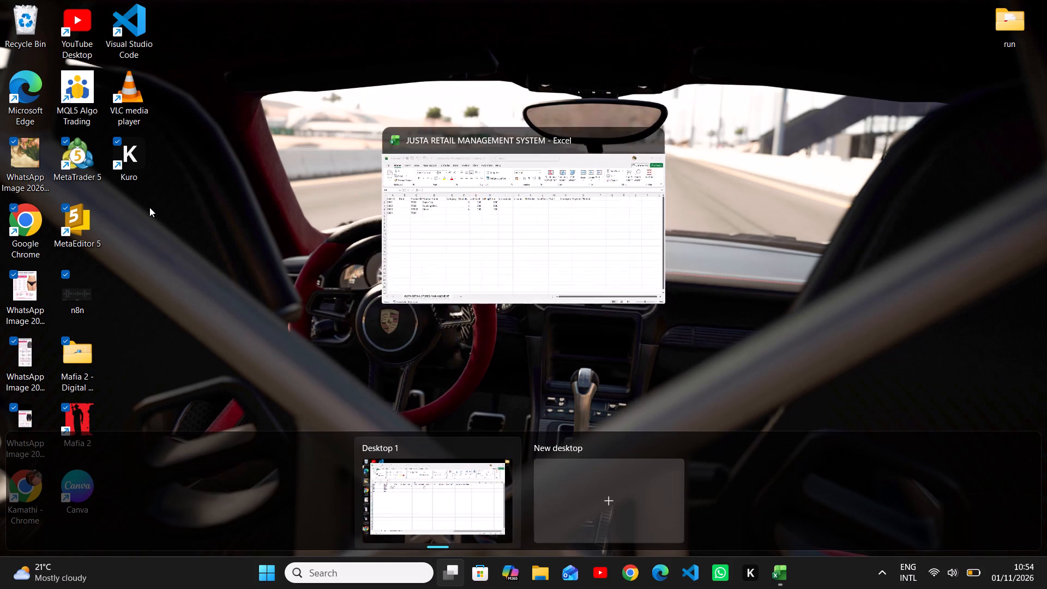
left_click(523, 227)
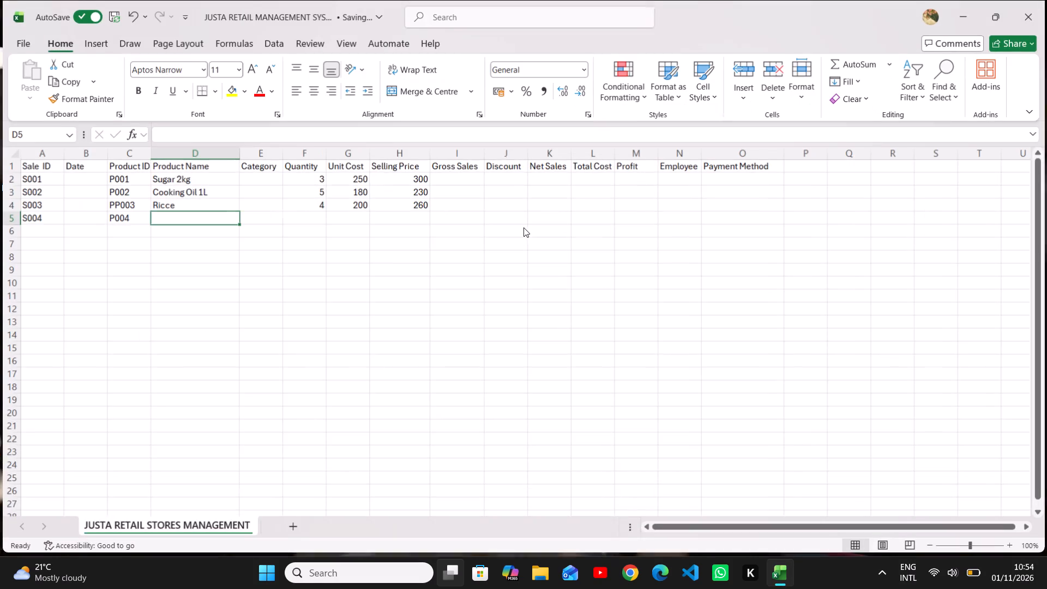
Enter Wheat Flour 2Kg as the product name in cell D5 of the fourth sales record.
key("w")
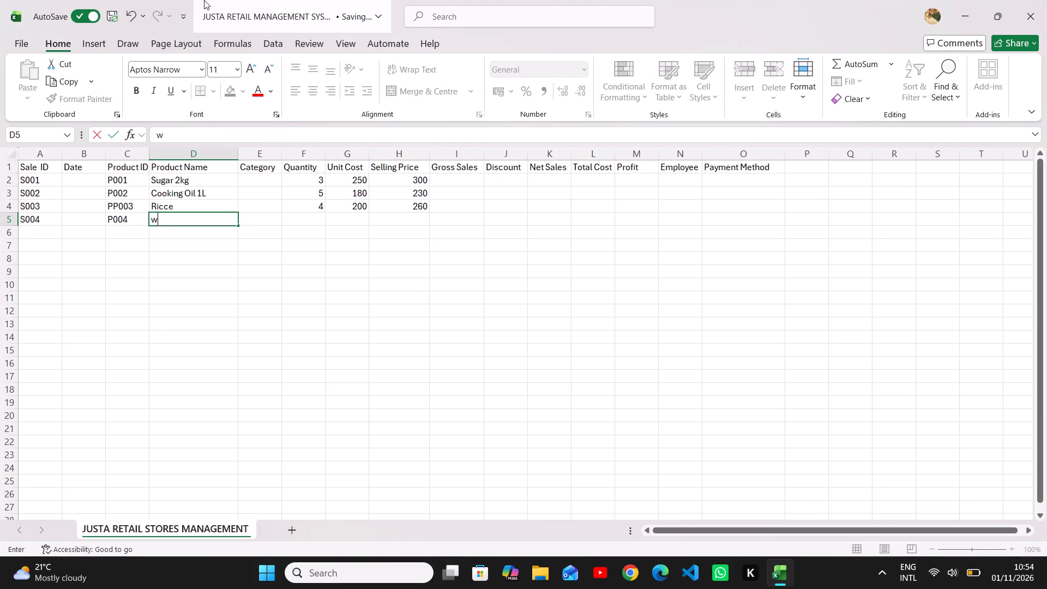
key("BackSpace")
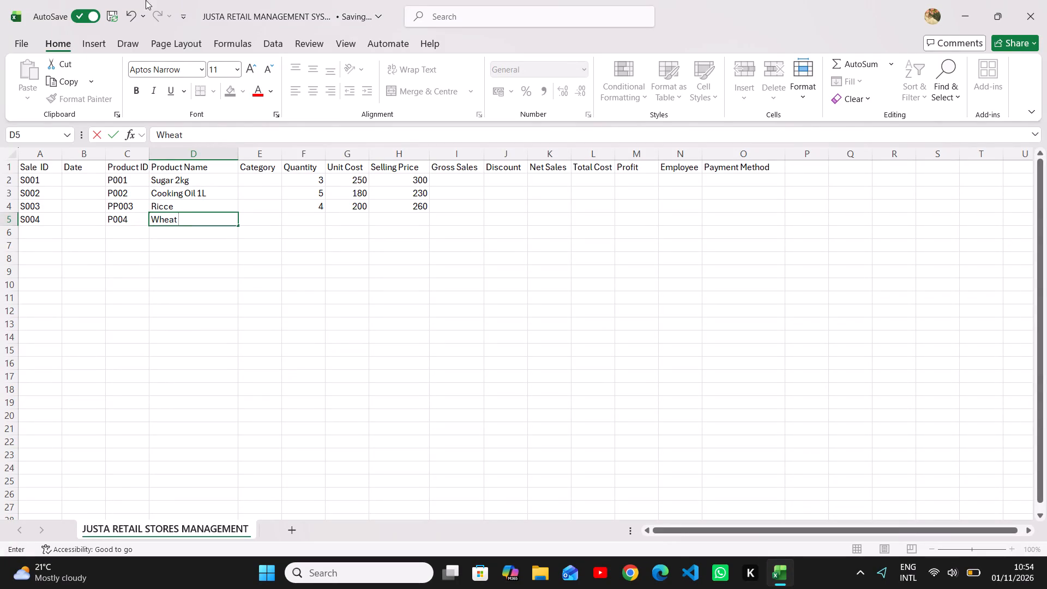
key("f")
key("o")
type("ur")
key("space")
key("2")
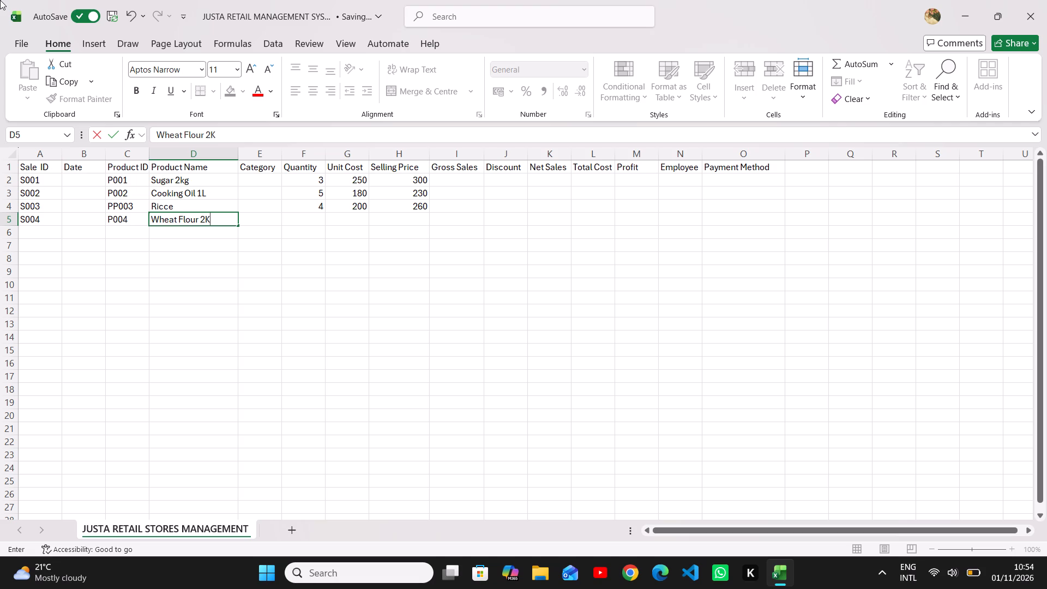
scroll(0, 0, "down", 1)
key("g")
key("Right")
Fill row 5 of the sales table with Quantity 6, Unit Cost 140 and Selling Price 180.
key("Right")
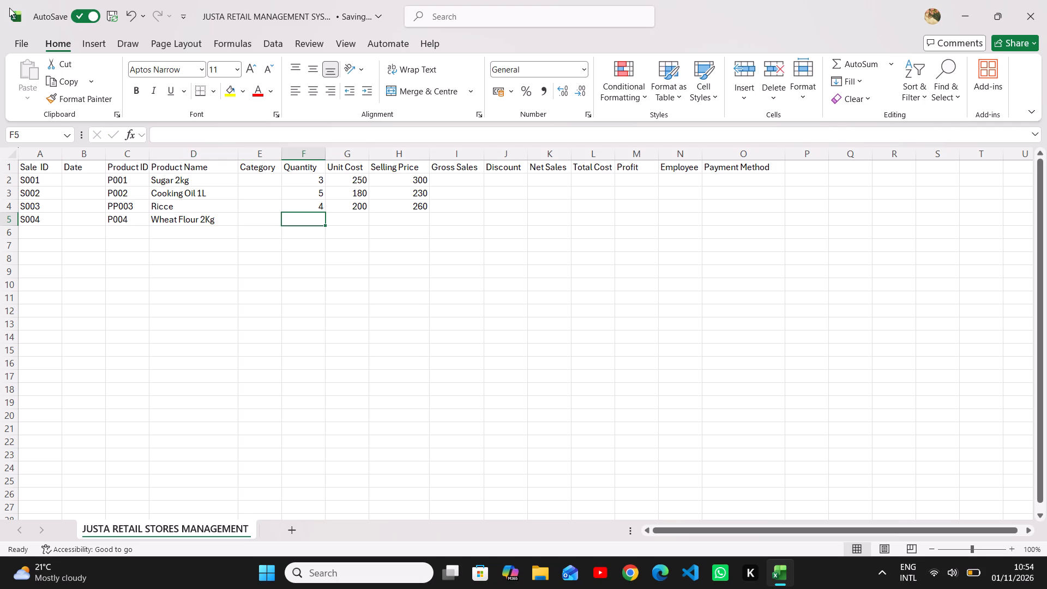
key("6")
key("Right")
type("140")
key("Right")
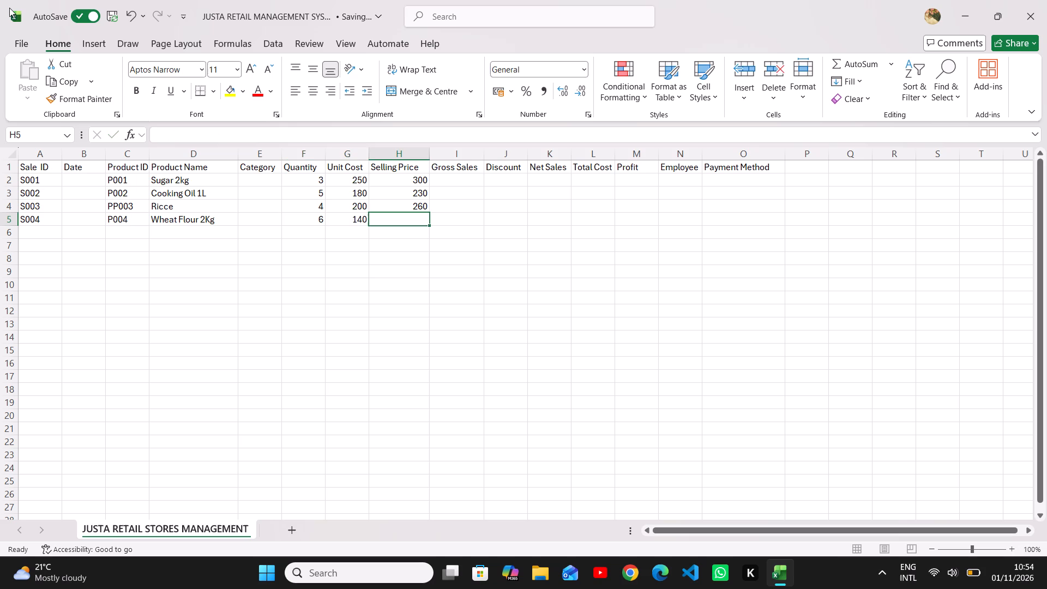
key("1")
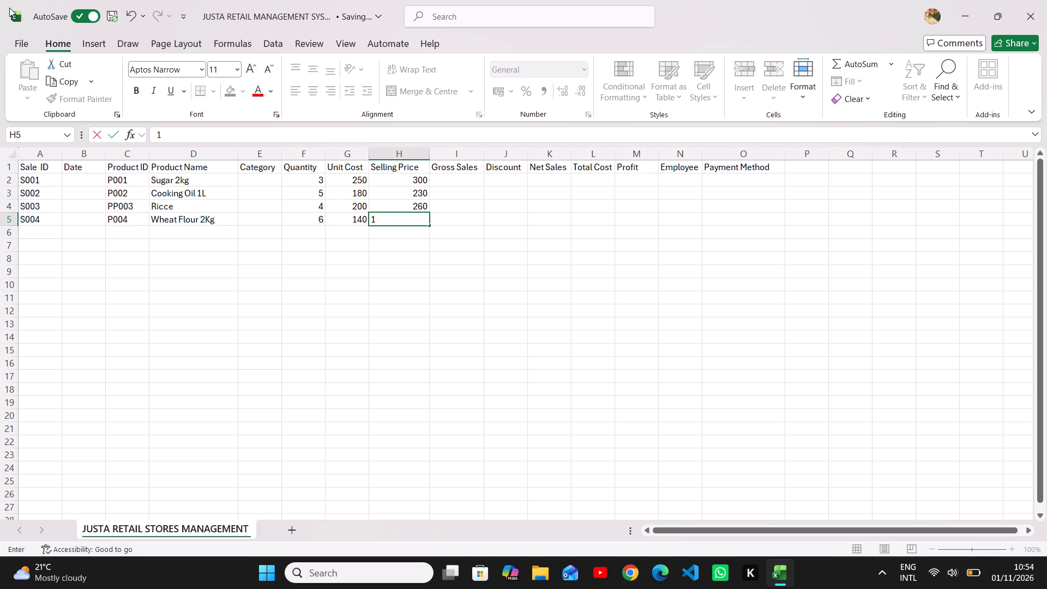
type("80")
key("Down")
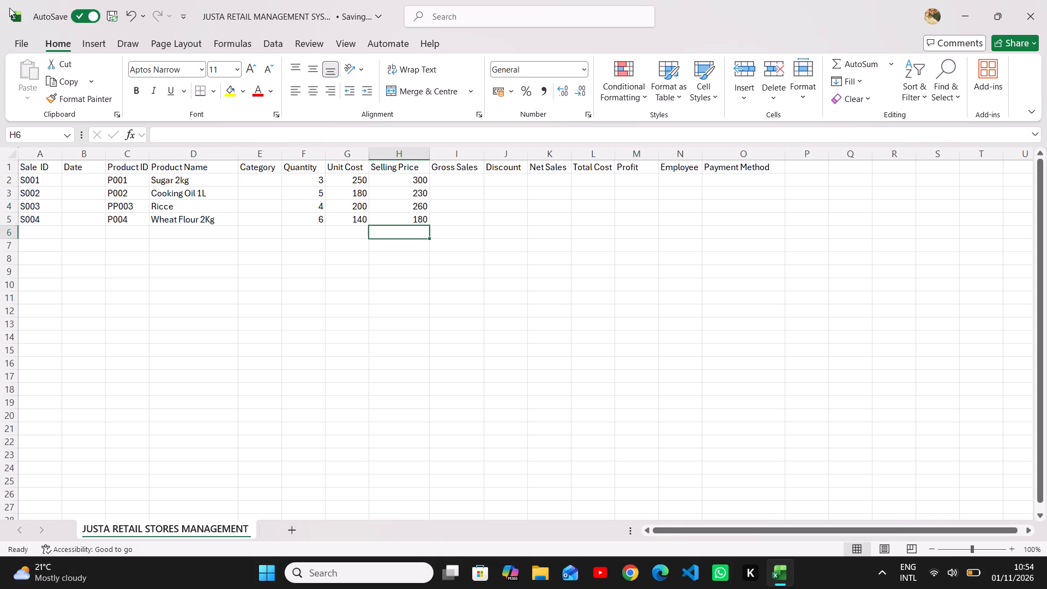
Fill row 6 of the sales table with Selling Price 60, Unit Cost 45 and Quantity 10.
type("60")
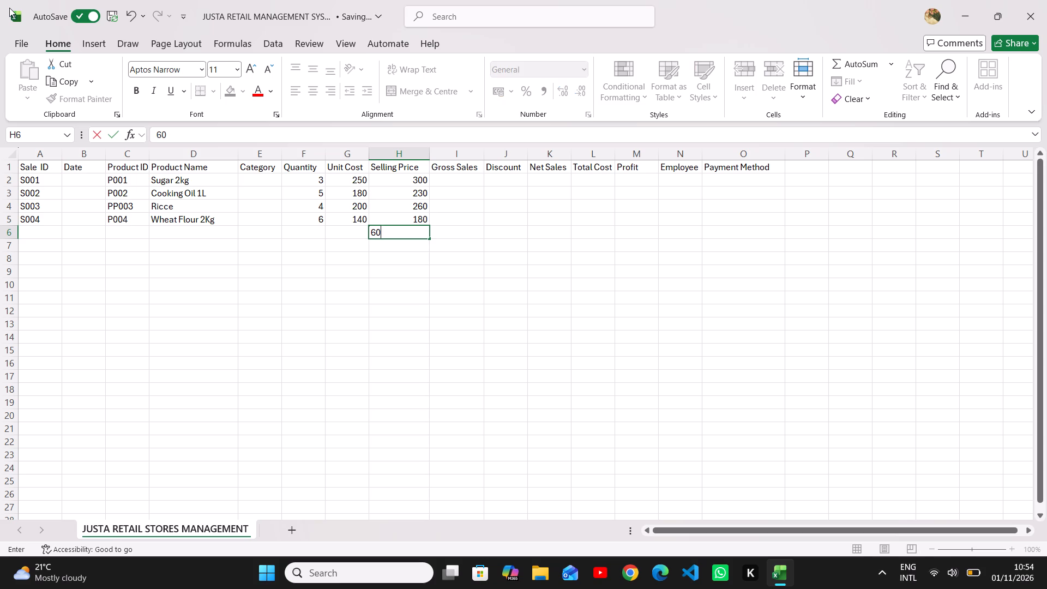
key("Left")
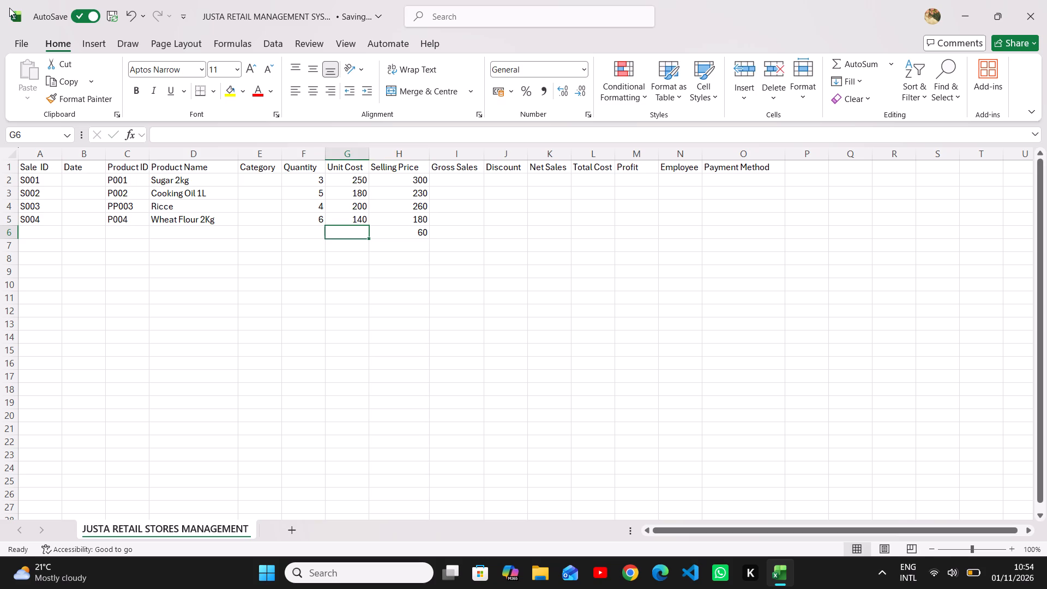
type("45")
key("Left")
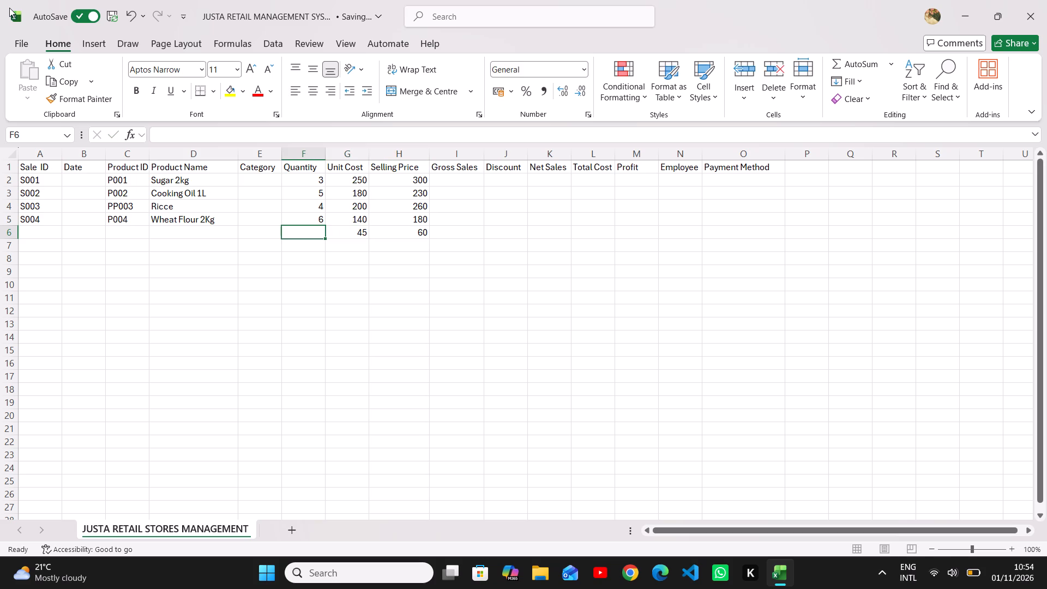
type("10")
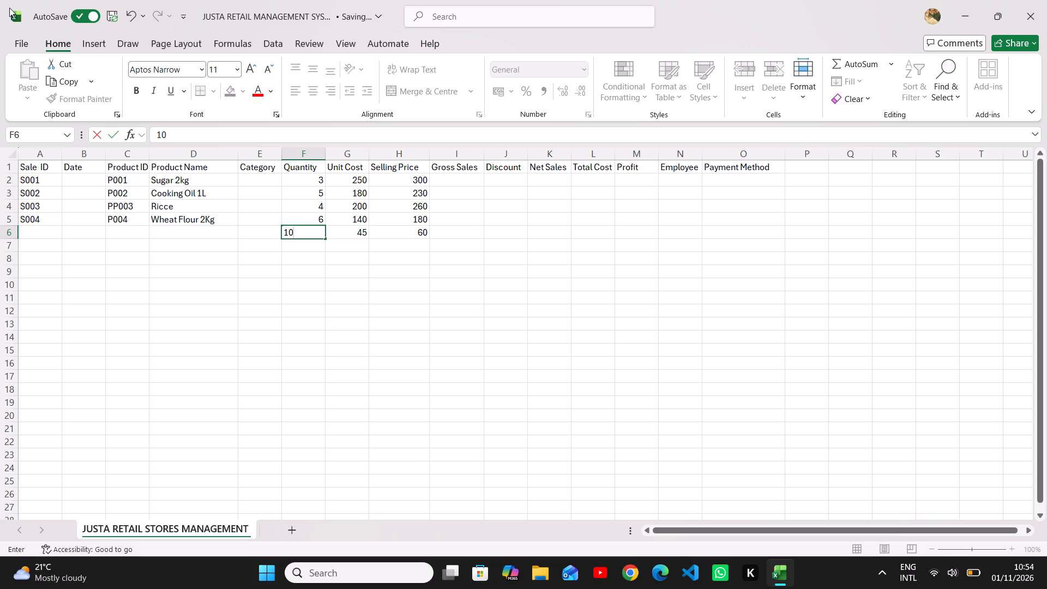
Complete row 6 of the sales table with product name Milk 500Ml, Product ID P005 and Sale ID S005.
key("Left")
key("Left")
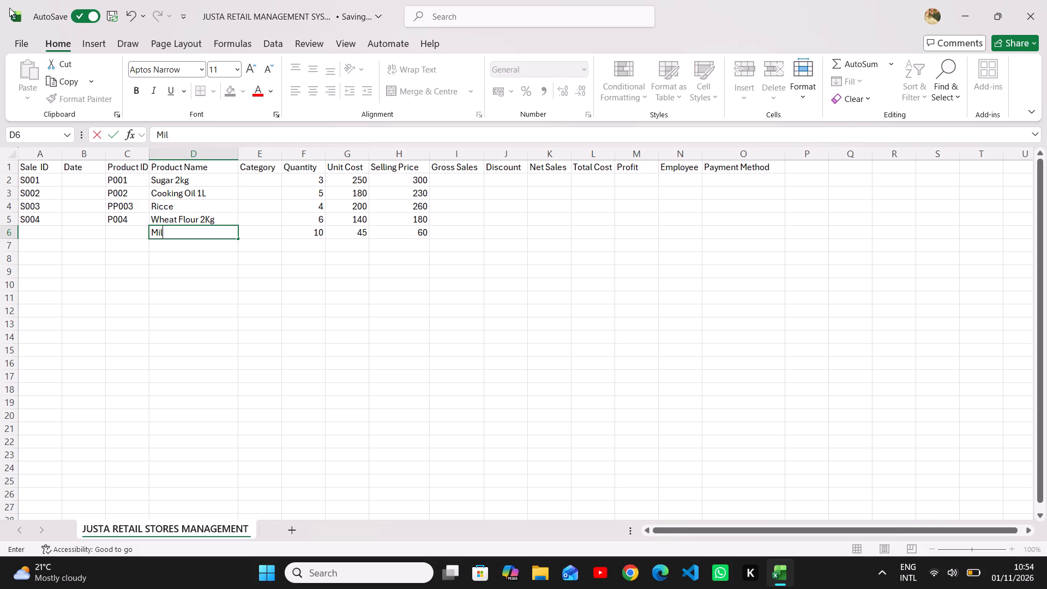
type("500")
key("l")
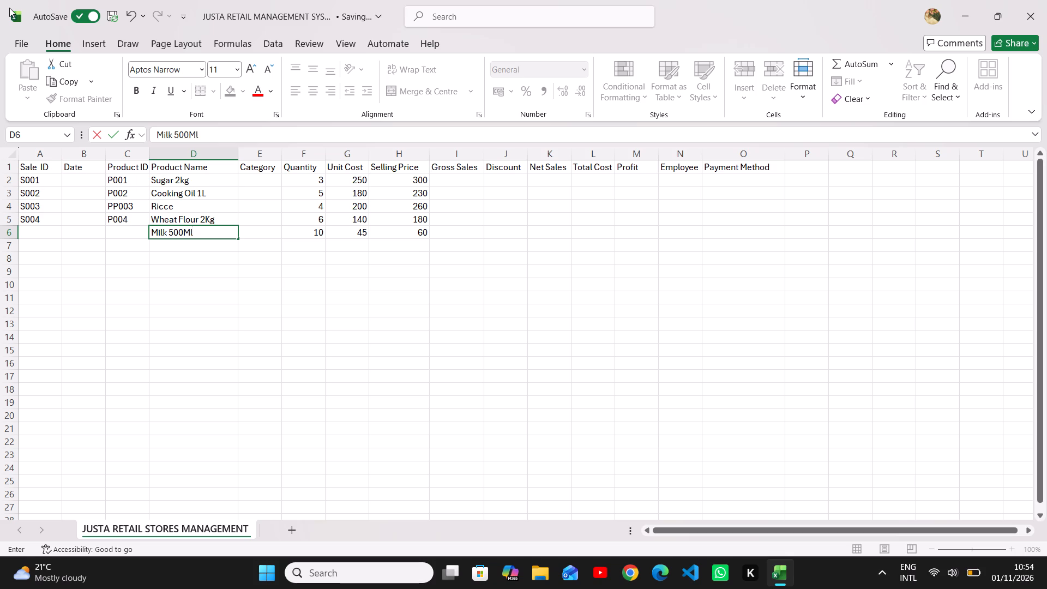
key("Left")
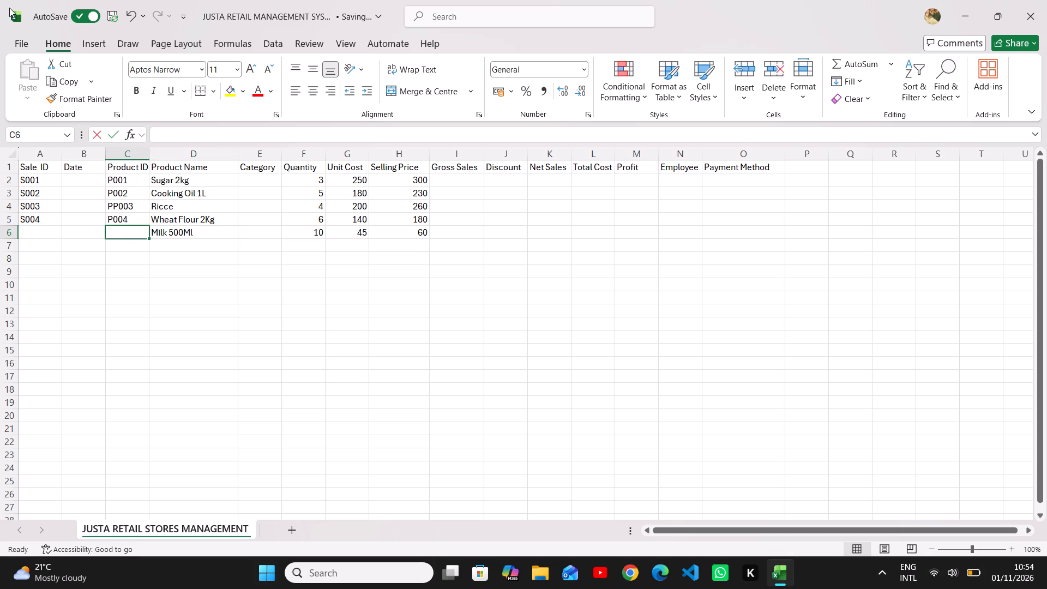
key("Left")
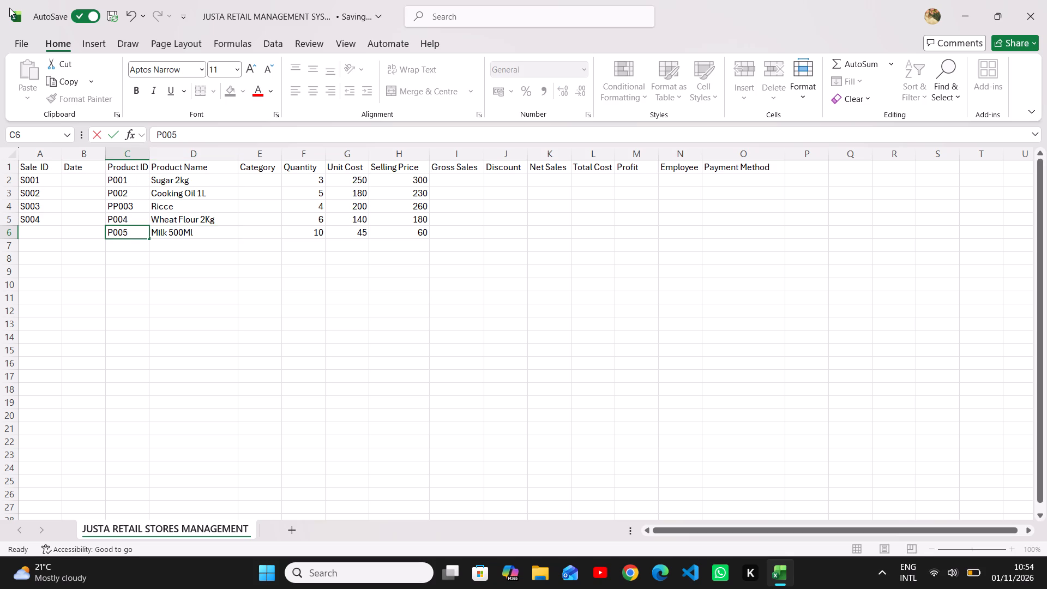
key("Left")
type("S005")
key("Right")
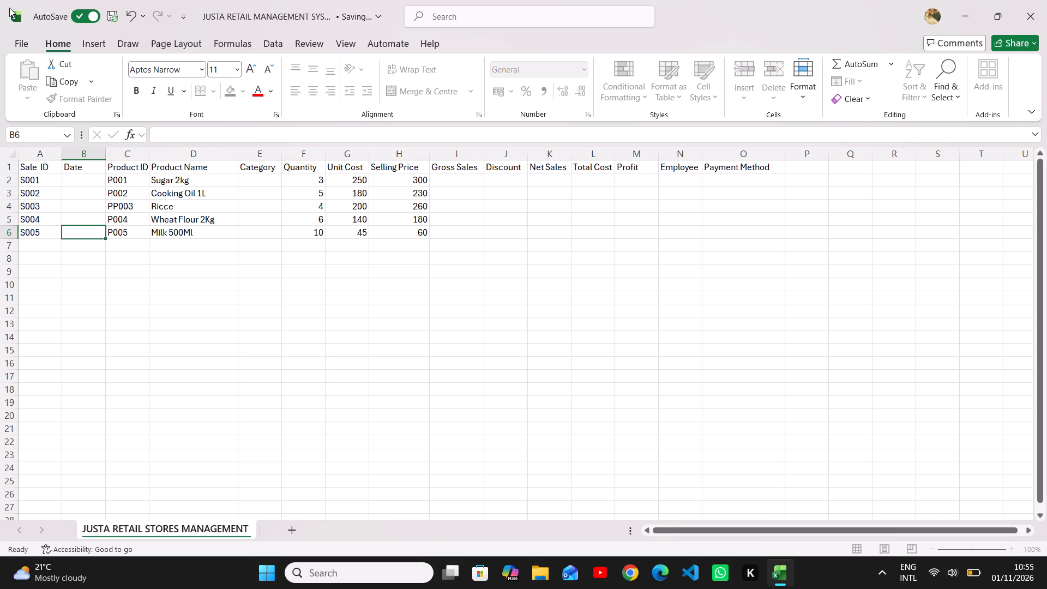
Enter Sale ID SOO6, Product ID P006 and product name Bread in row 7 of the sales table.
key("Down")
key("Left")
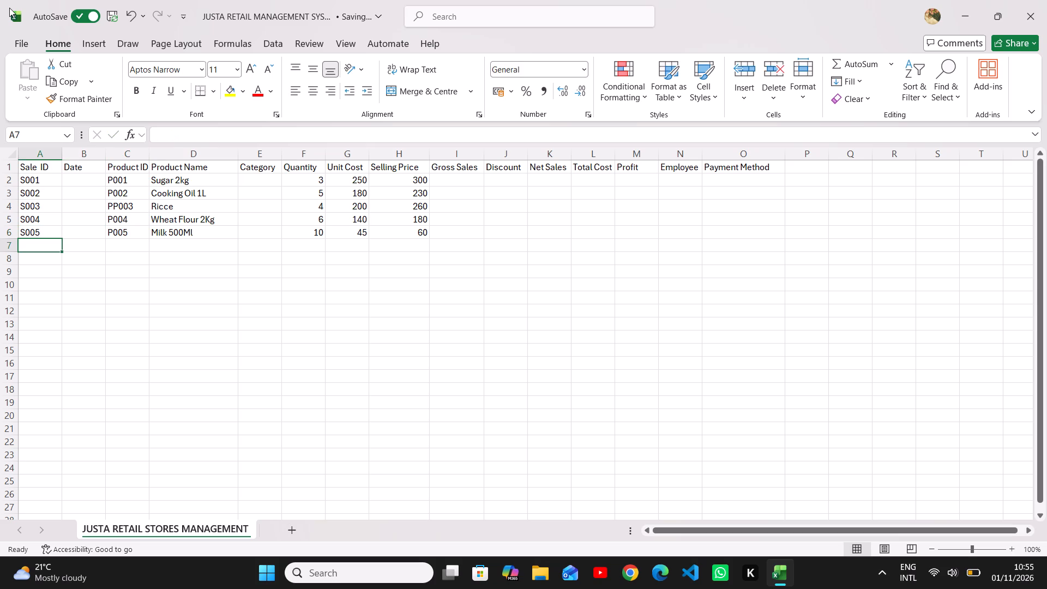
type("SOO6")
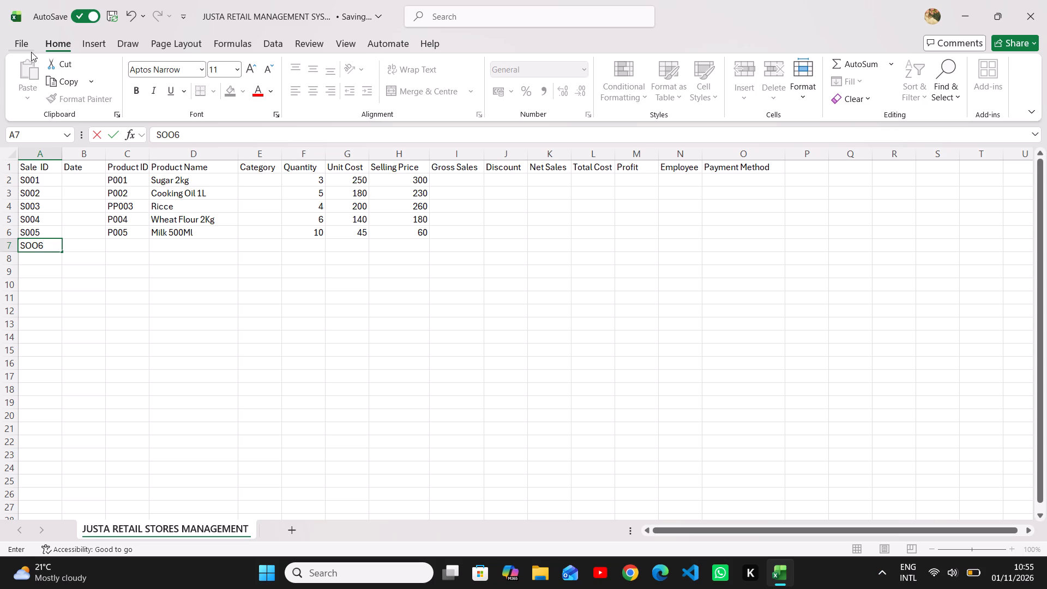
key("Right")
key("Right")
key("p")
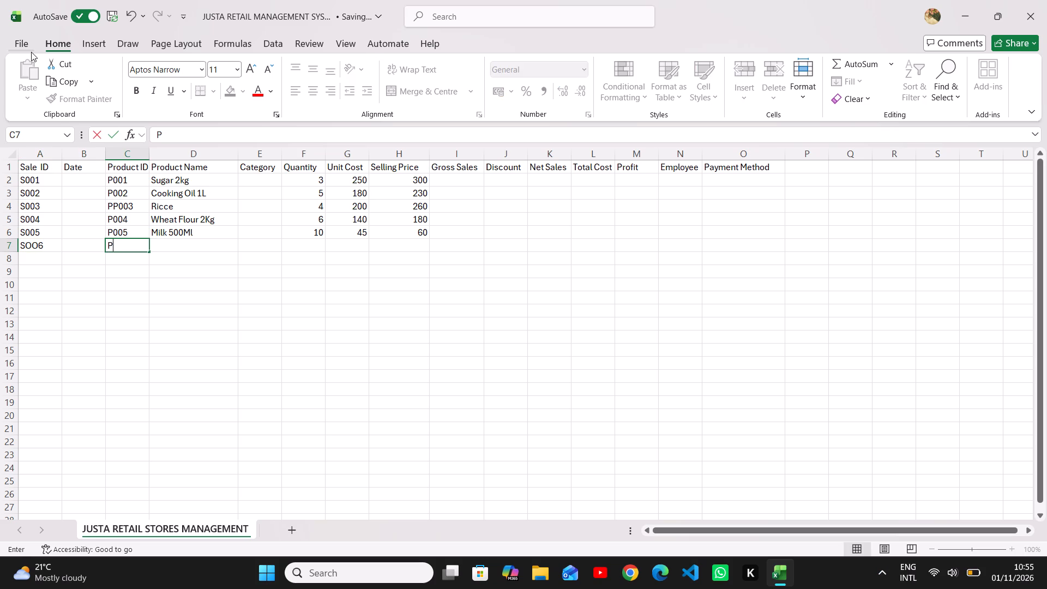
type("006")
key("Right")
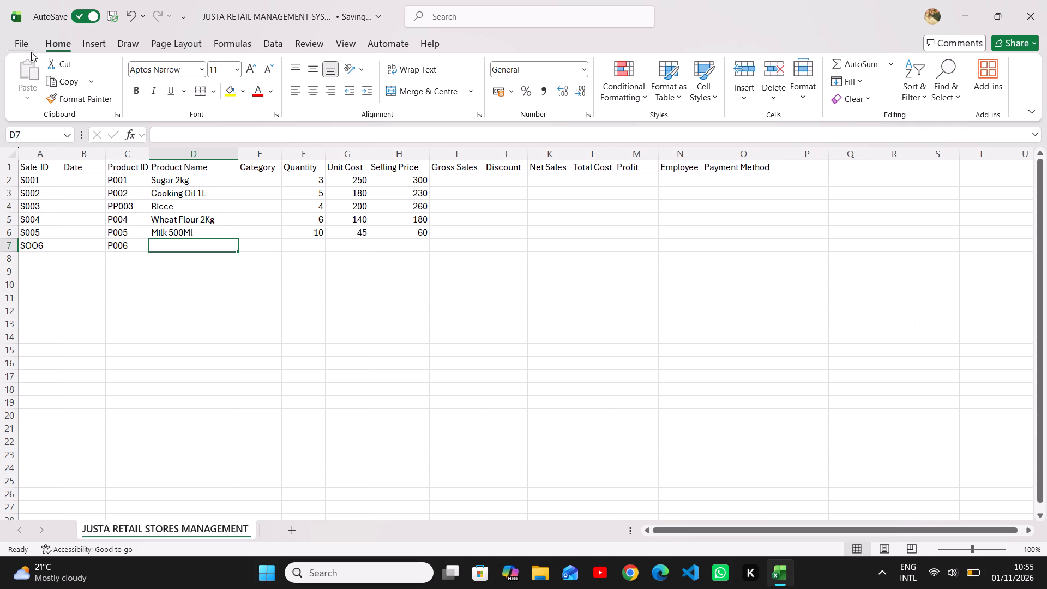
type("read")
key("Right")
key("Right")
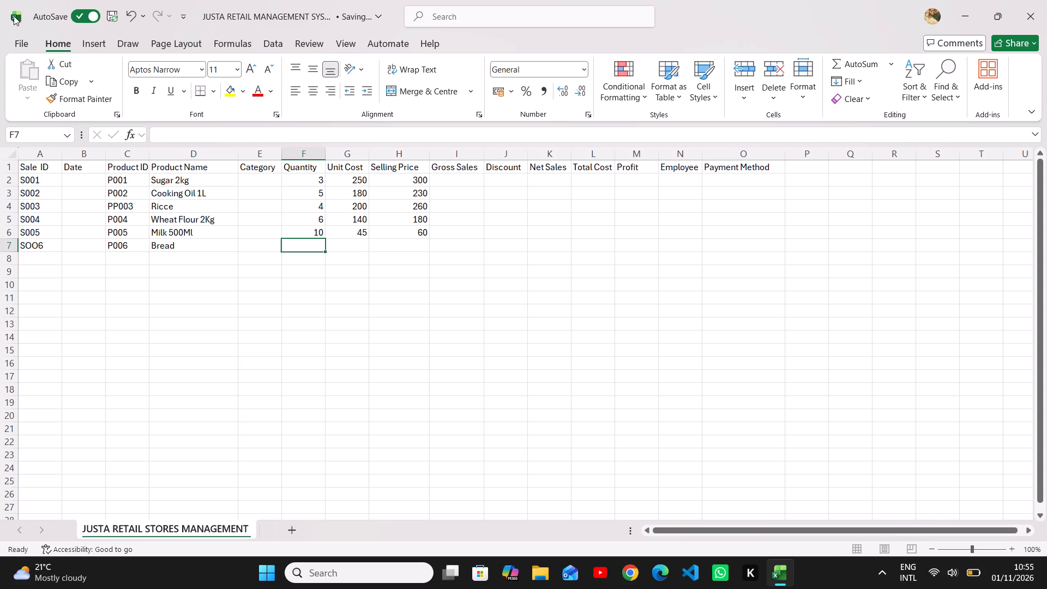
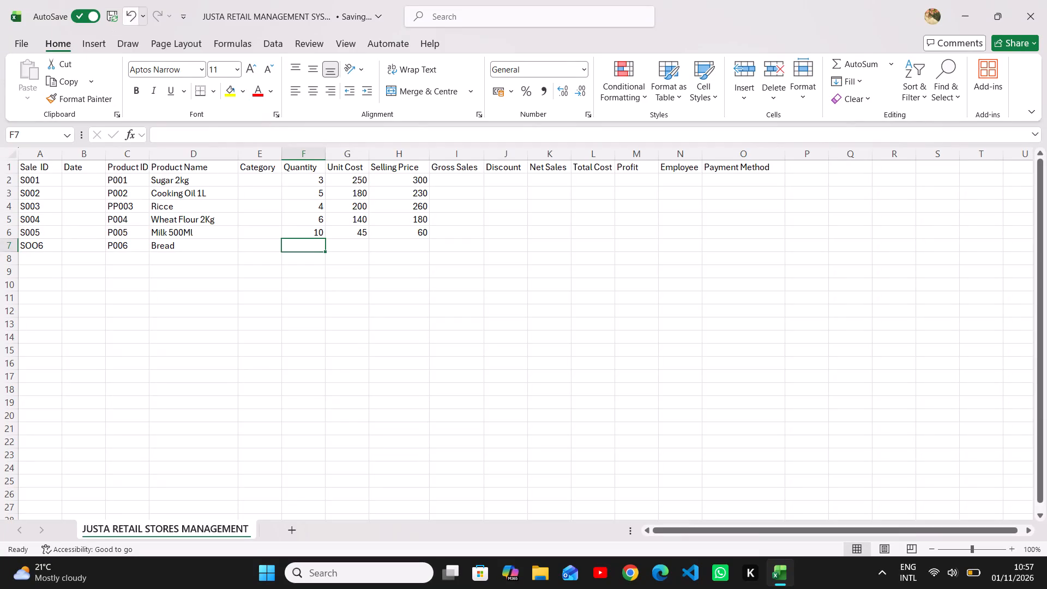
Correct the Product ID of the Ricce record in row 4 to P003.
left_click(41, 259)
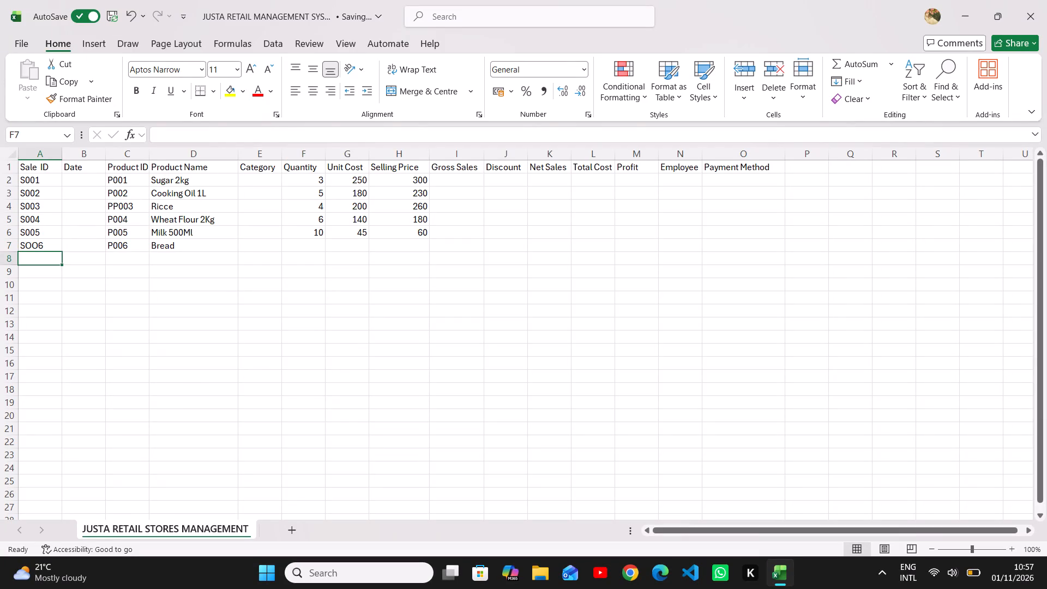
double_click(117, 209)
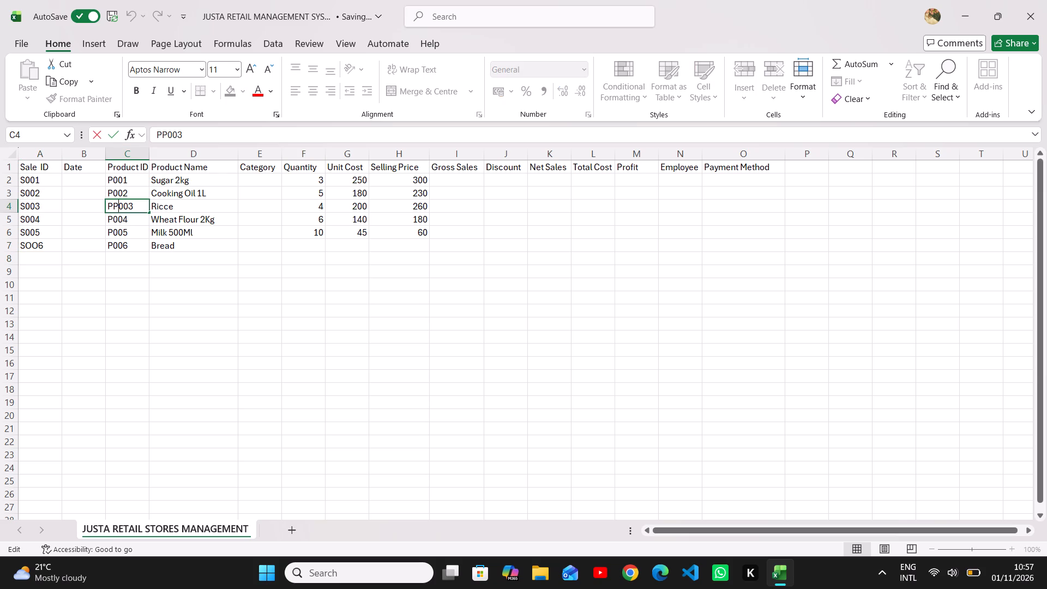
key("BackSpace")
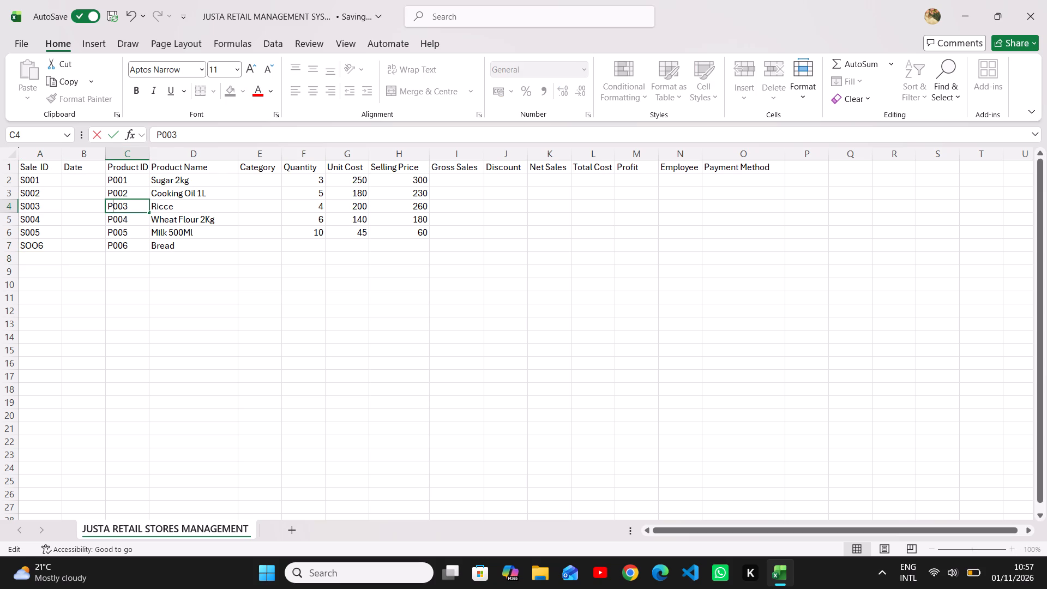
left_click(41, 261)
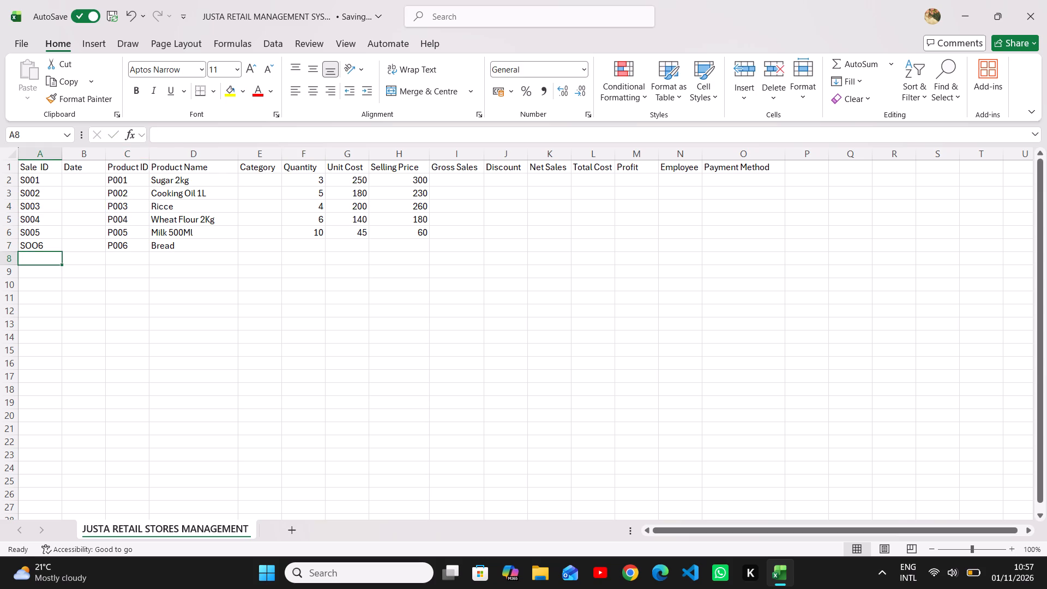
Correct the Sale ID of the Bread record in row 7 to S006, using zeros instead of letter Os.
triple_click(35, 247)
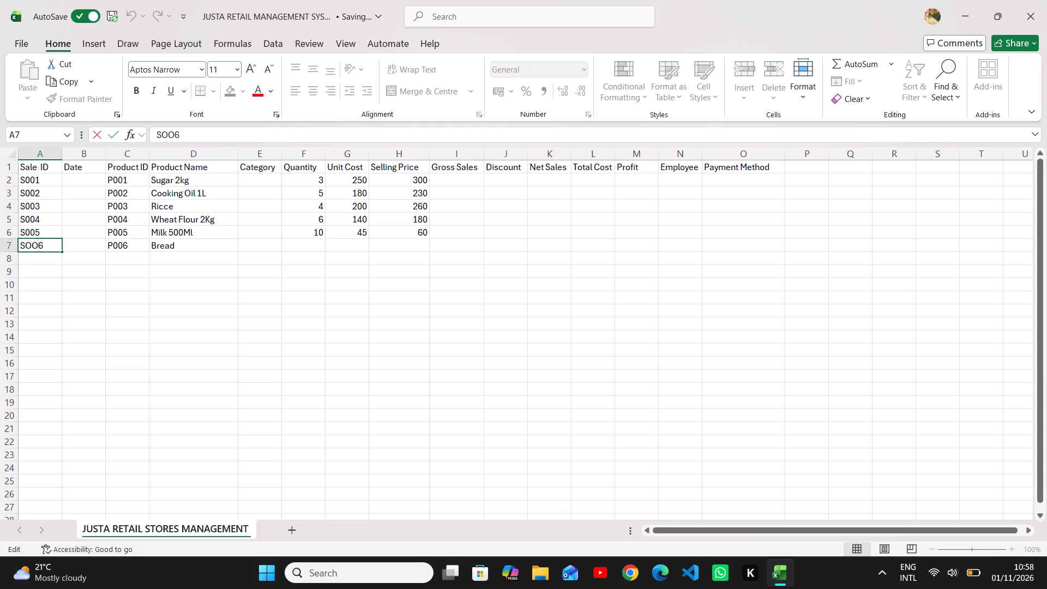
key("BackSpace")
key("BackSpace")
type("00")
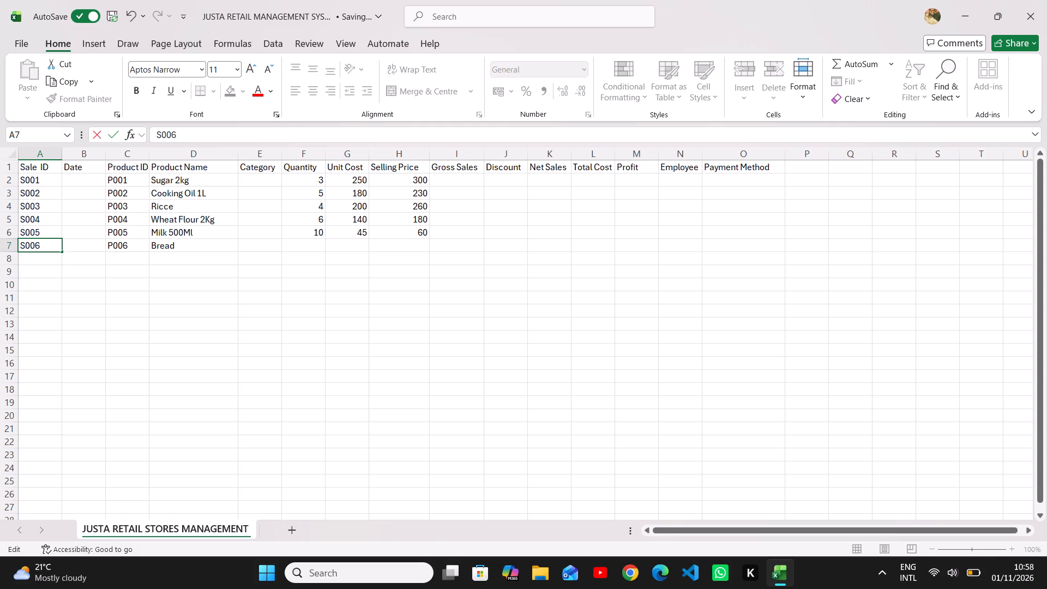
left_click(43, 259)
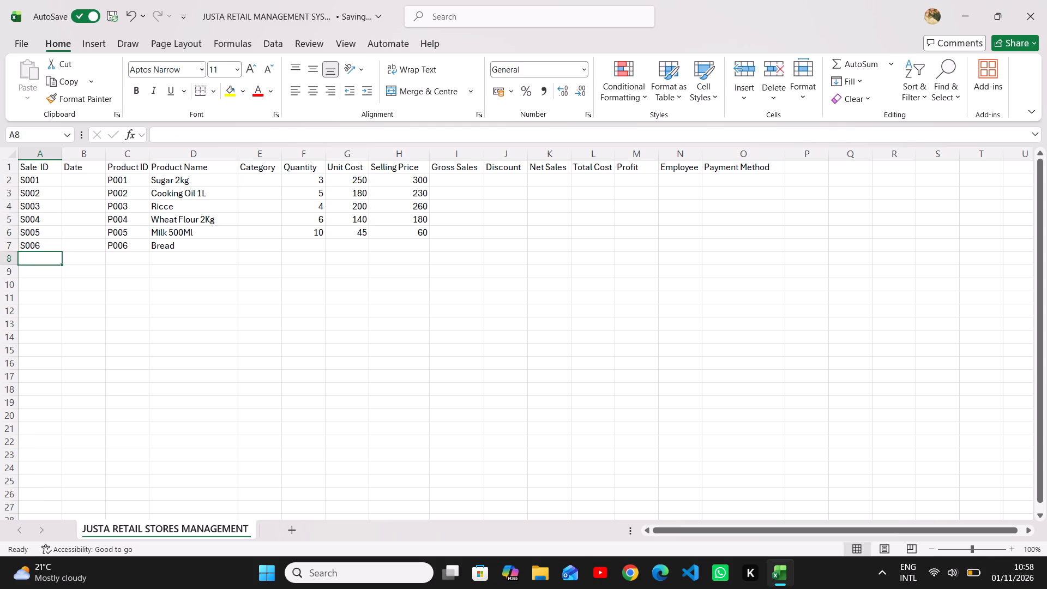
Enter Sale ID SOO7 in row 8 of the sales table.
key("s")
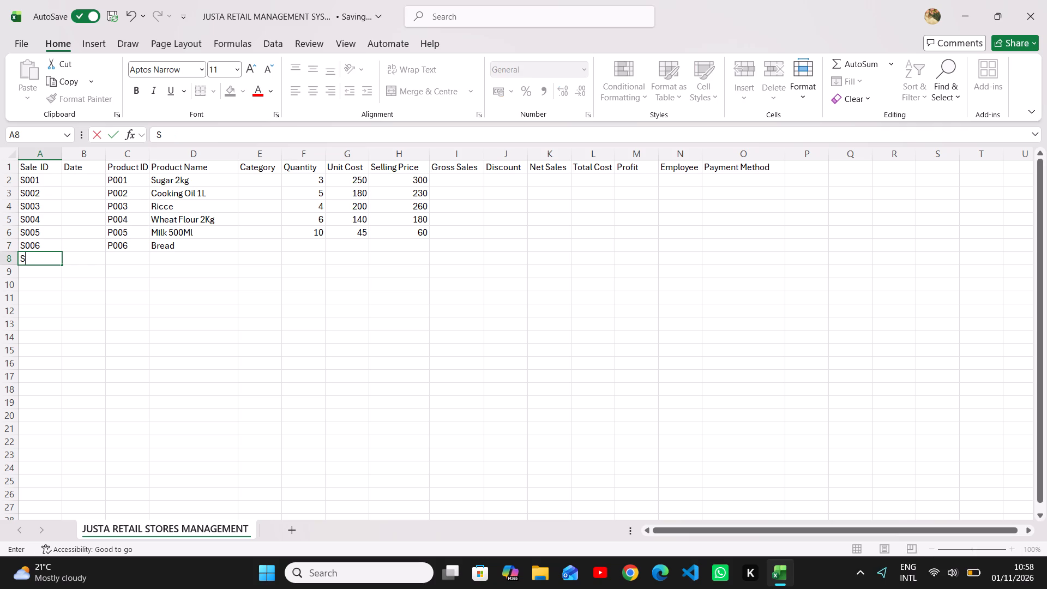
type("OO7")
key("Down")
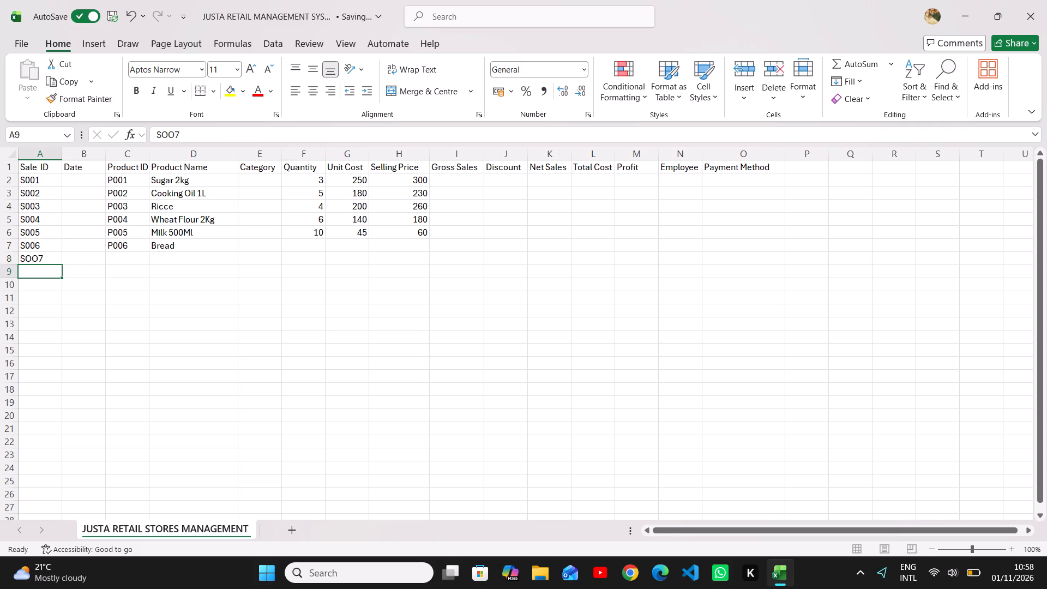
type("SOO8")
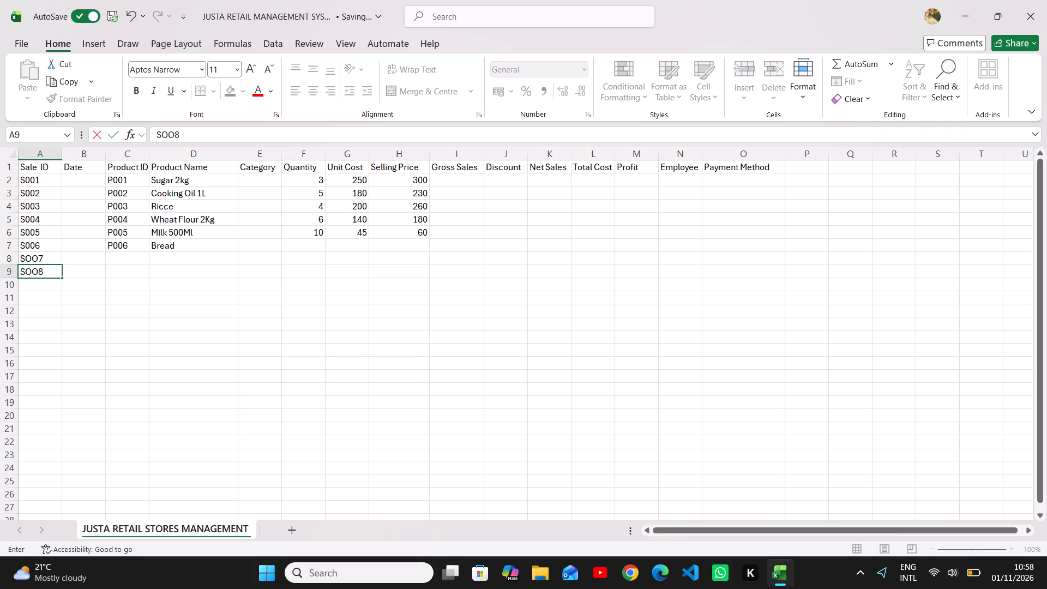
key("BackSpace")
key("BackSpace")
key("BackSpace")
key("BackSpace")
Enter Sale ID S008 in row 9 of the sales table.
key("s")
type("00")
scroll(0, 181, "down", 1)
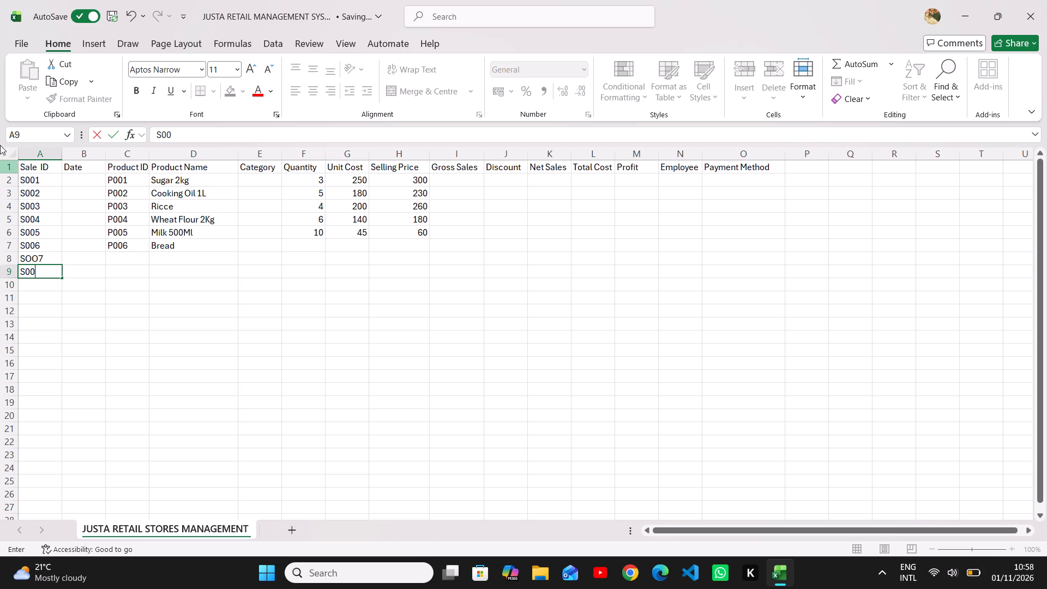
scroll(0, 145, "down", 1)
key("8")
Correct the Sale ID in row 8 to S007, replacing the letter Os with zeros.
left_click(44, 259)
triple_click(44, 259)
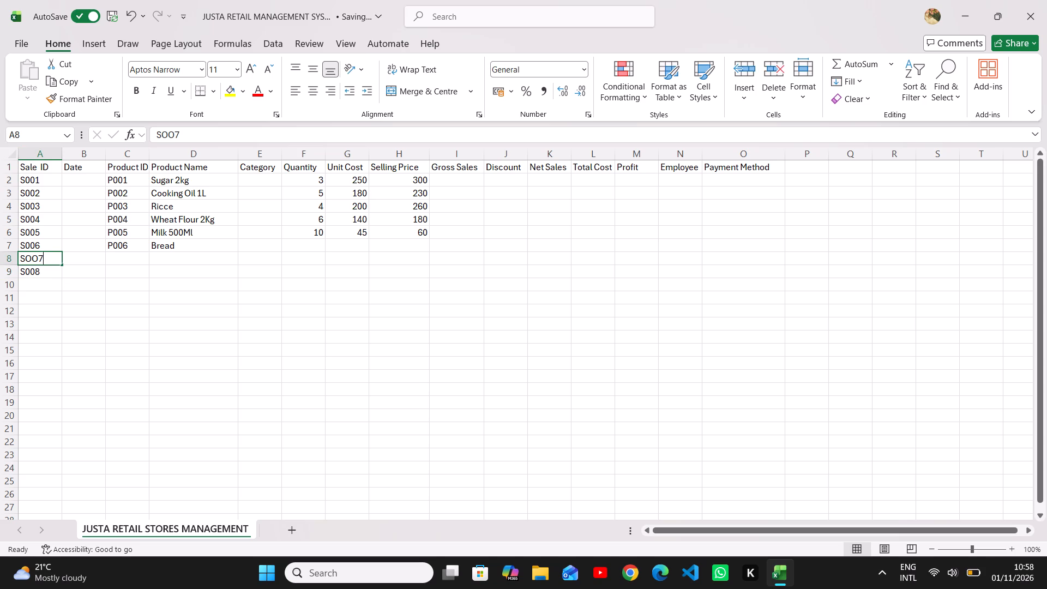
key("BackSpace")
key("BackSpace")
key("BackSpace")
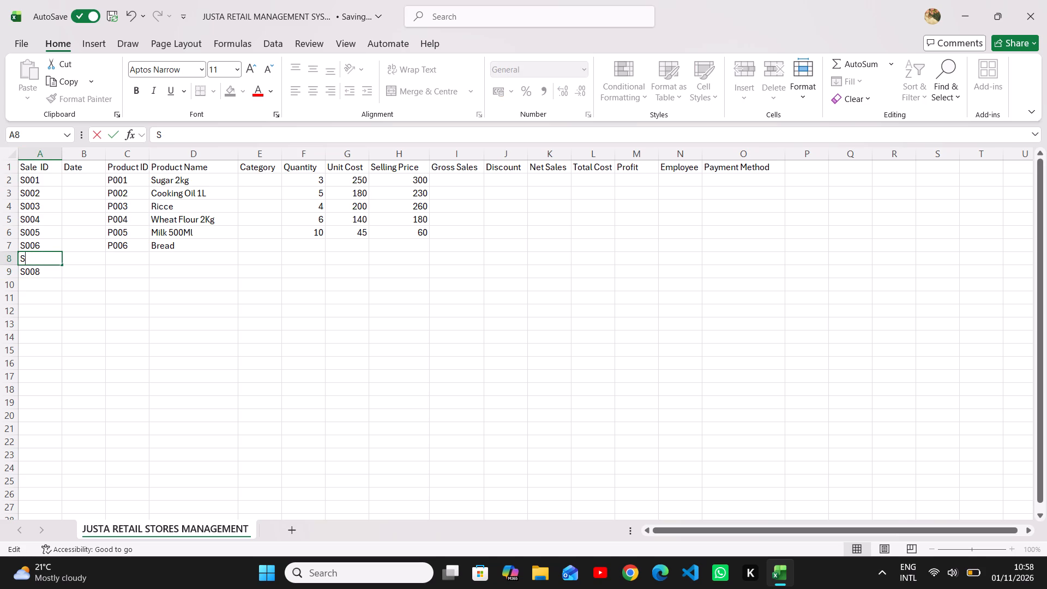
type("007")
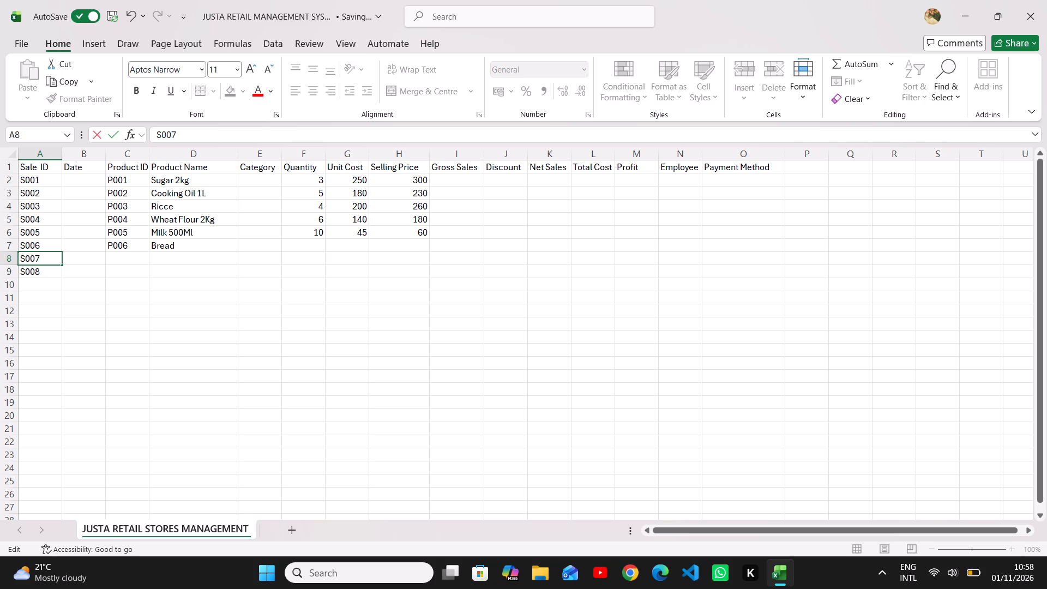
left_click(41, 283)
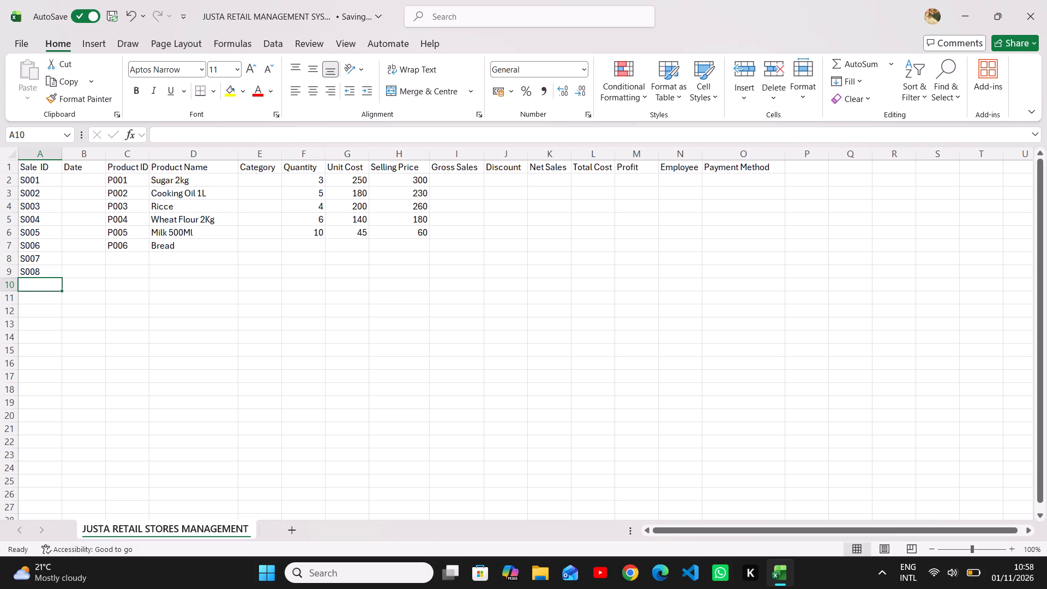
Enter Sale ID S009 in row 10 of the sales table.
type("S00")
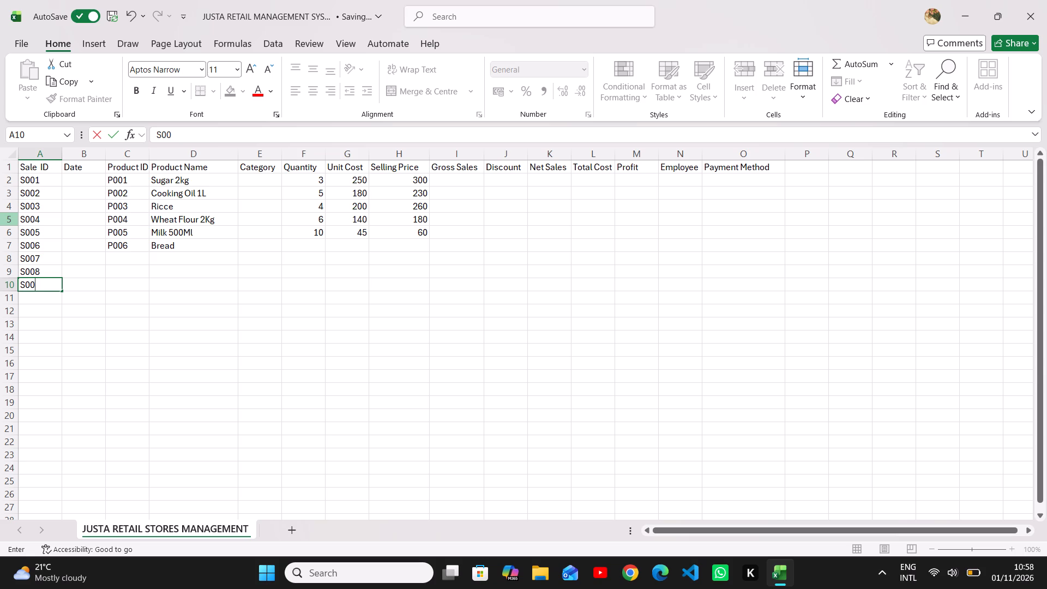
key("9")
key("Right")
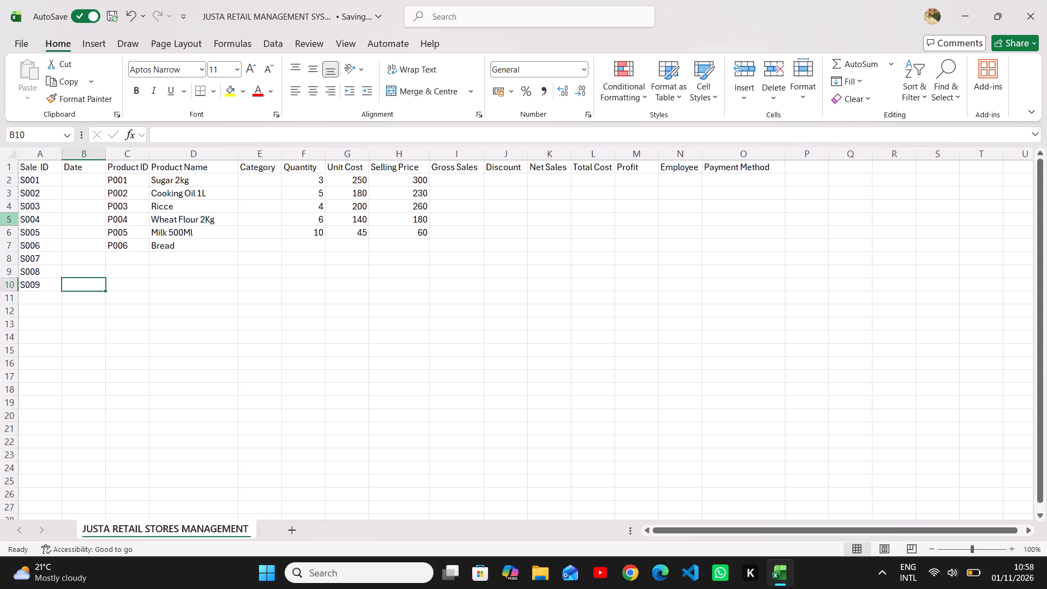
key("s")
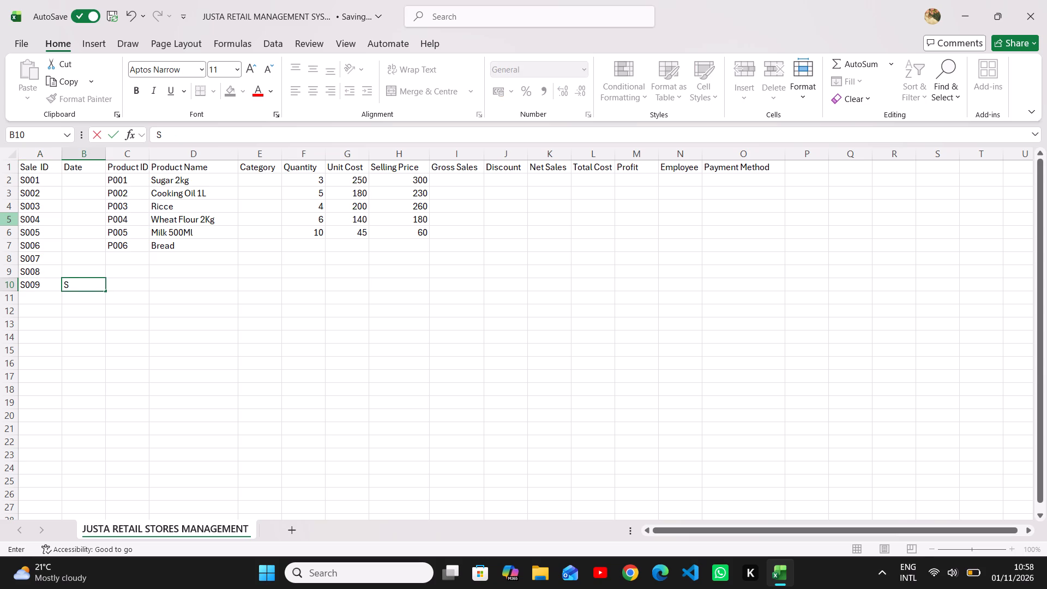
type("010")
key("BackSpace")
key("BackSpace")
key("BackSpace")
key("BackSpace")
Enter Sale IDs S010, S011 and S012 in rows 11 to 13 of the sales table.
key("Down")
key("Left")
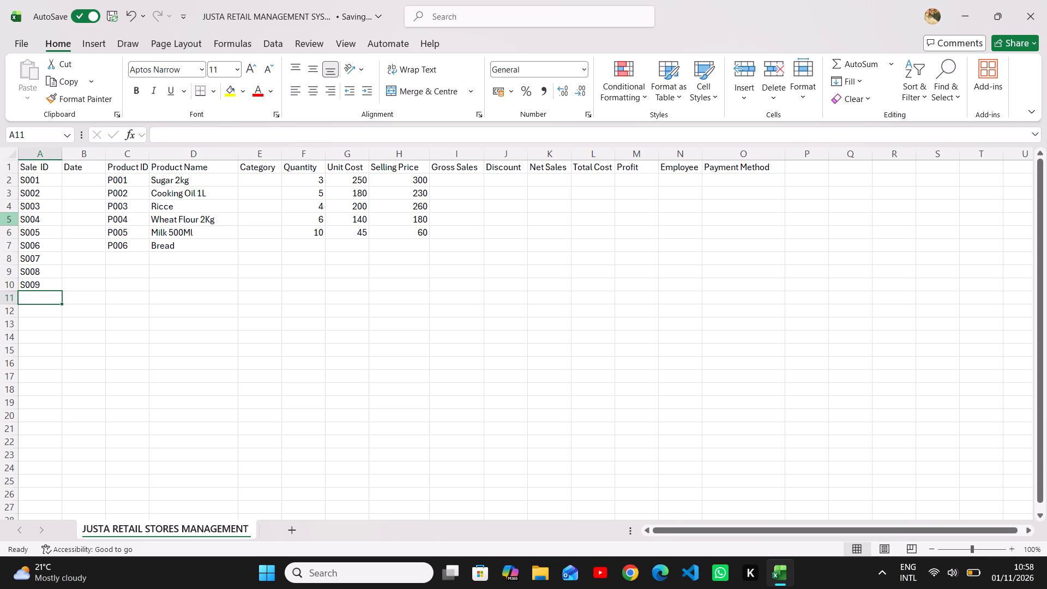
type("S00")
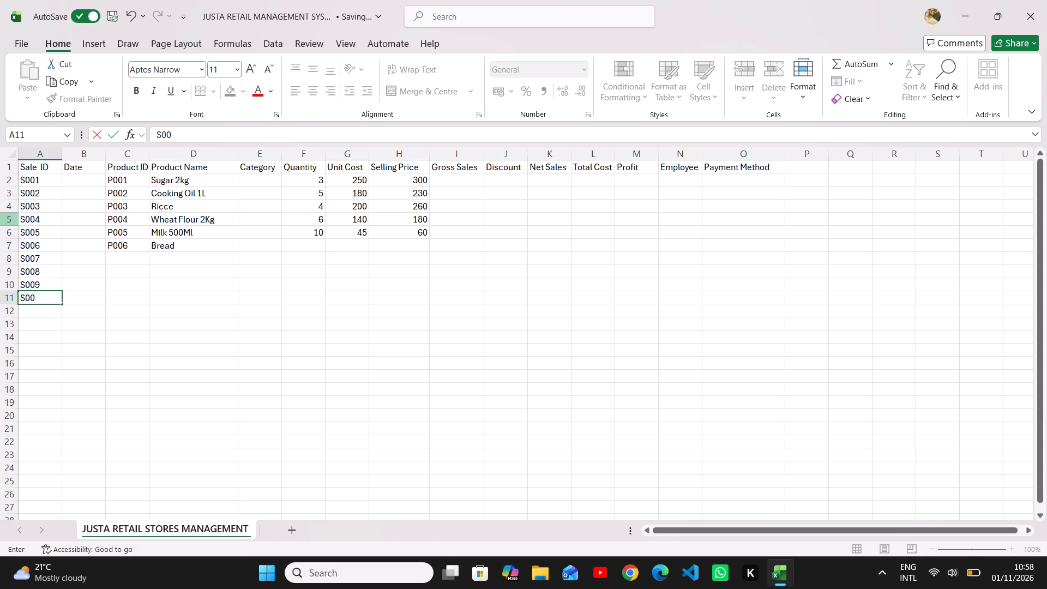
key("BackSpace")
type("10")
key("Down")
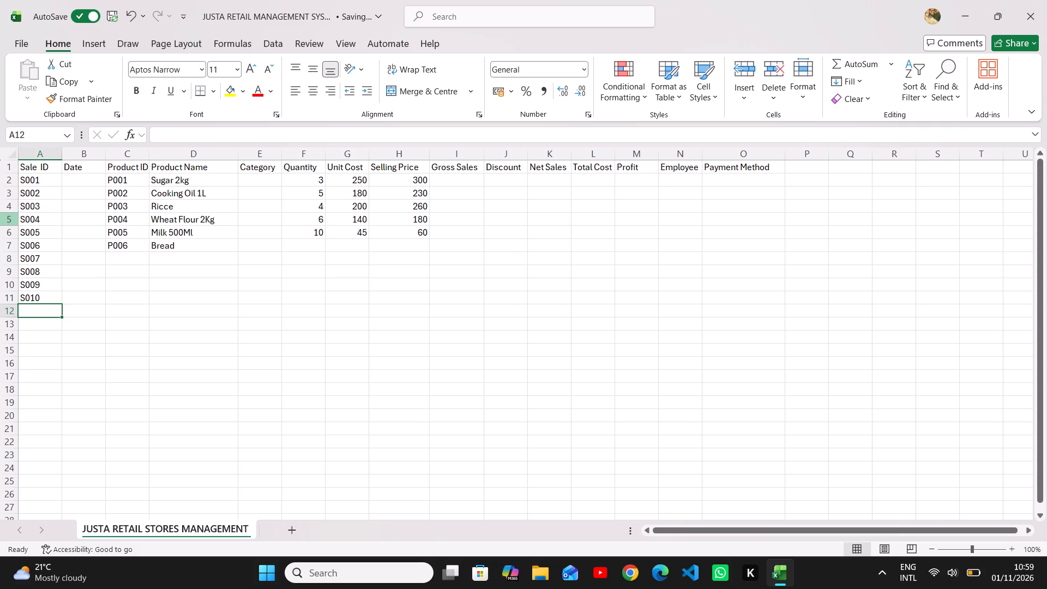
type("S011")
key("Right")
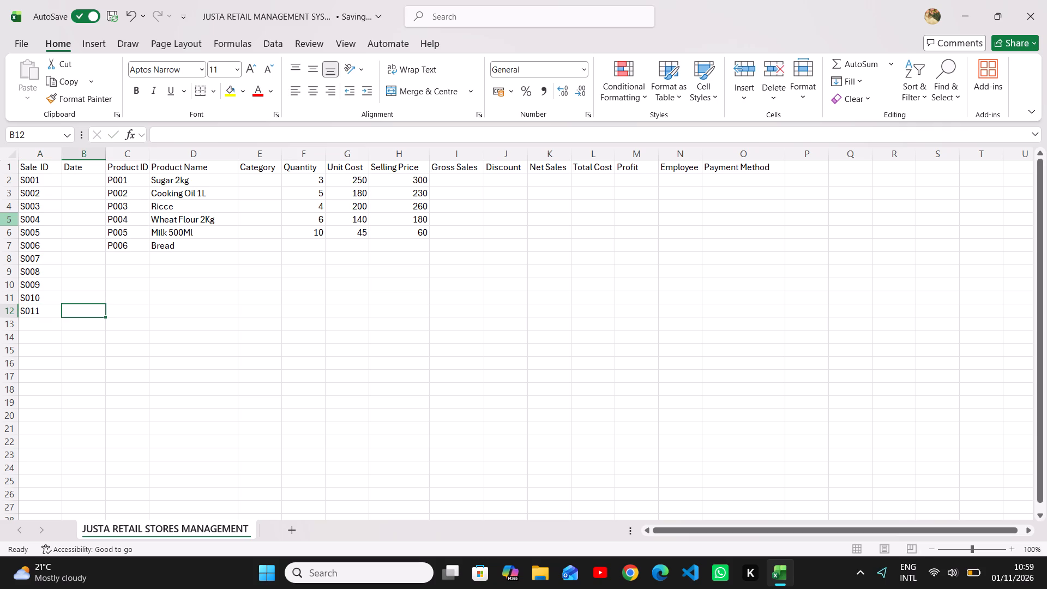
key("Down")
key("Left")
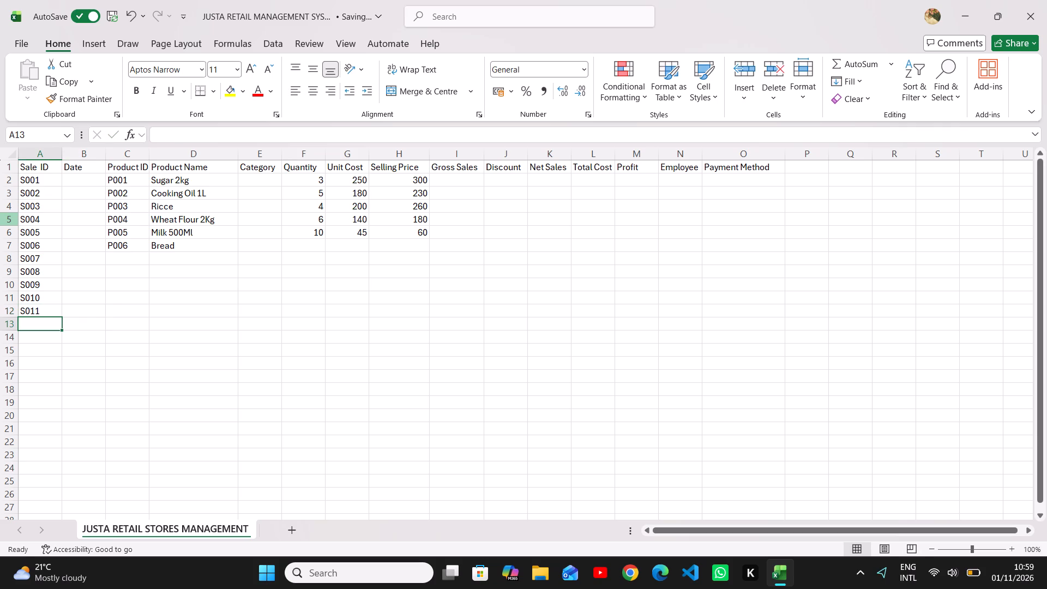
key("s")
type("012")
key("Down")
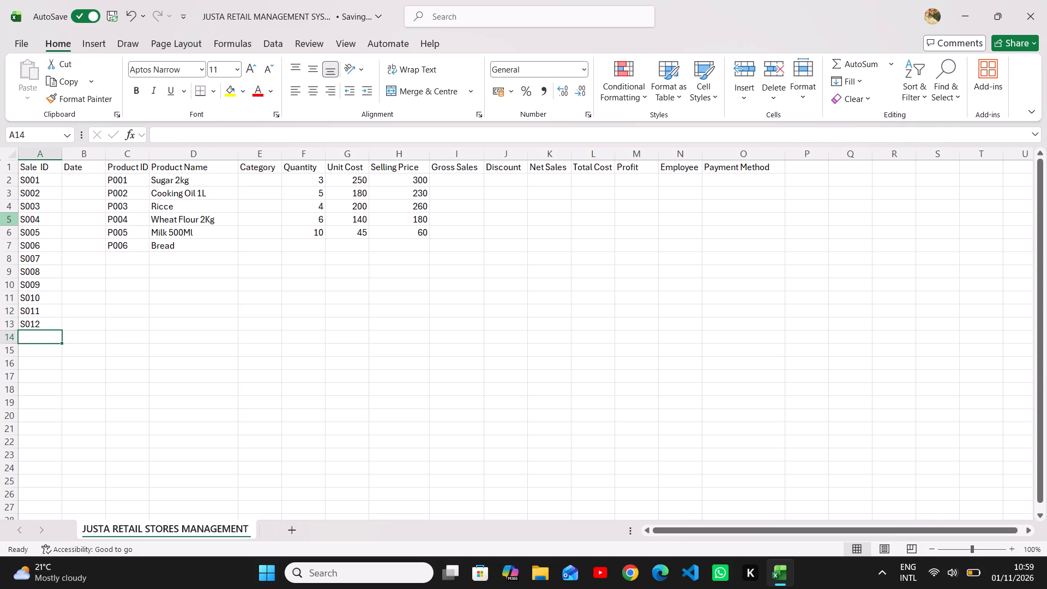
Enter Sale IDs S013, S014 and S015 in rows 14 to 16 of the sales table.
type("S013")
key("Right")
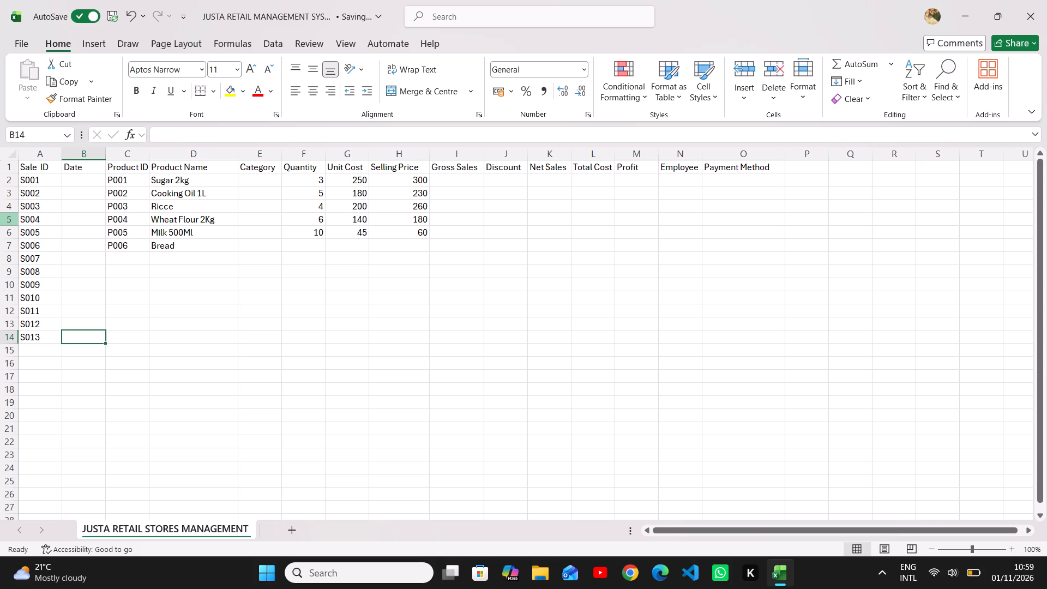
key("Down")
key("Left")
type("S014")
key("Down")
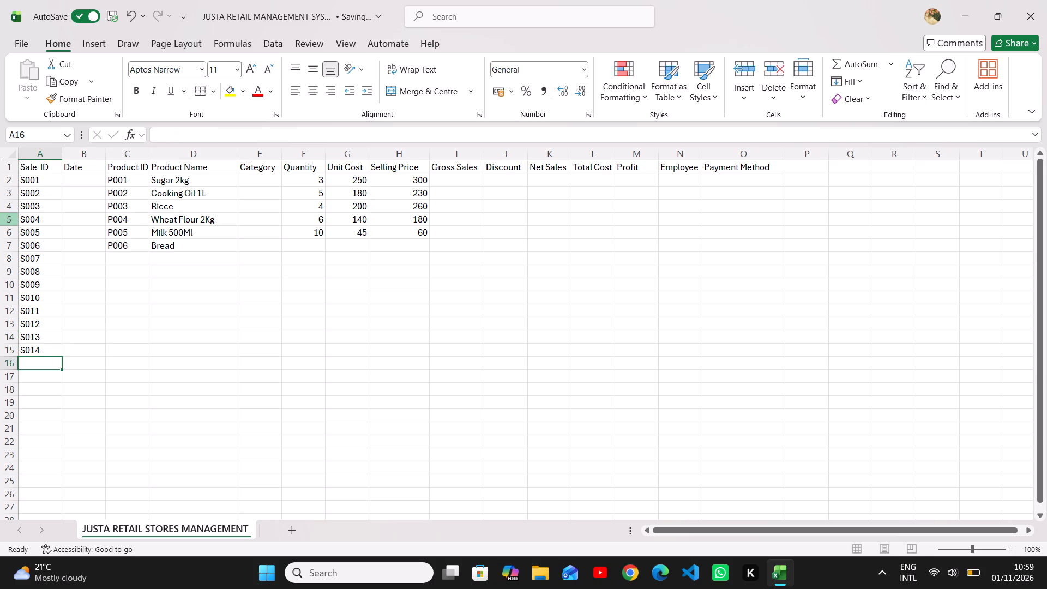
type("S0")
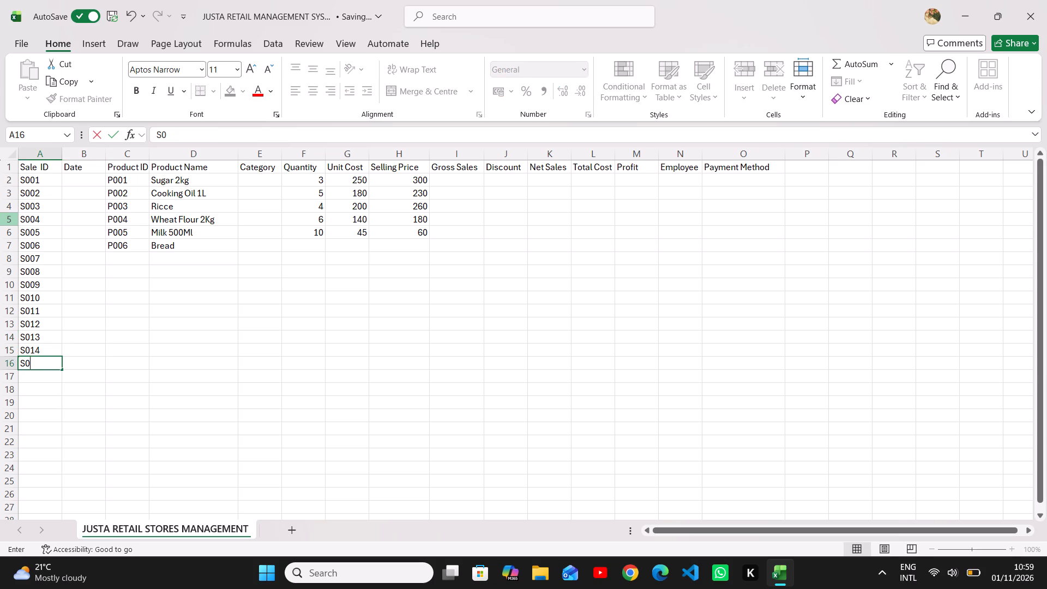
type("15")
left_click(84, 179)
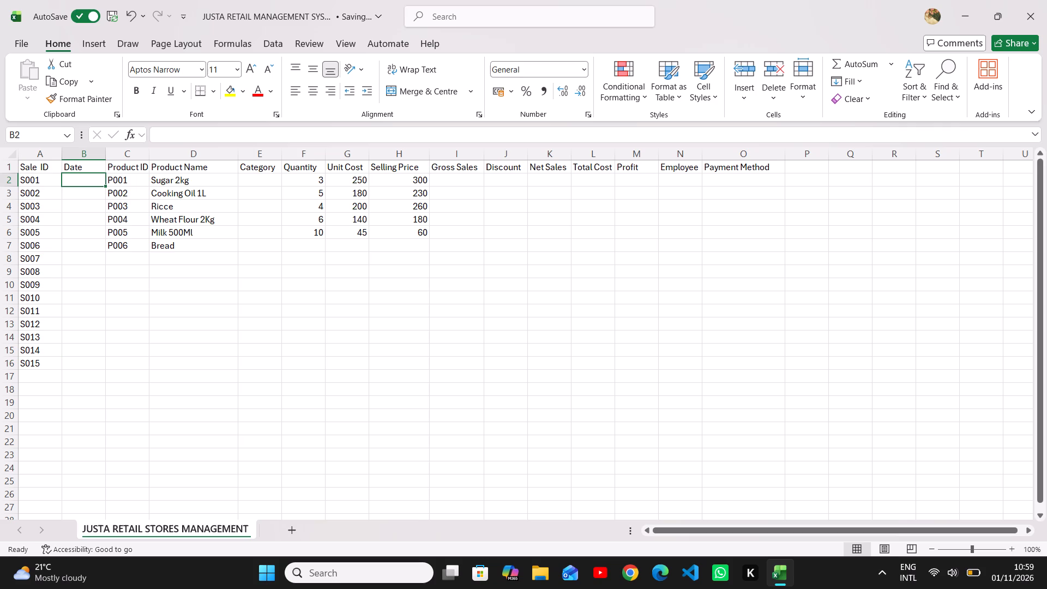
Enter the date 01/10/2026 for sale S001 in the Date column.
key("0")
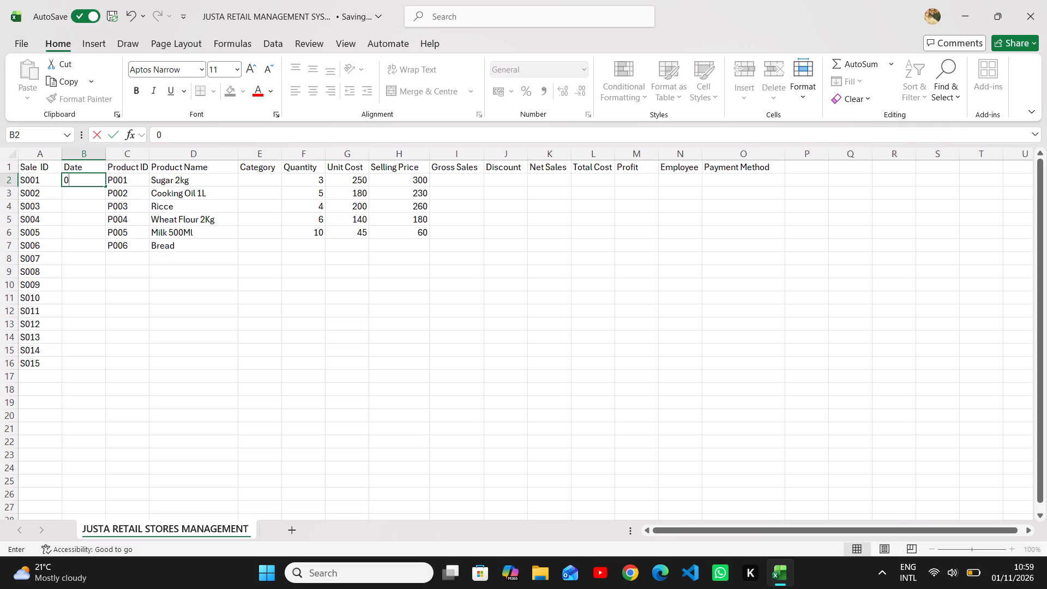
key("1")
key("slash")
key("1")
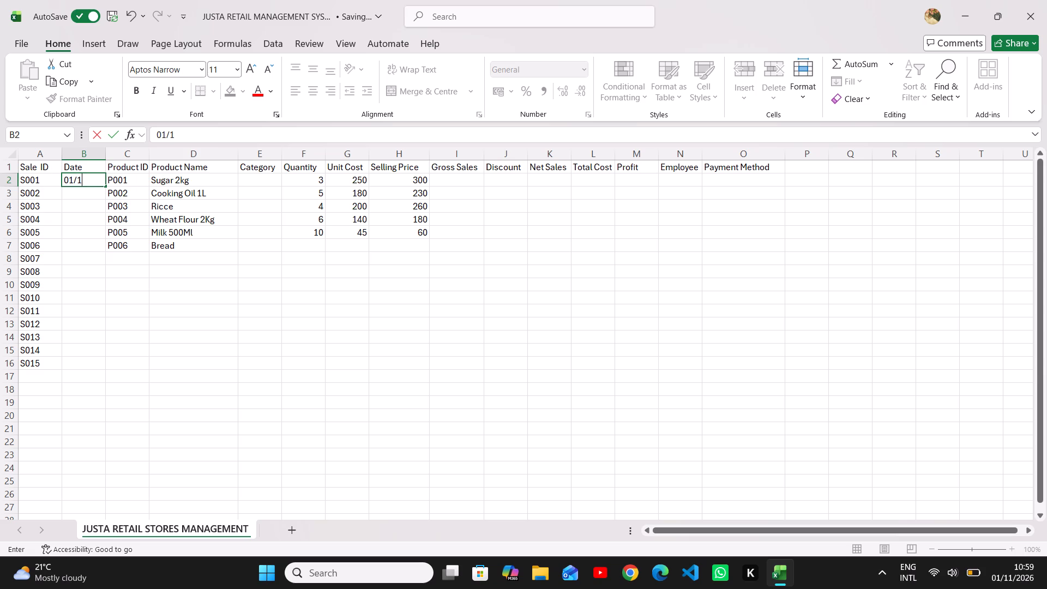
key("0")
key("period")
key("1")
key("BackSpace")
key("BackSpace")
key("apostrophe")
key("period")
key("BackSpace")
key("BackSpace")
key("apostrophe")
key("backslash")
key("BackSpace")
key("BackSpace")
type("'''")
key("BackSpace")
key("BackSpace")
key("slash")
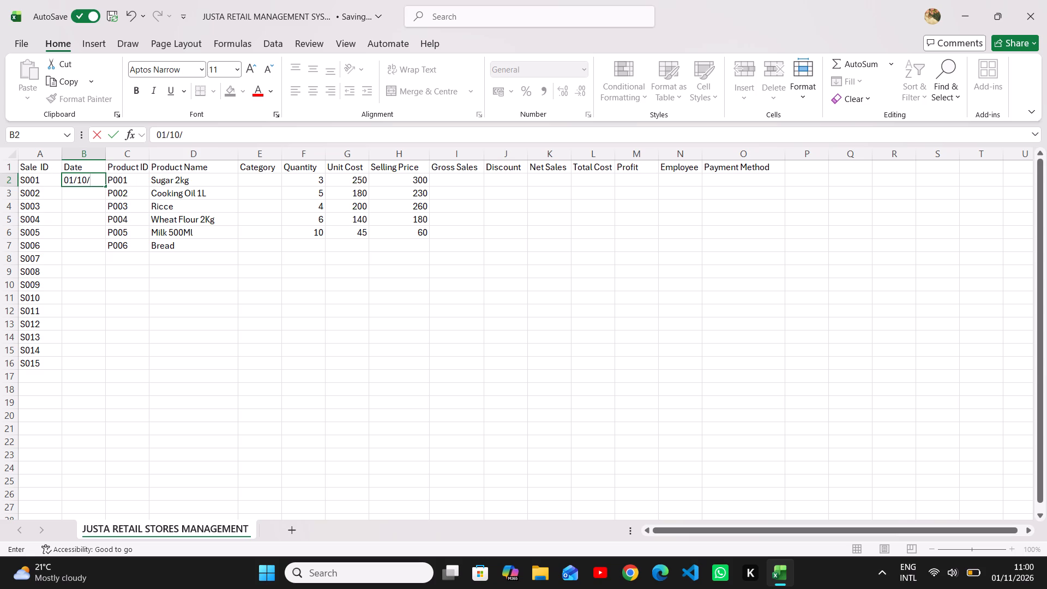
type("20")
type("26")
left_click(89, 199)
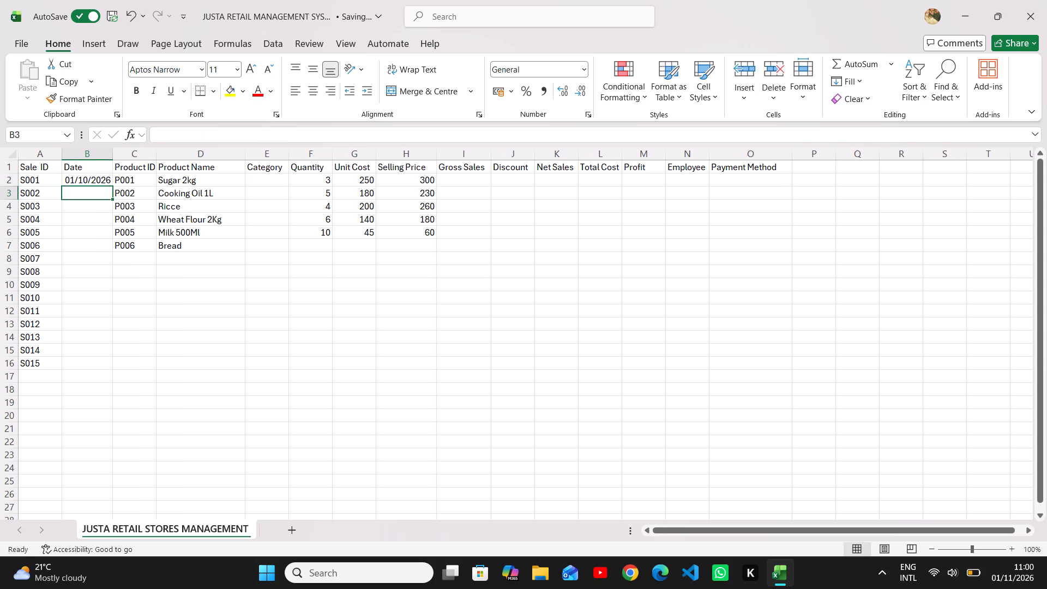
Widen the Date column slightly so full dates fit with some spare room.
left_click_drag(112, 157, 124, 158)
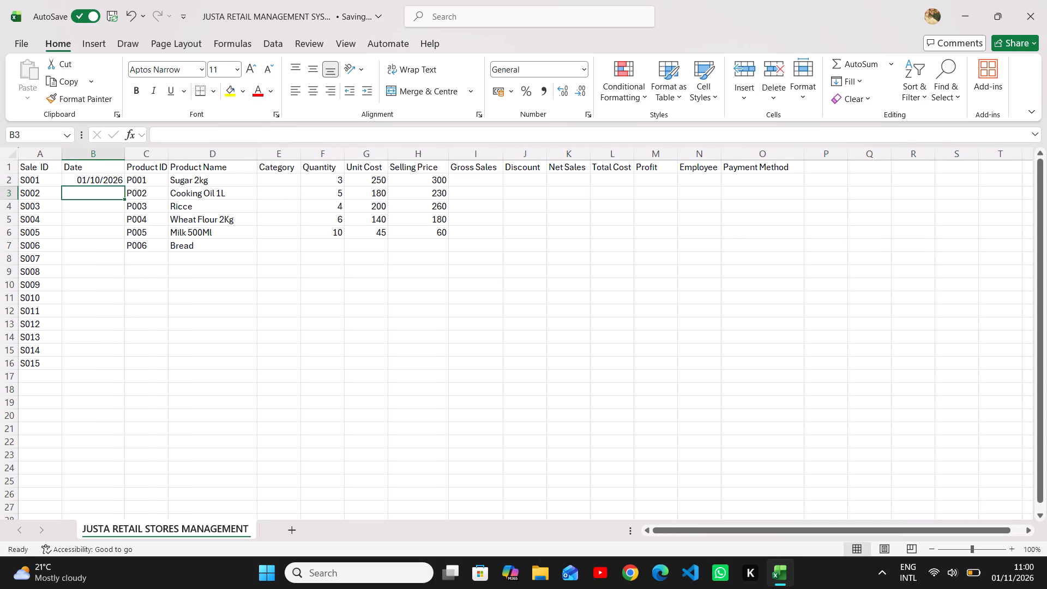
left_click_drag(124, 158, 130, 159)
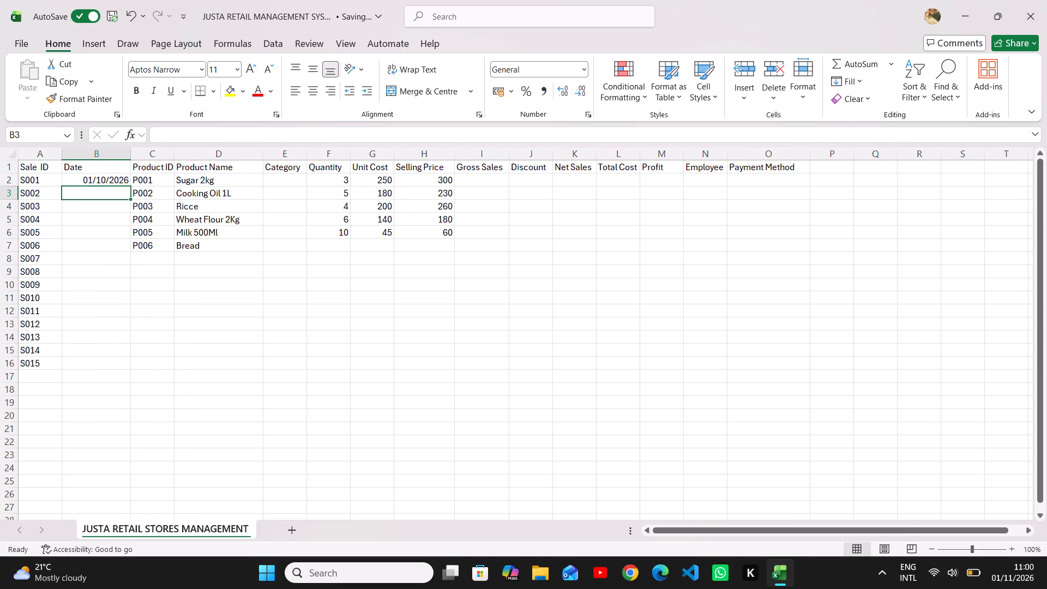
Enter the date 02/10/2026 for sale S002 in the Date column.
left_click(100, 190)
double_click(100, 190)
type("002")
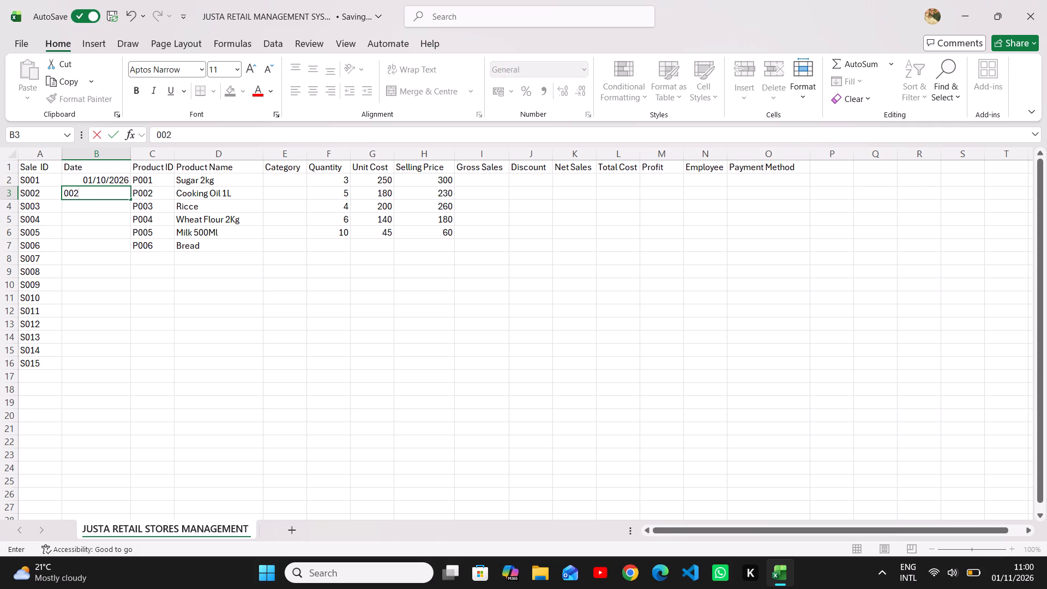
key("slash")
key("BackSpace")
key("BackSpace")
key("BackSpace")
key("BackSpace")
key("0")
type("2/")
type("10")
key("period")
key("BackSpace")
type("//")
key("BackSpace")
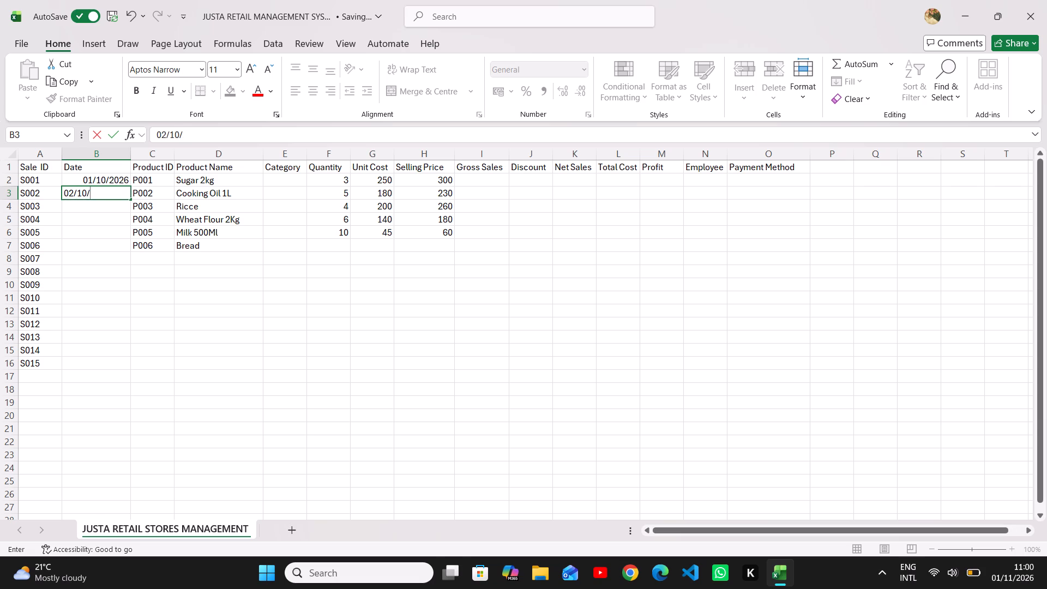
type("2026")
key("Down")
Enter the date 03/10/2026 for sale S003 in the Date column.
key("3")
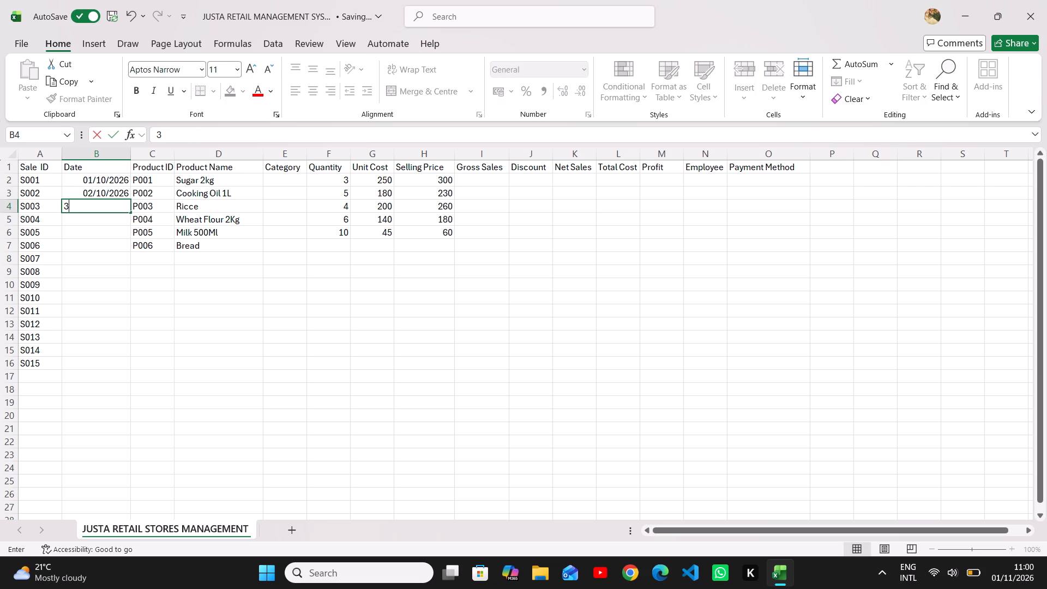
key("BackSpace")
type("03")
key("slash")
key("1")
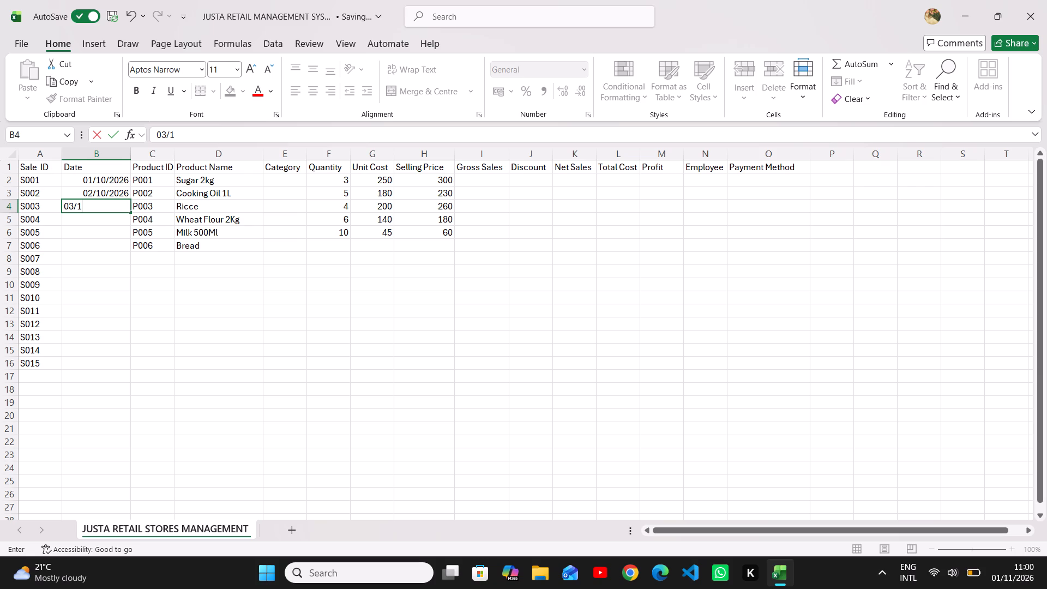
key("0")
key("slash")
key("1")
key("BackSpace")
type("2026")
key("Down")
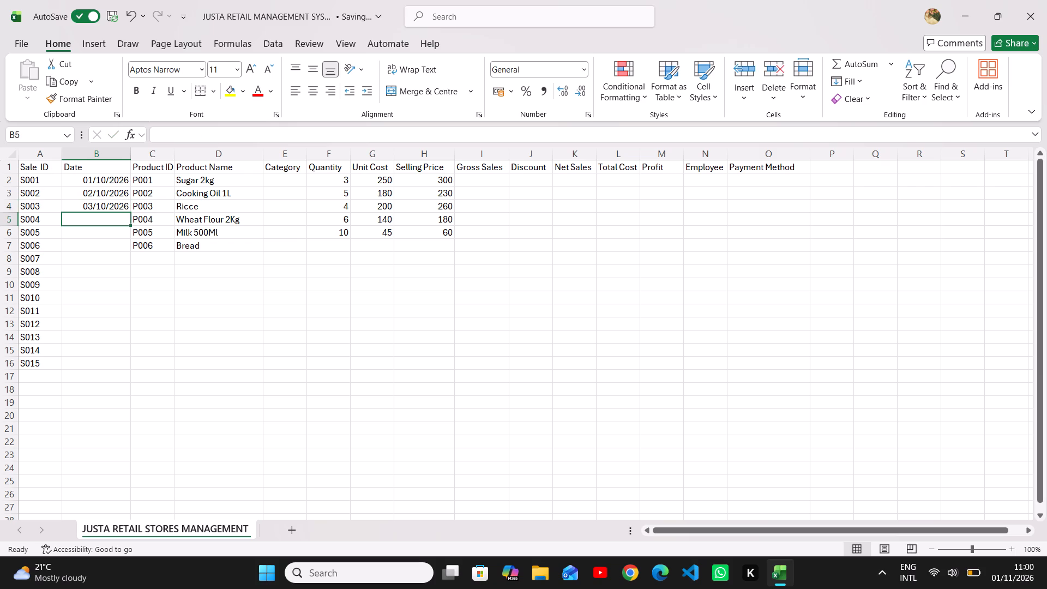
Enter the date 04/10/2026 for sale S004 in the Date column.
type("04/")
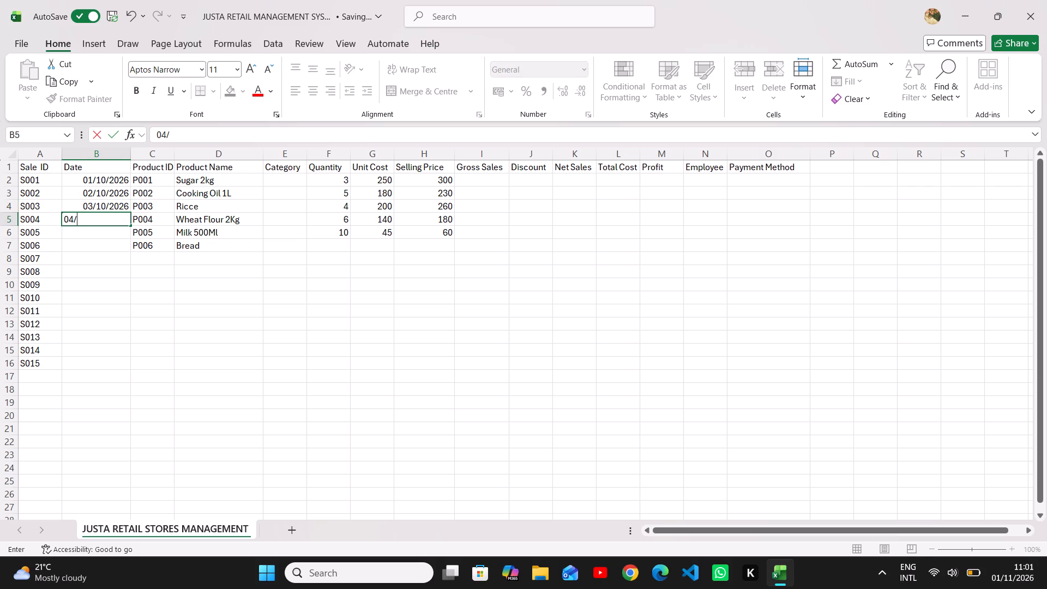
type("1-")
key("BackSpace")
key("0")
key("slash")
type("2026")
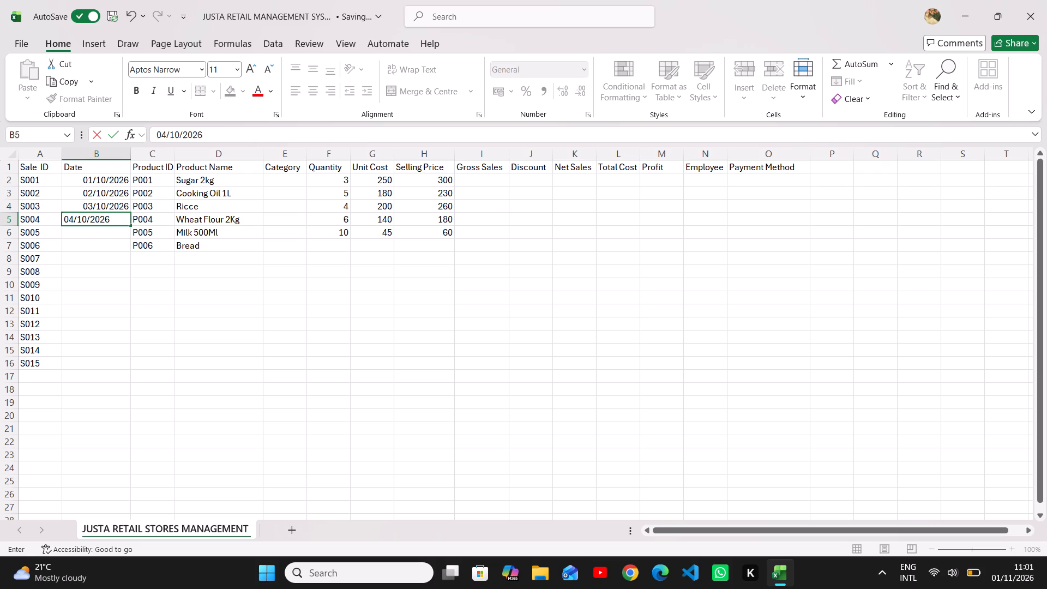
key("Down")
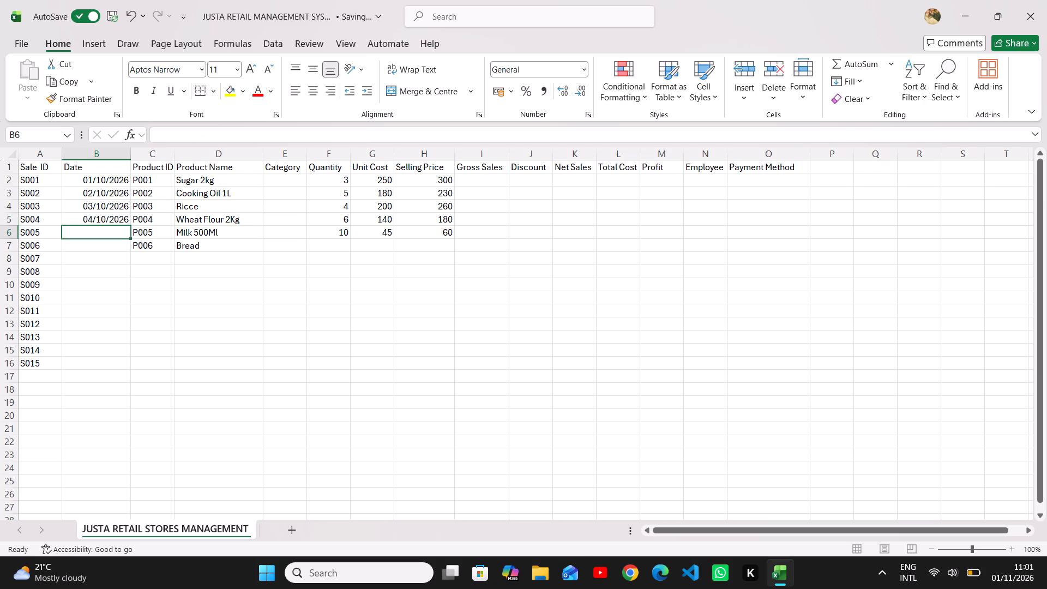
Enter the date 05/10/2026 for sale S005 in the Date column.
type("05")
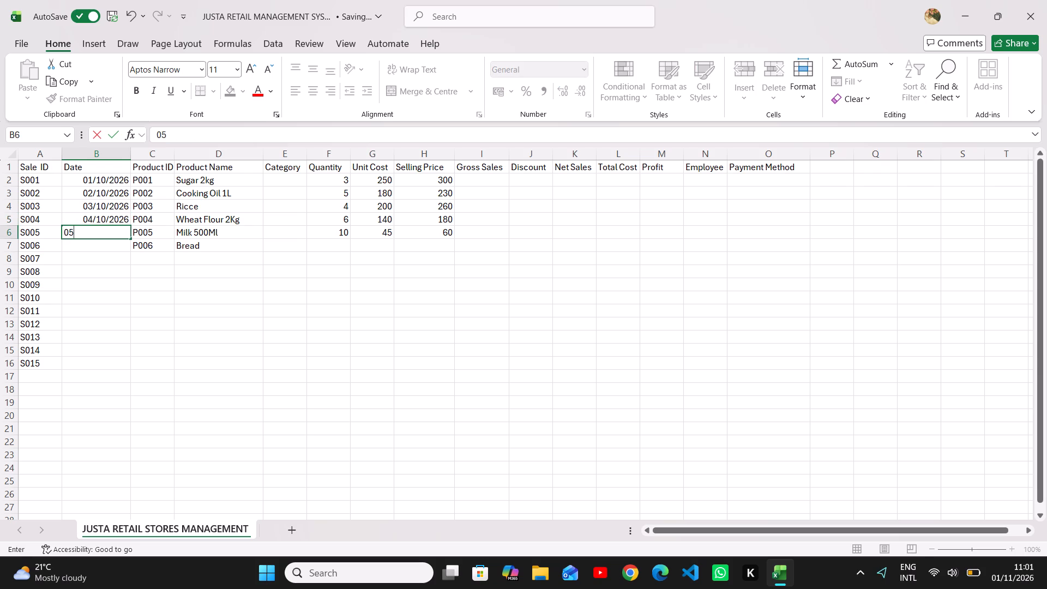
key("slash")
key("1")
key("0")
key("slash")
key("1")
key("Delete")
key("BackSpace")
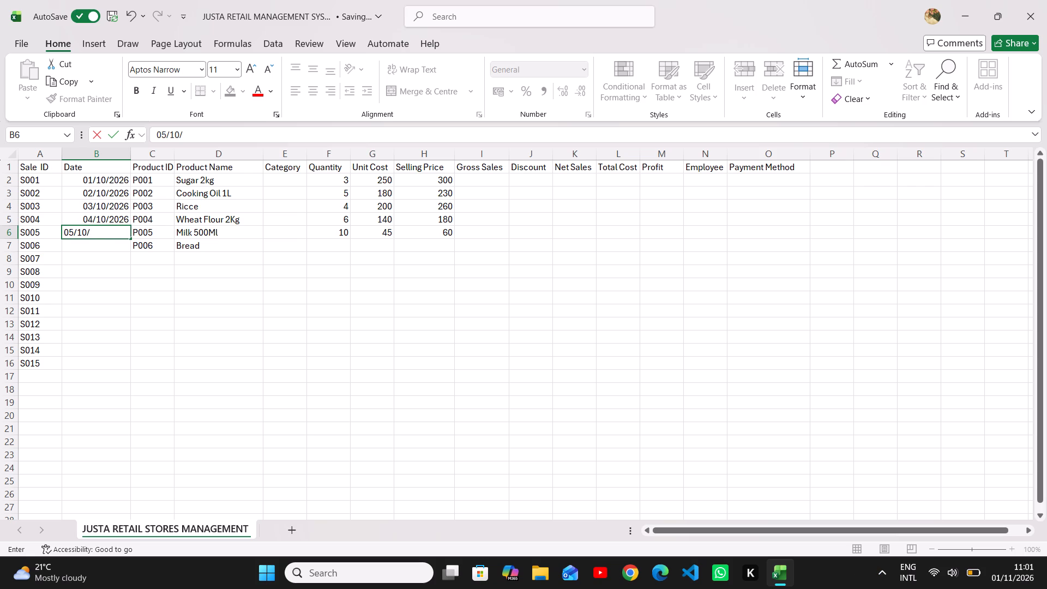
type("2026")
key("Down")
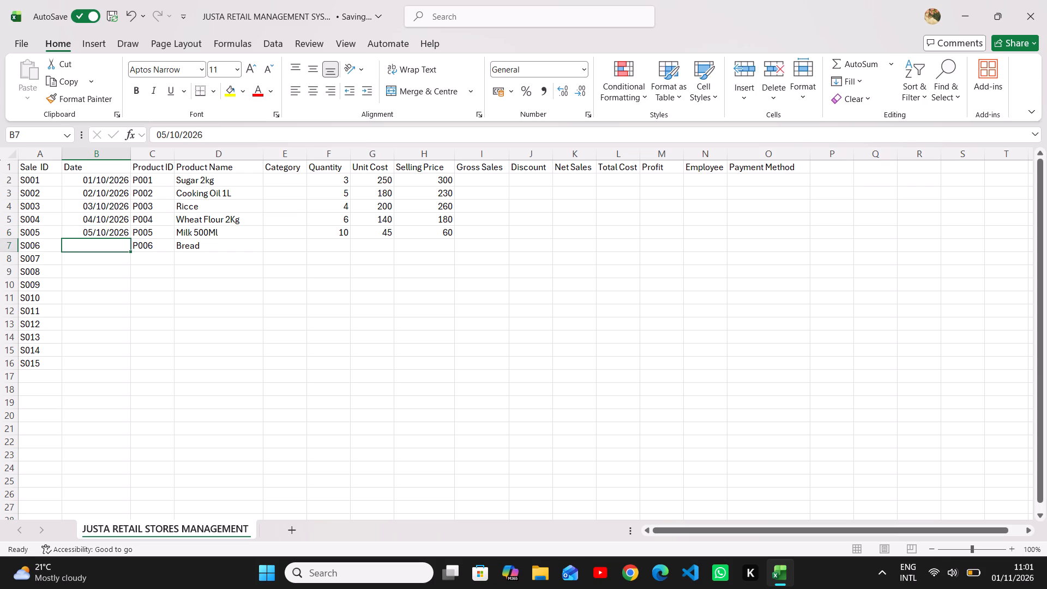
Enter the date 06/10/2026 for sale S006 in the Date column.
key("0")
key("6")
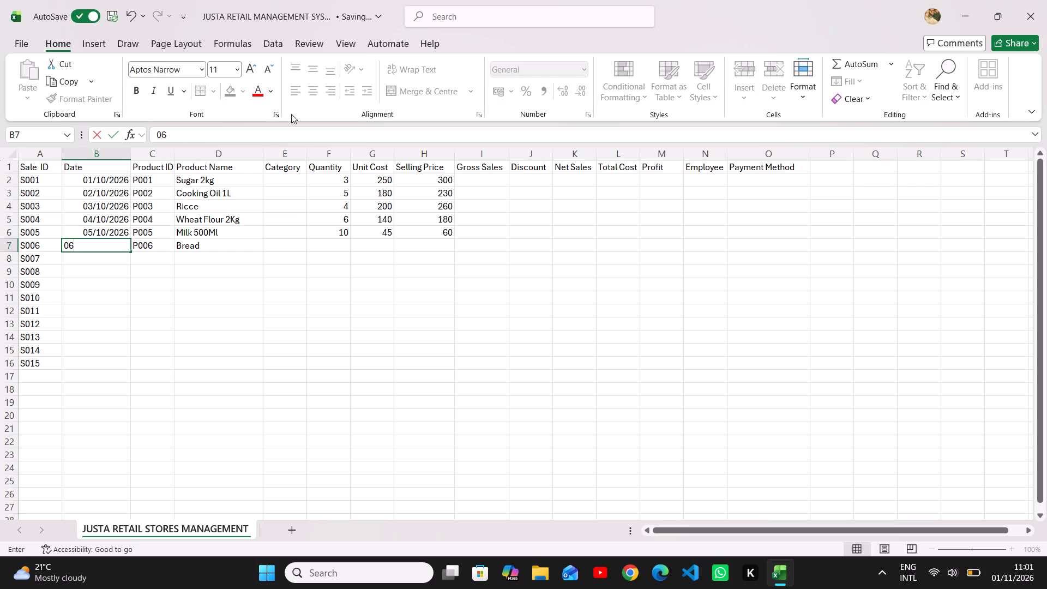
key("slash")
type("10/")
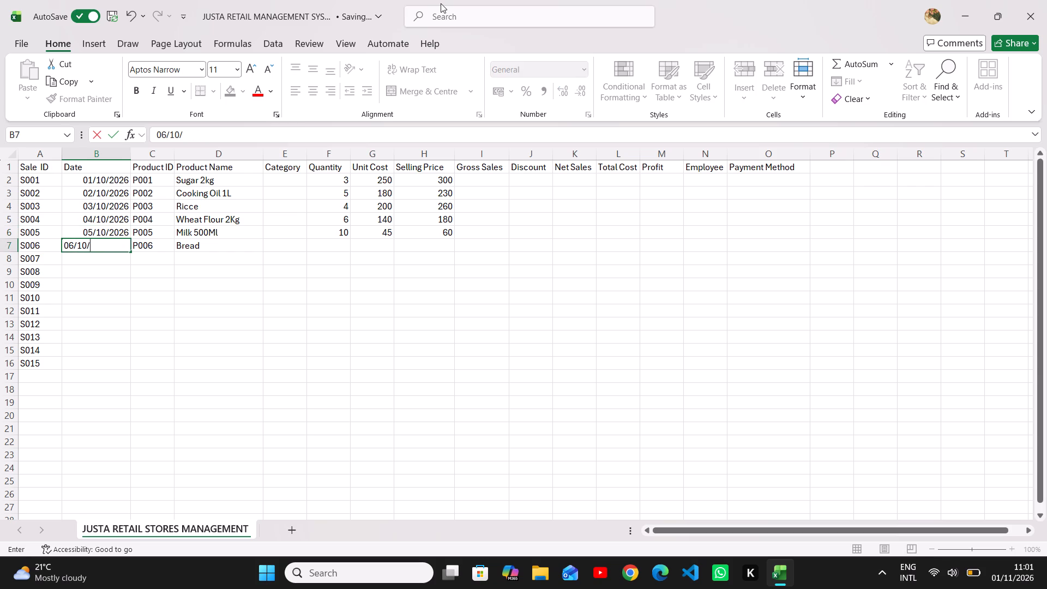
type("2026")
key("Down")
Enter the date 07/10/2026 for sale S007 in the Date column.
type("07")
key("slash")
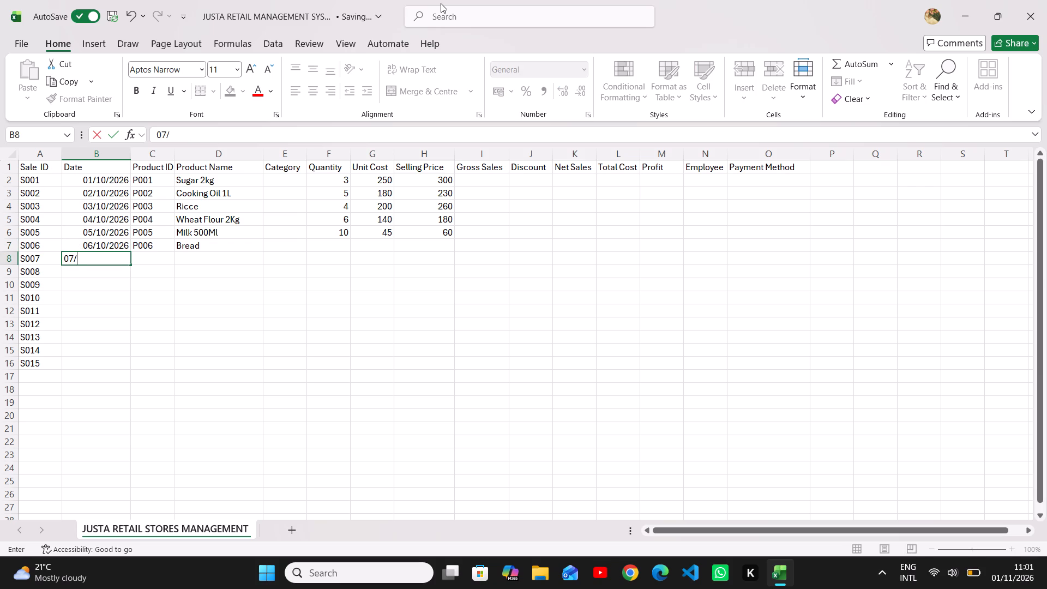
type("10")
key("period")
key("BackSpace")
key("slash")
key("1")
key("BackSpace")
type("2025")
key("BackSpace")
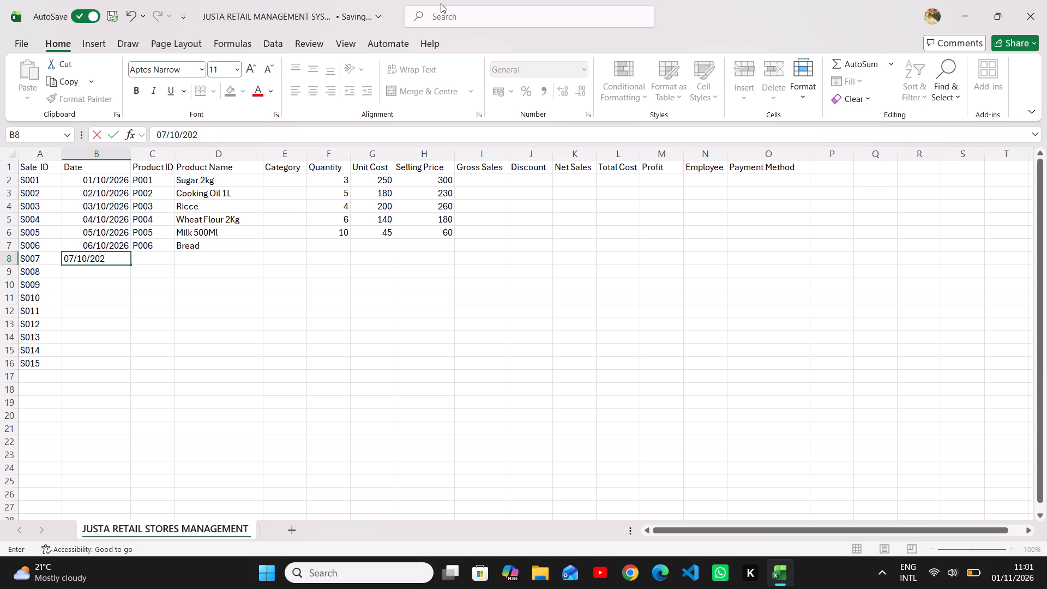
key("6")
key("Down")
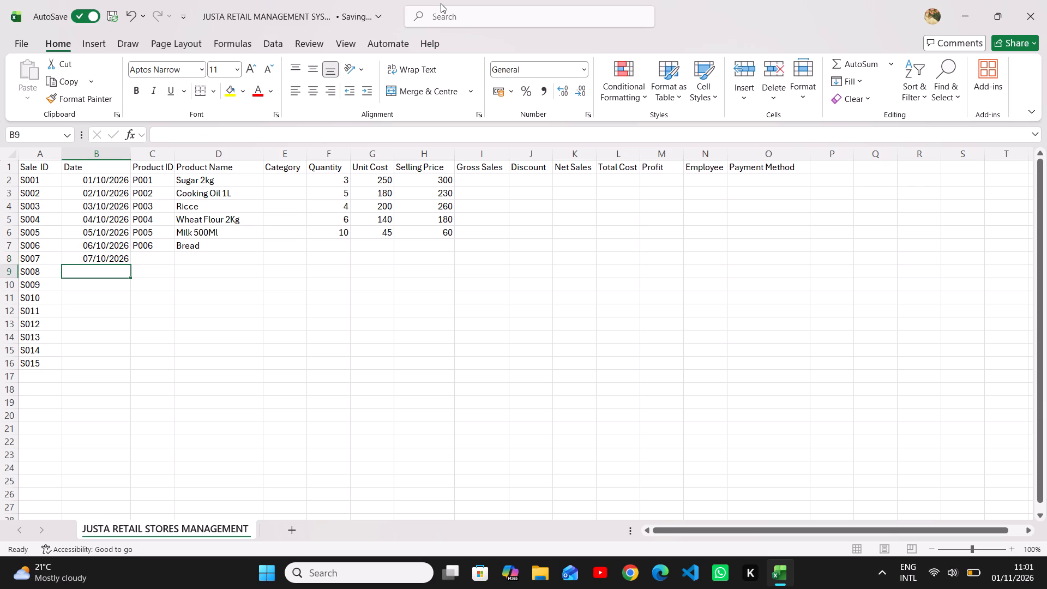
Enter the date 08/10/2026 for sale S008 in the Date column.
type("08")
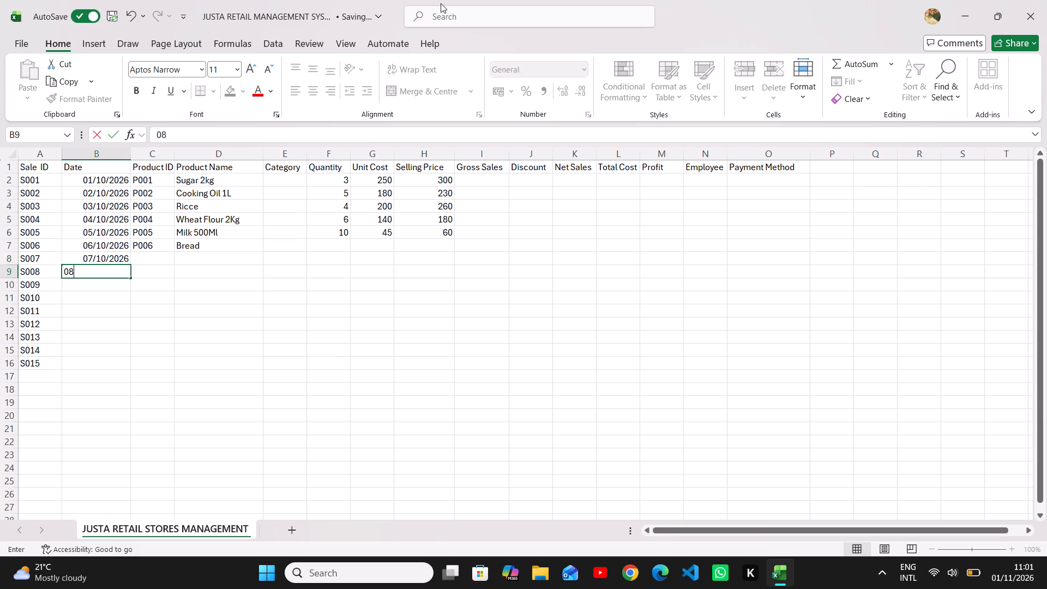
key("slash")
type("10")
type("/2026")
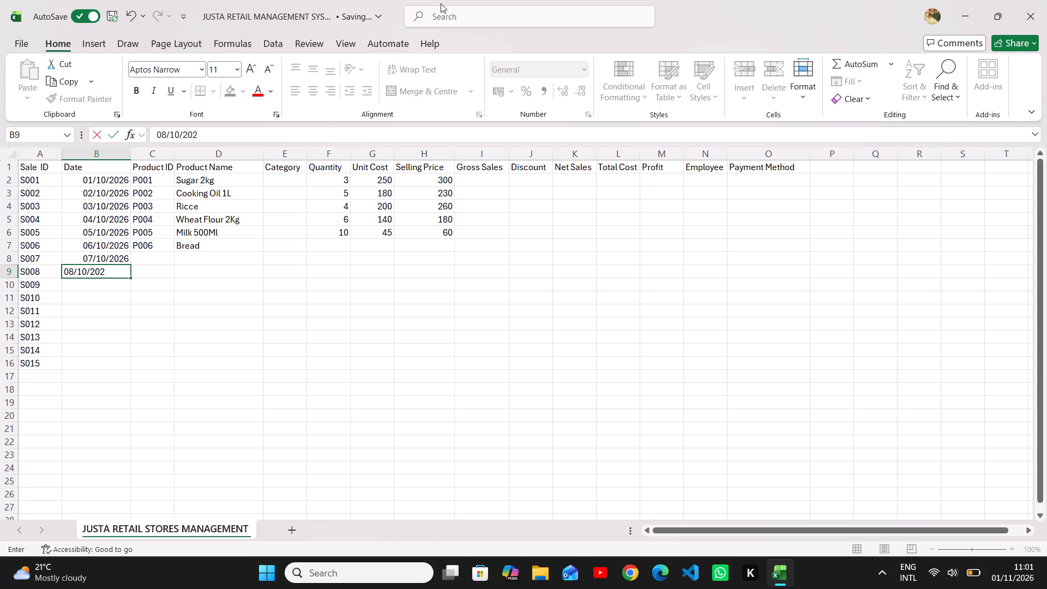
key("Down")
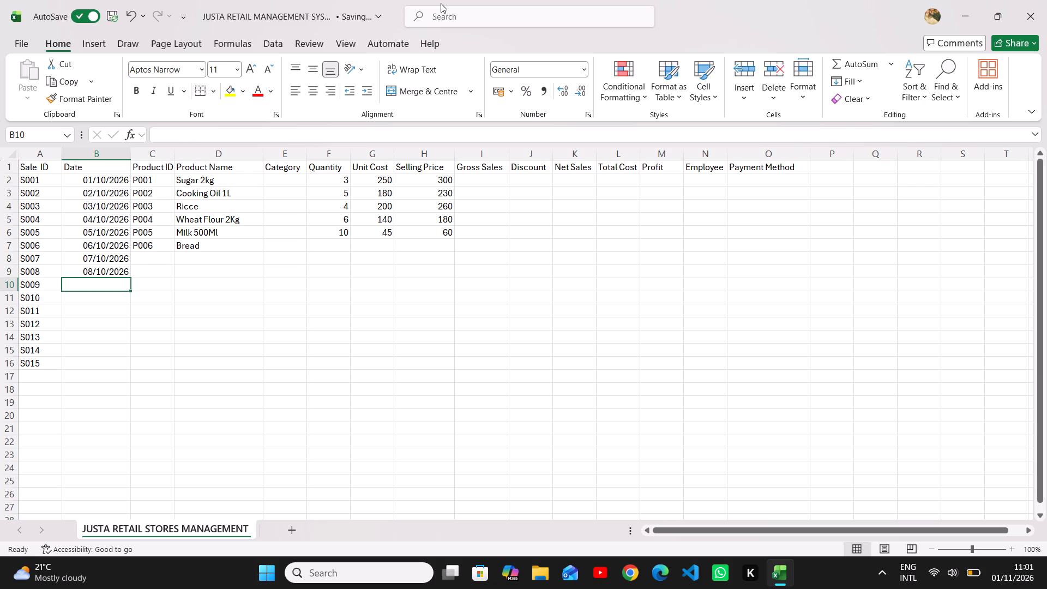
Enter the date 09/10/2026 for sale S009 in the Date column.
type("09")
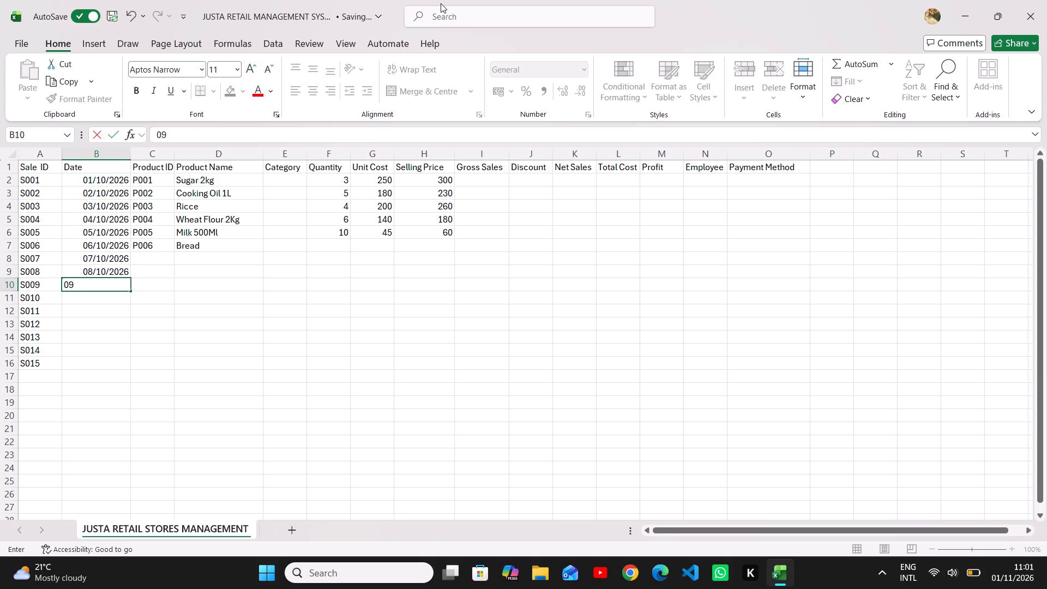
type("'/")
key("BackSpace")
key("BackSpace")
key("period")
key("BackSpace")
key("slash")
type("10")
key("slash")
type("2025")
key("BackSpace")
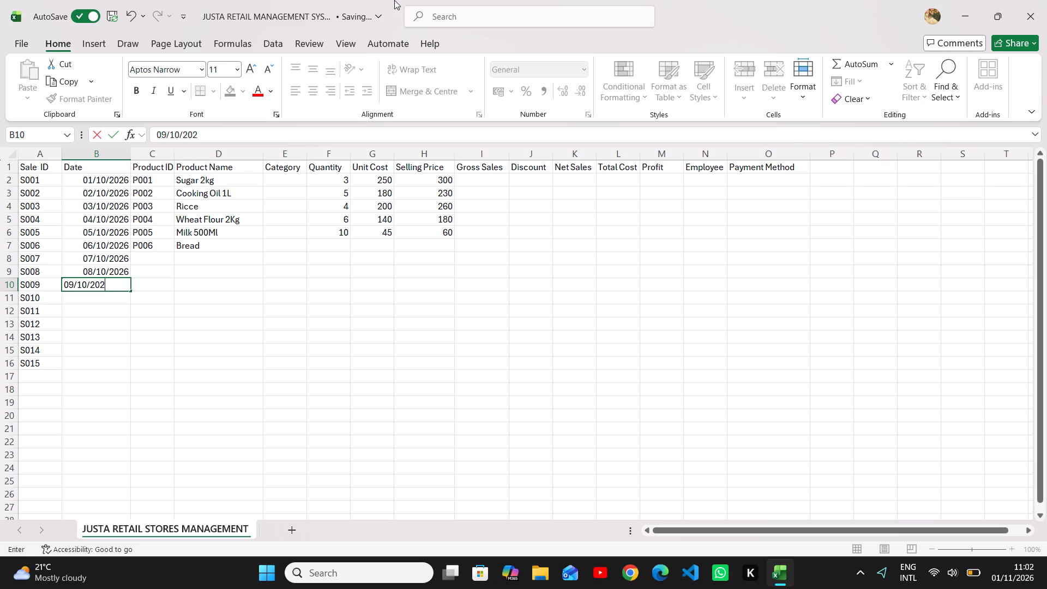
key("6")
key("Down")
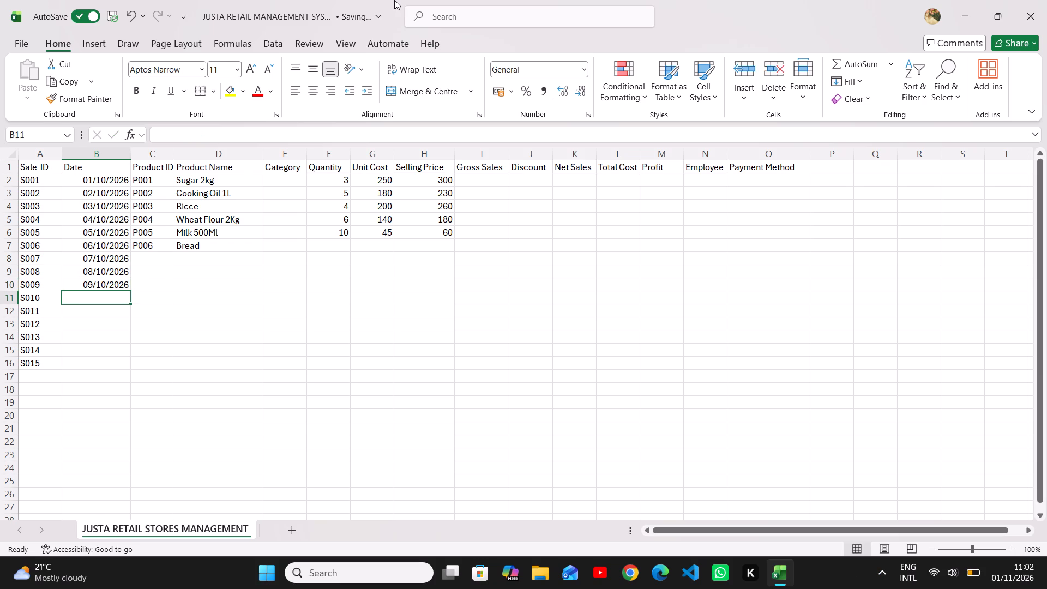
Enter the date 10/10/2026 for sale S010 in the Date column.
type("10")
type("/10")
type("/101")
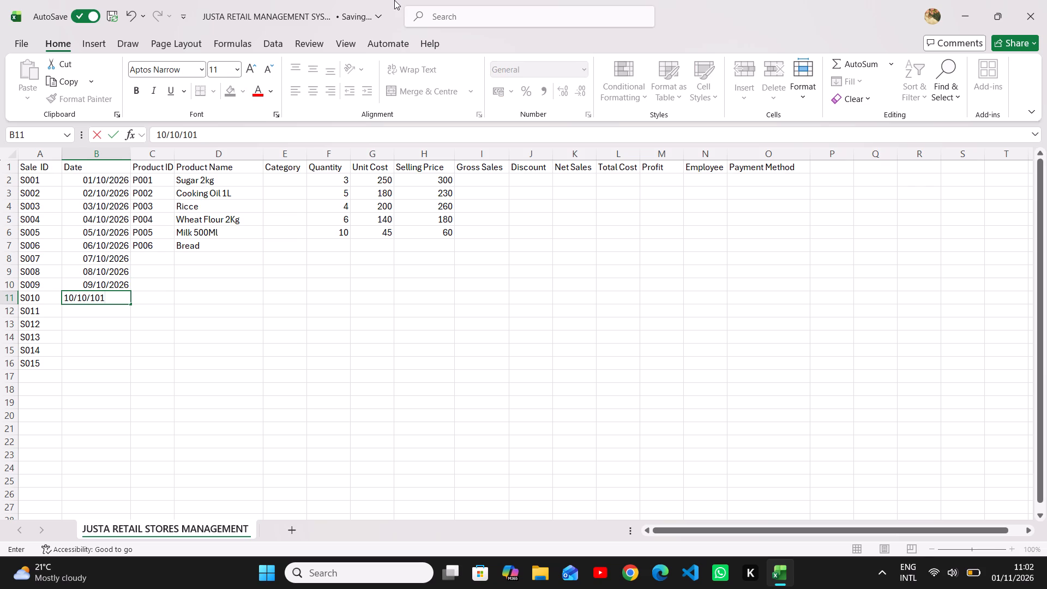
key("BackSpace")
key("BackSpace")
key("BackSpace")
type("2026")
key("Down")
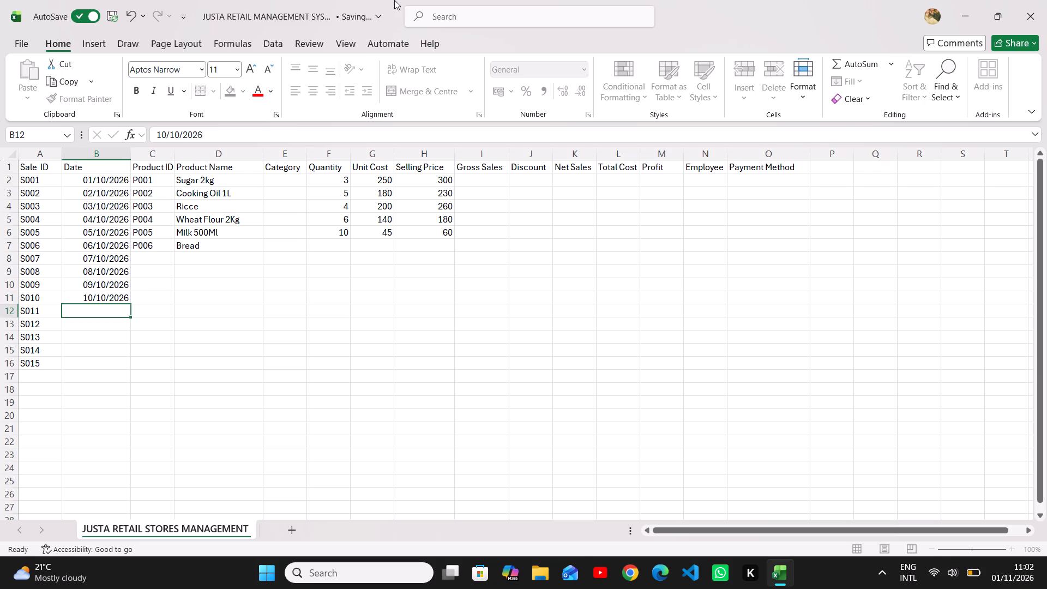
Enter the date 11/10/2026 for sale S011 in the Date column.
type("11")
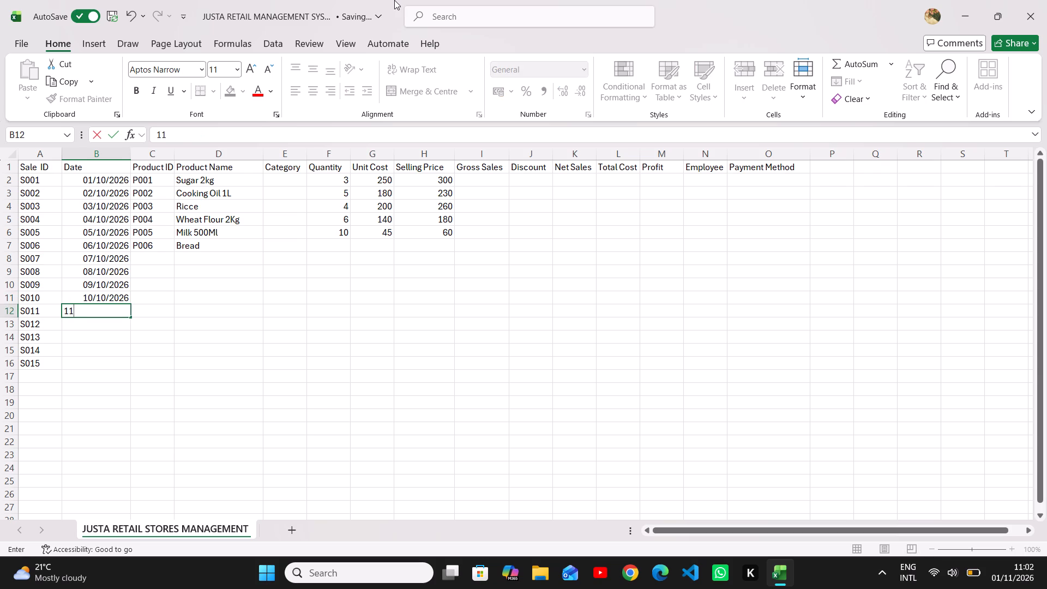
type("/1")
key("0")
type("/202")
key("6")
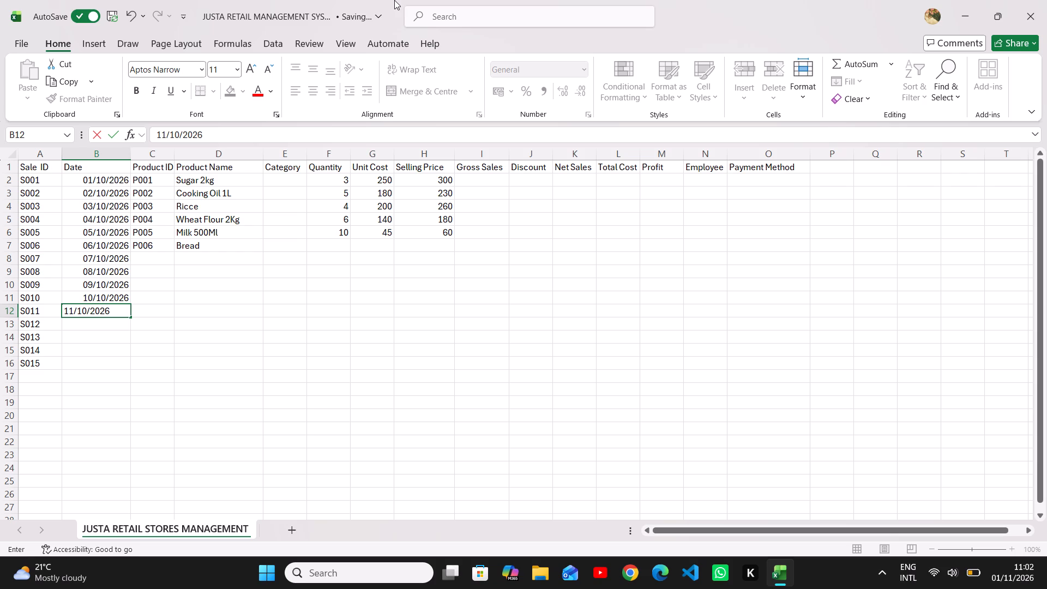
key("Down")
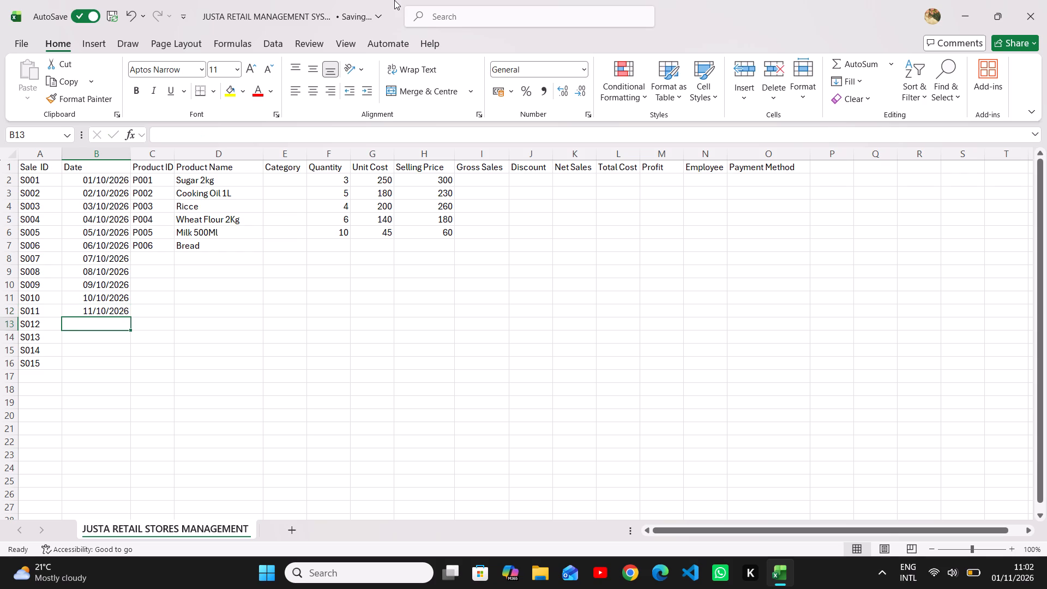
Enter the date 12/10/2026 for sale S012 in the Date column.
type("11")
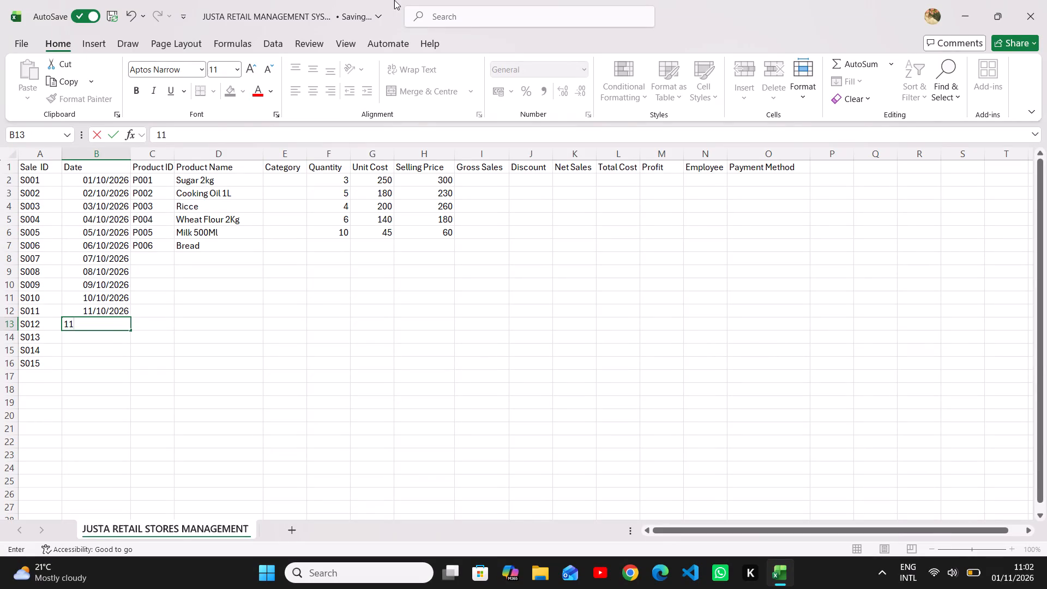
key("BackSpace")
key("2")
key("slash")
key("1")
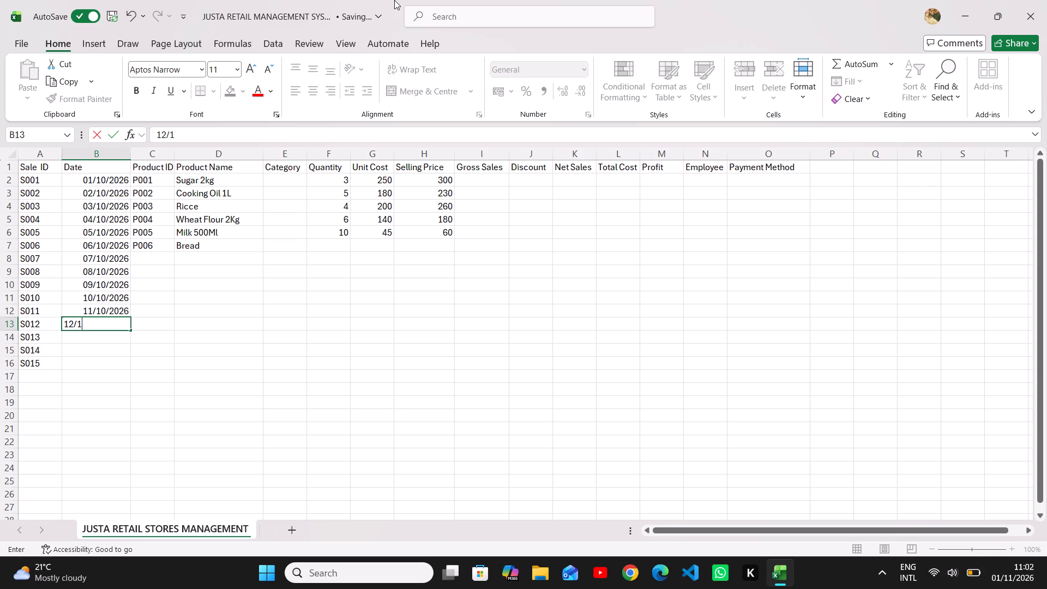
key("0")
key("slash")
type("2026")
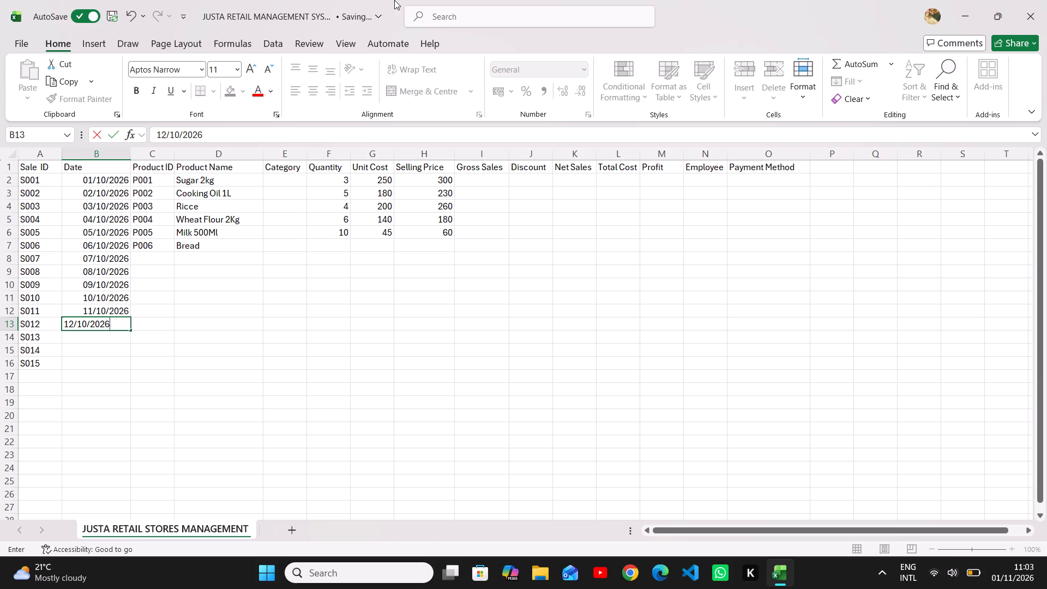
key("Down")
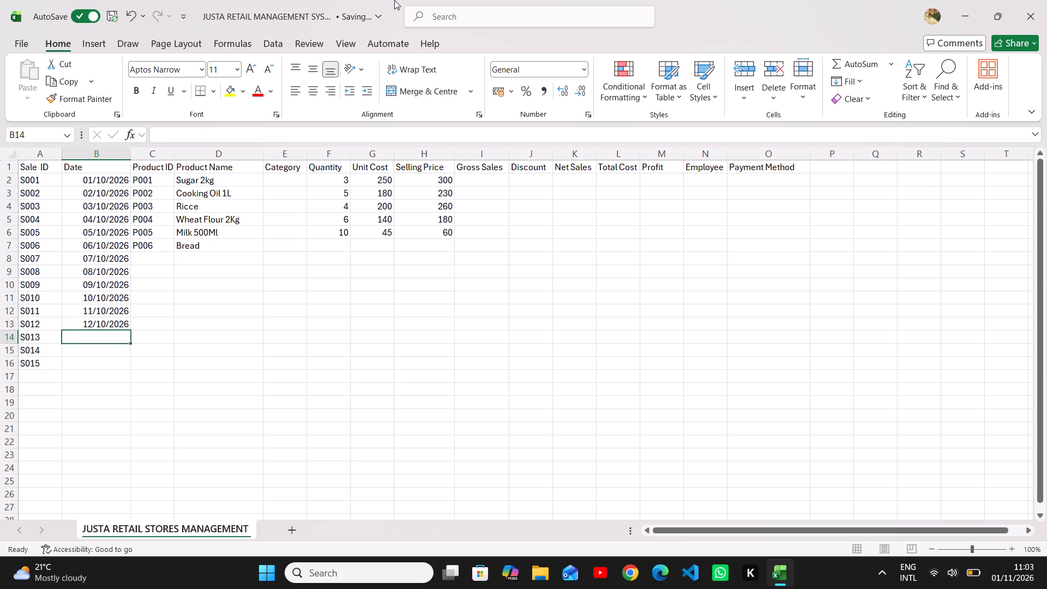
Enter the date 13/10/2026 for sale S013 in the Date column.
type("13")
type("/10")
type("/1")
key("BackSpace")
type("202")
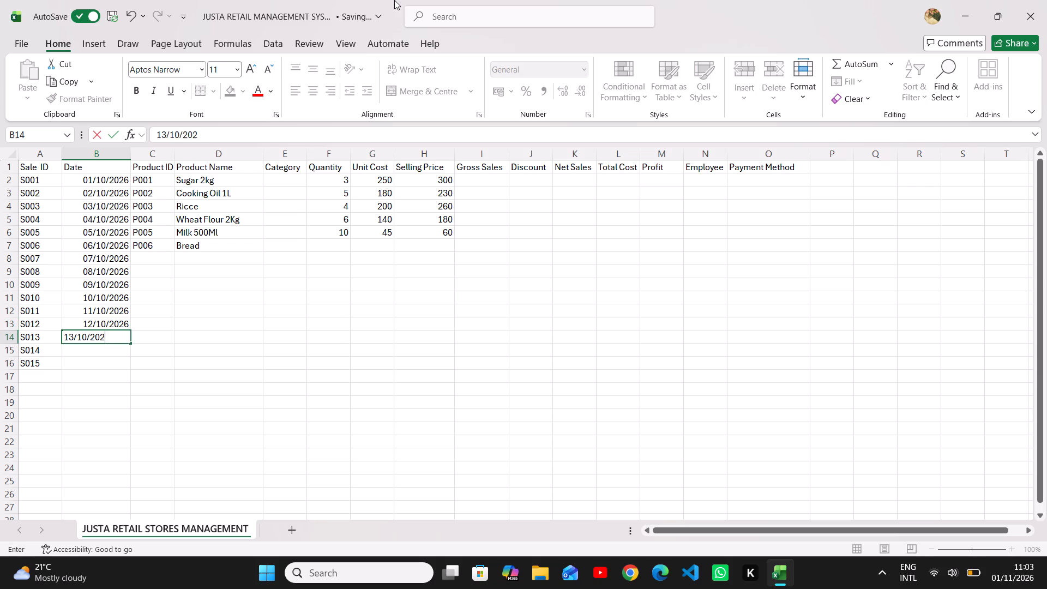
key("6")
key("Down")
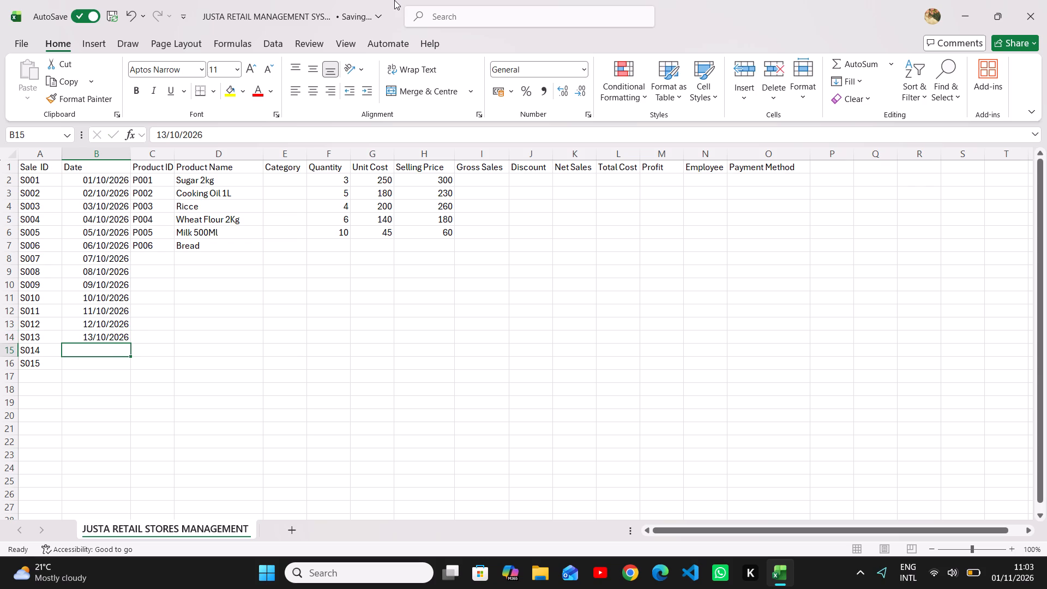
Enter the date 14/10/2026 for sale S014 in the Date column.
type("14/10")
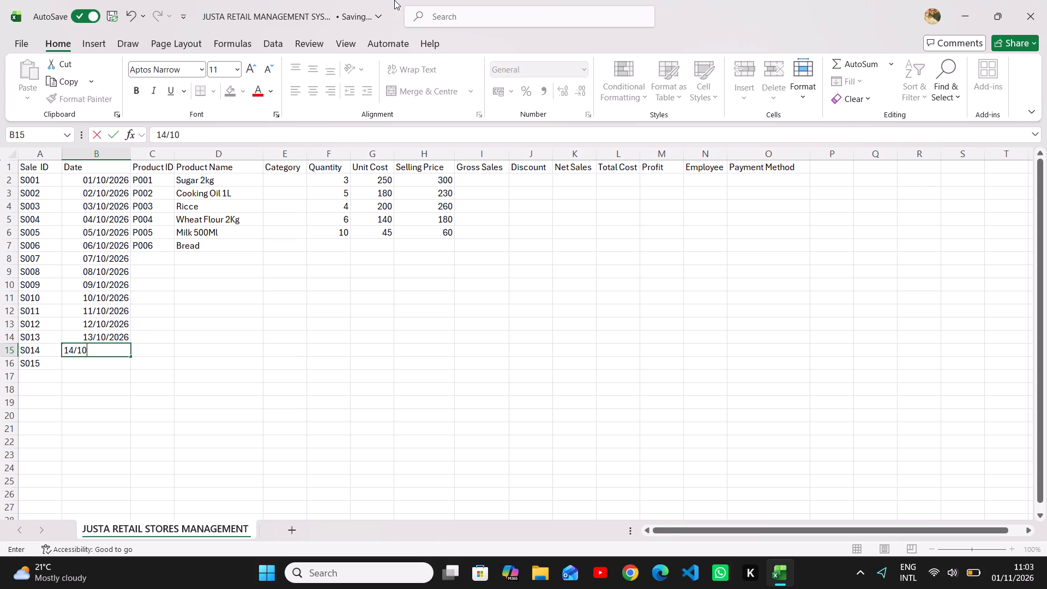
type("/1")
key("BackSpace")
type("2026")
key("Down")
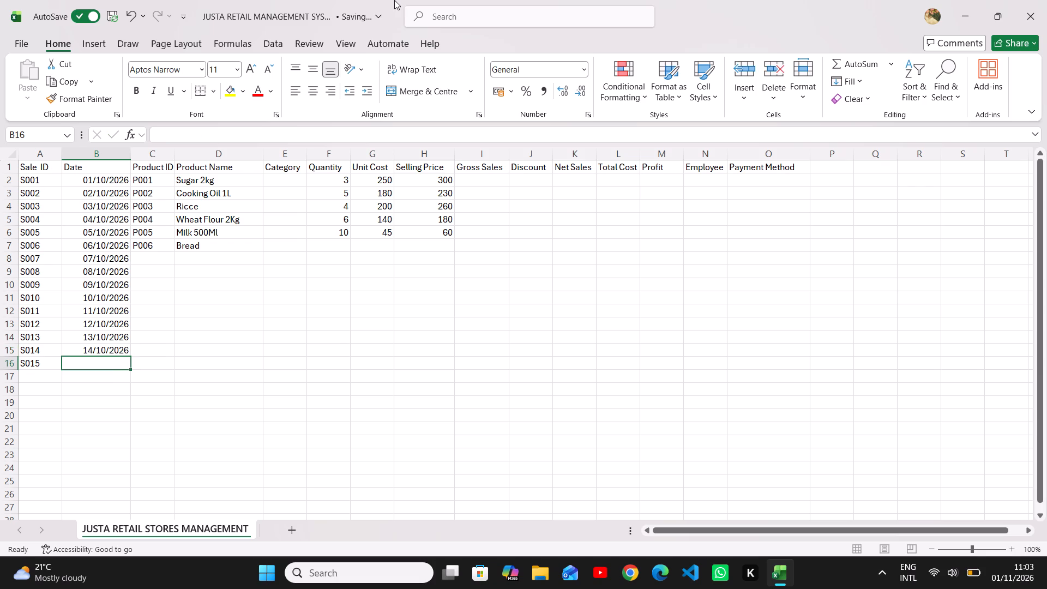
Enter the date 15/10/2026 for sale S015 in the Date column.
type("15")
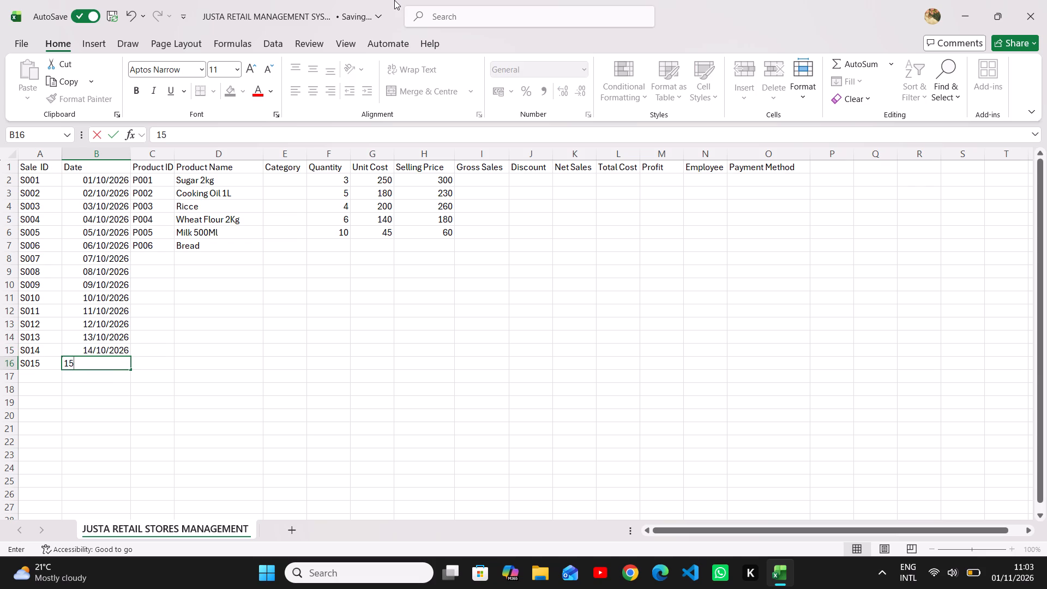
key("apostrophe")
key("slash")
key("BackSpace")
key("BackSpace")
key("slash")
type("10")
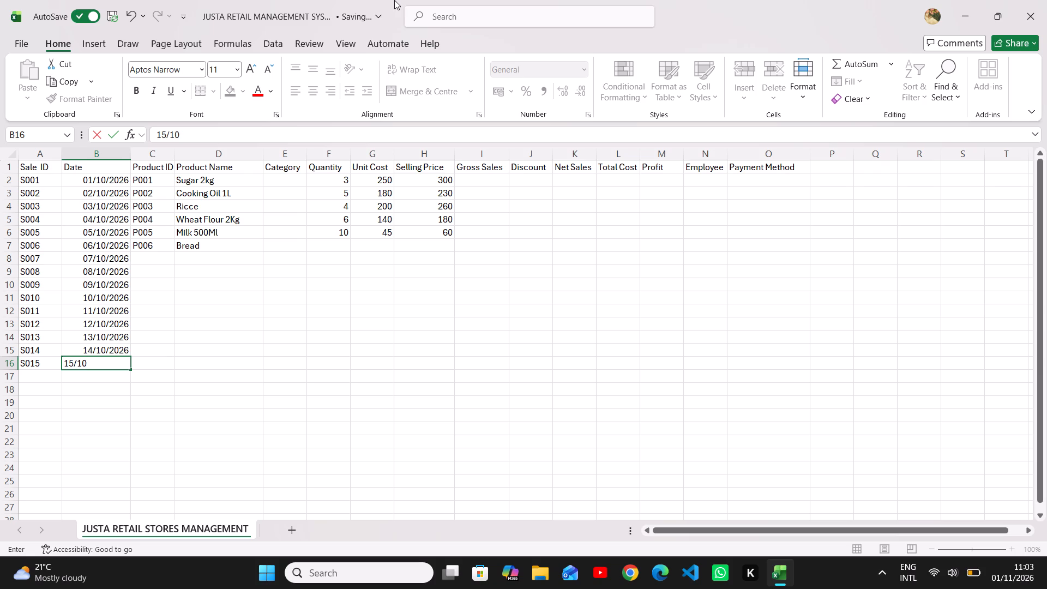
key("period")
key("BackSpace")
key("slash")
type("202")
key("6")
key("Down")
Enter the product ID P007 for sale S007 in the Product ID column.
key("Right")
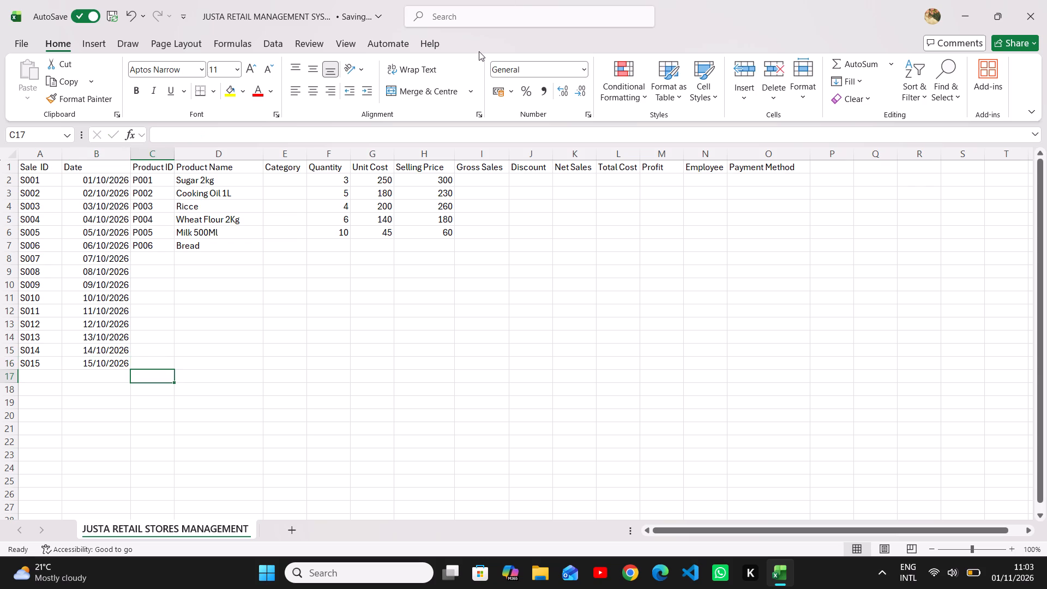
key("Up")
key("Up")
key("Up")
key("Up")
key("Up")
key("Up")
key("Up")
key("Up")
key("Up")
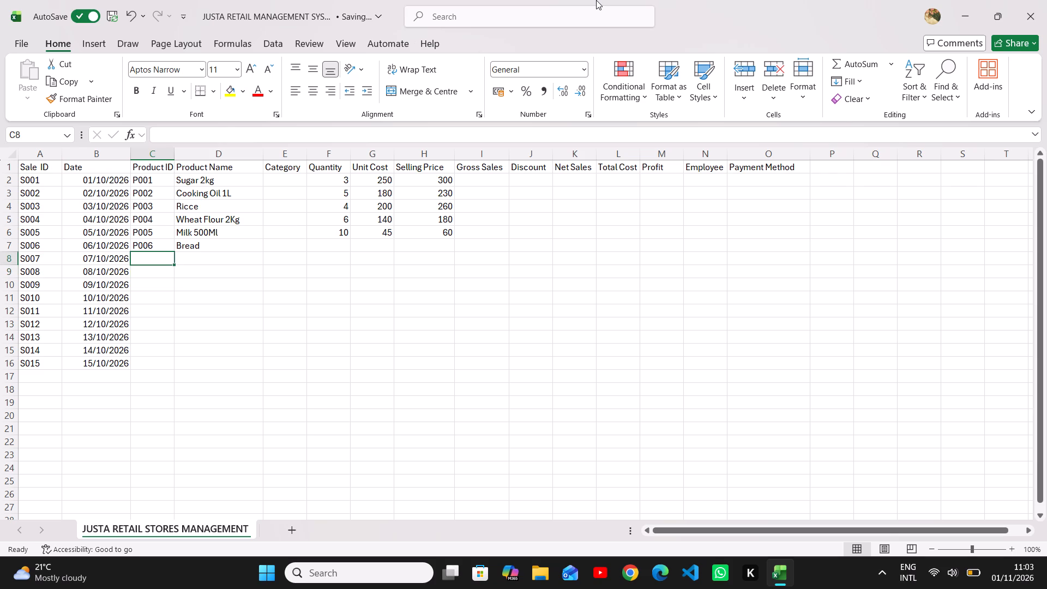
key("p")
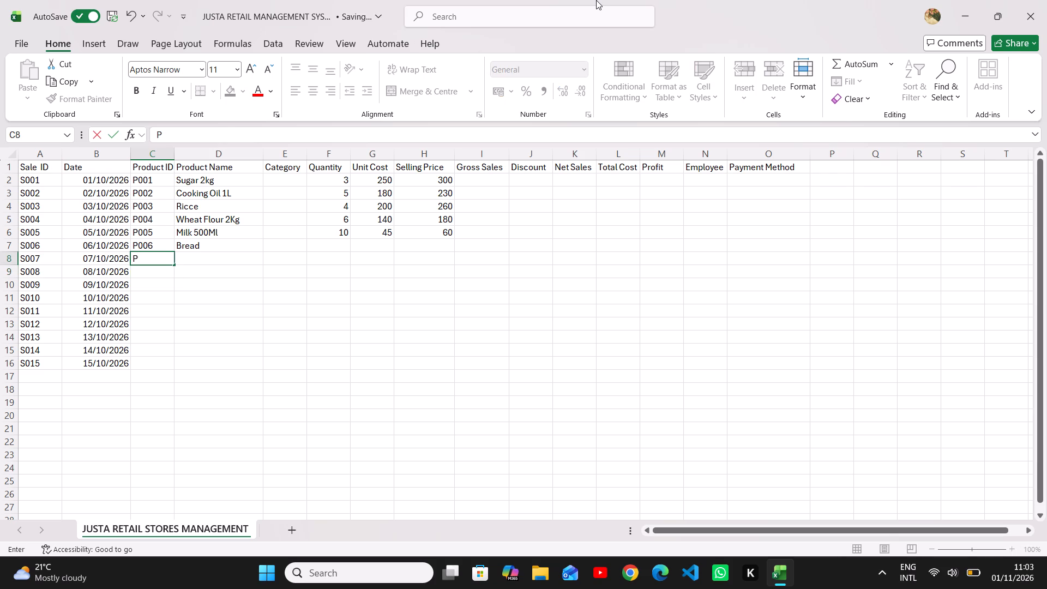
type("007")
key("Down")
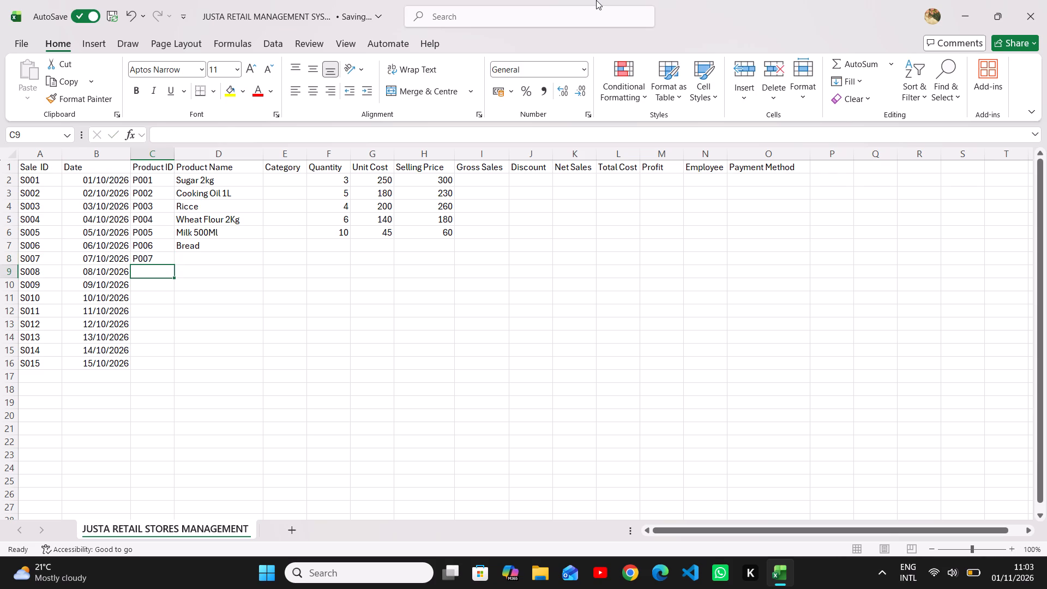
Enter the product IDs P008 and P009 for sales S008 and S009 in the Product ID column.
type("P008")
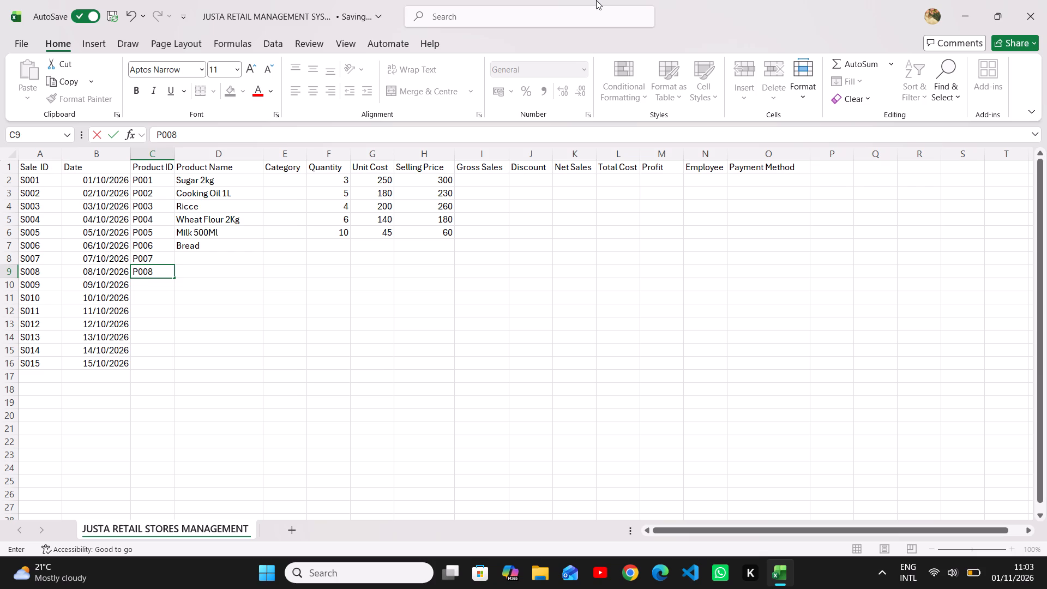
key("Down")
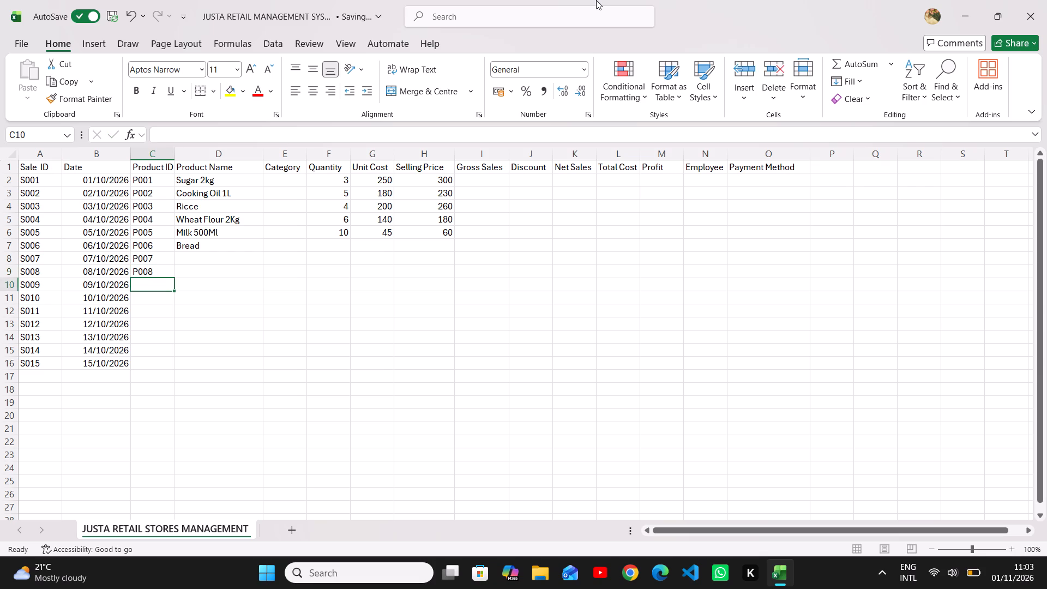
type("P00")
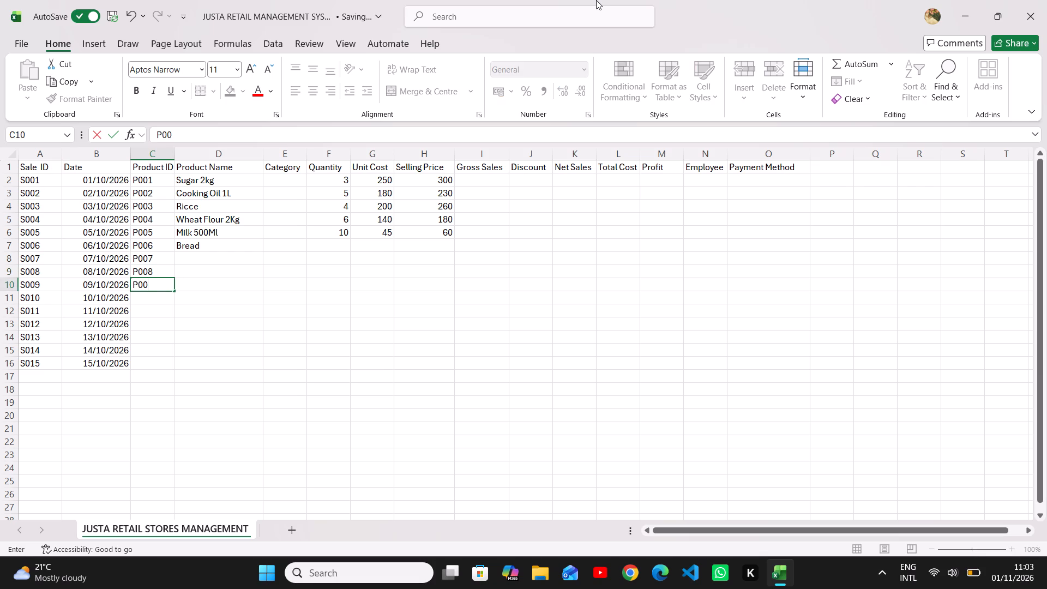
key("9")
key("Down")
Enter the product IDs P010 and P011 for sales S010 and S011 in the Product ID column.
type("PP0")
key("BackSpace")
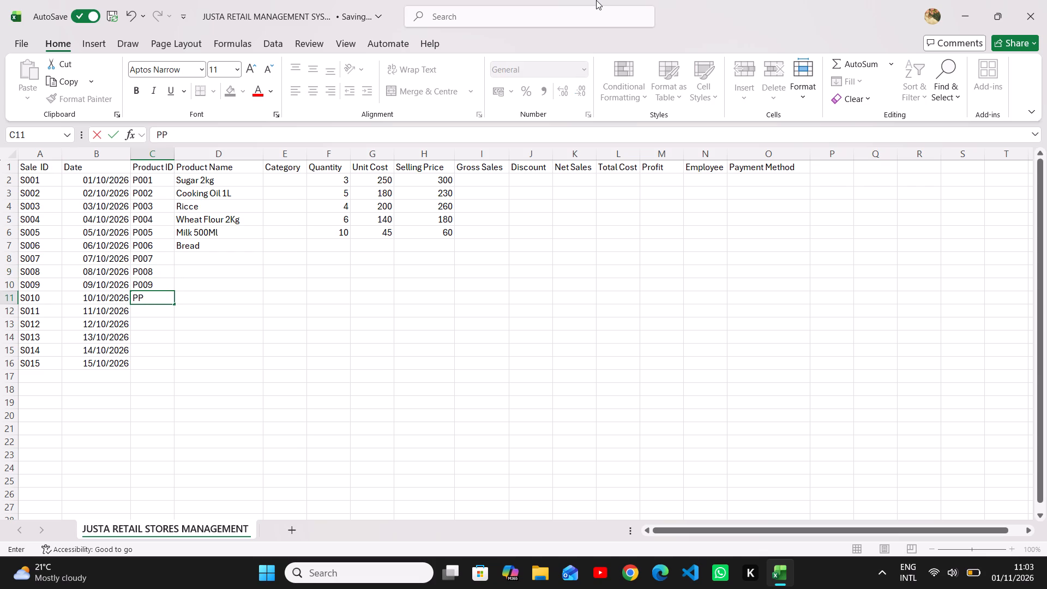
key("BackSpace")
key("0")
type("10")
key("Down")
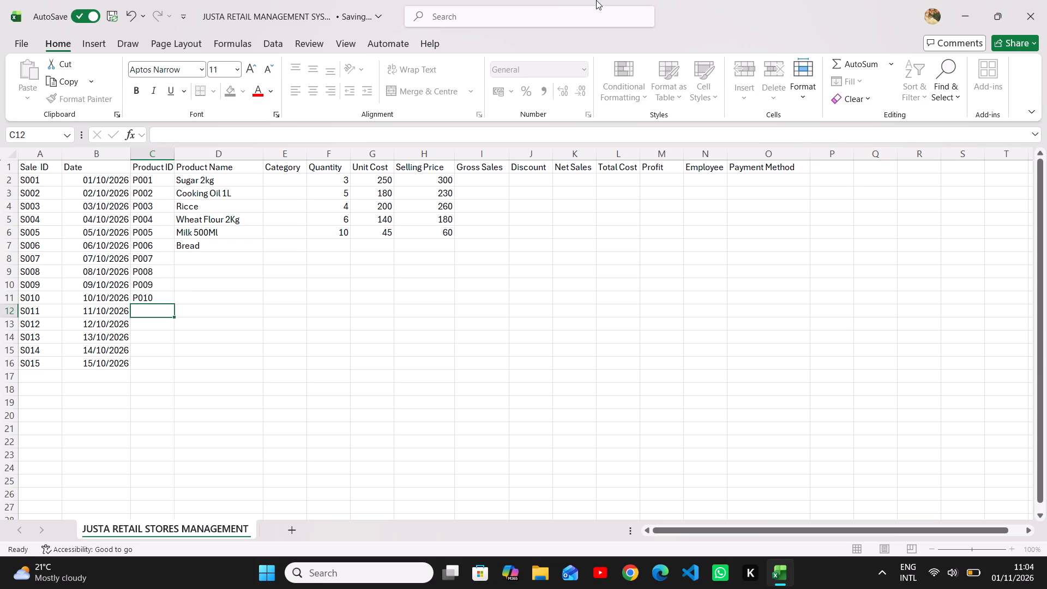
type("P011")
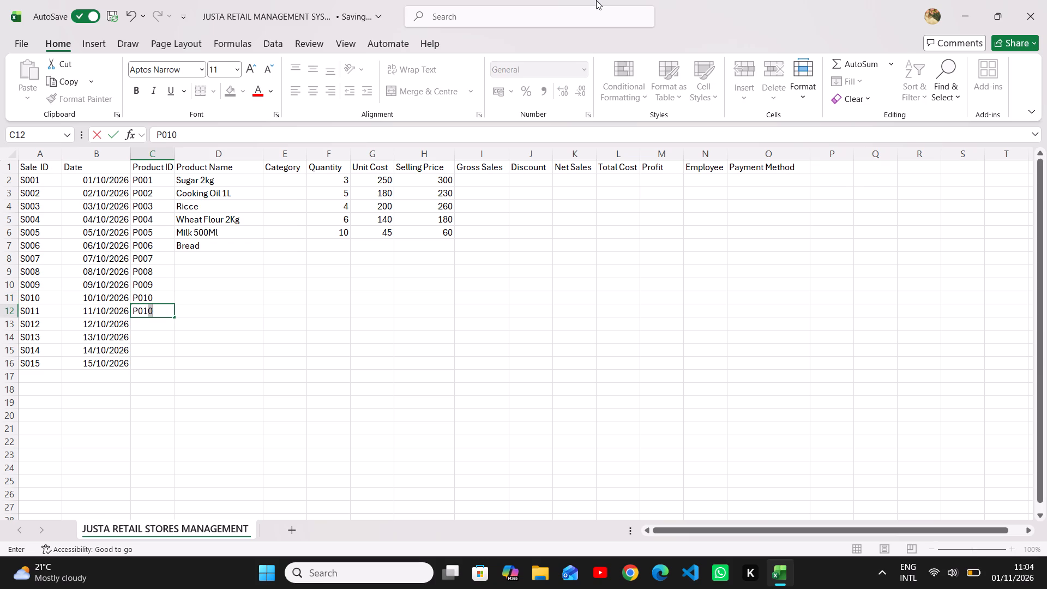
key("Down")
Enter the product IDs P012, P013 and P014 for sales S012, S013 and S014 in the Product ID column.
key("p")
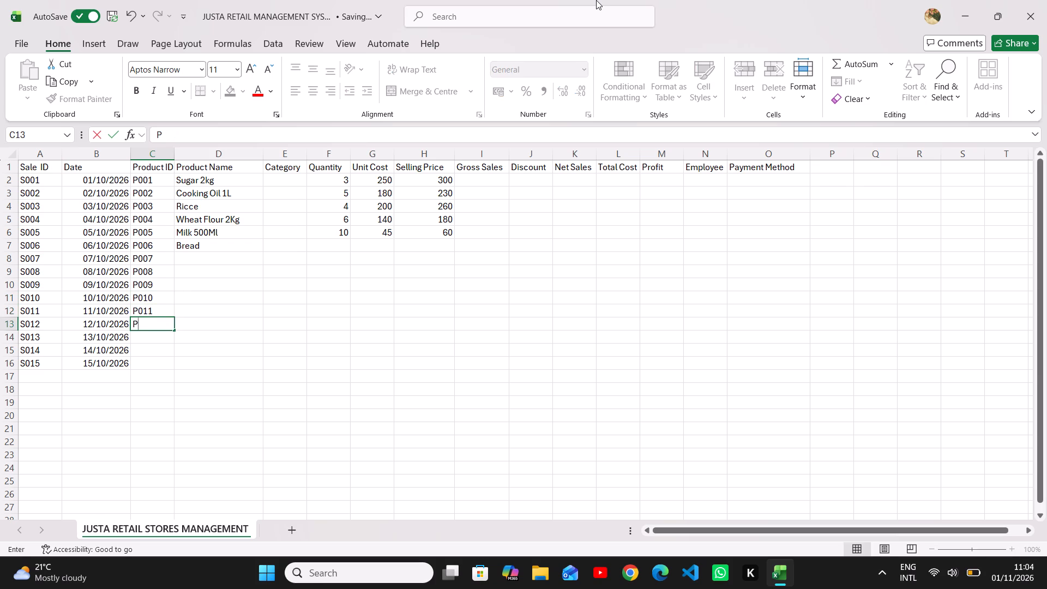
type("012")
key("Down")
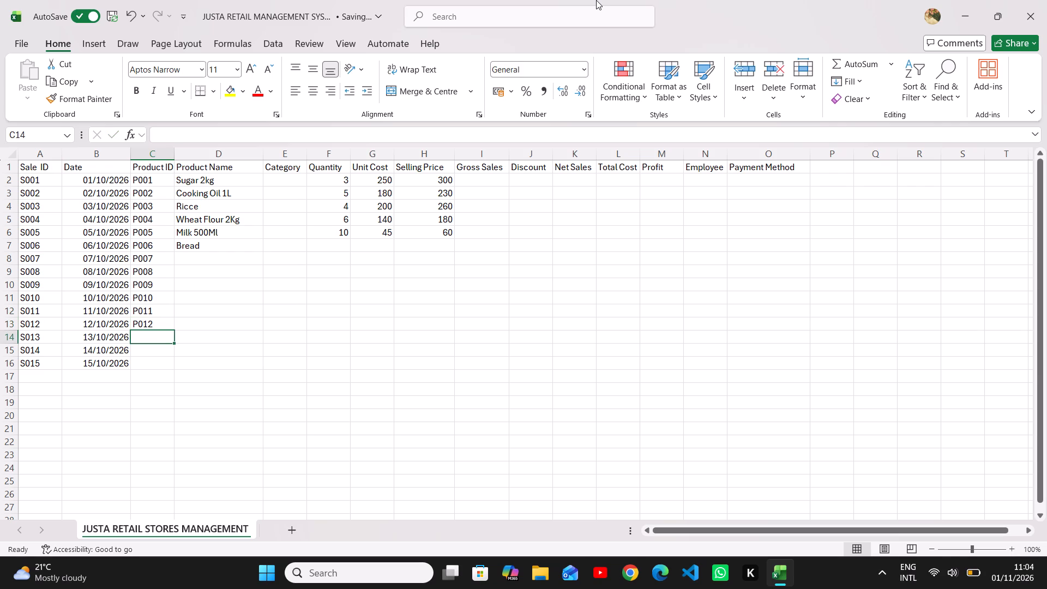
type("P013")
key("Down")
type("P014")
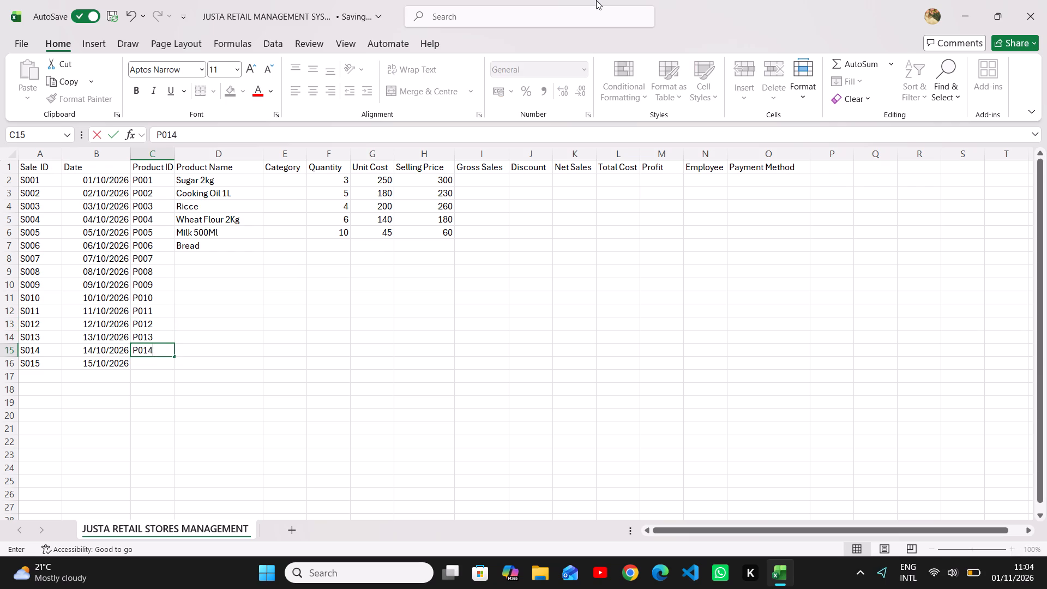
key("Right")
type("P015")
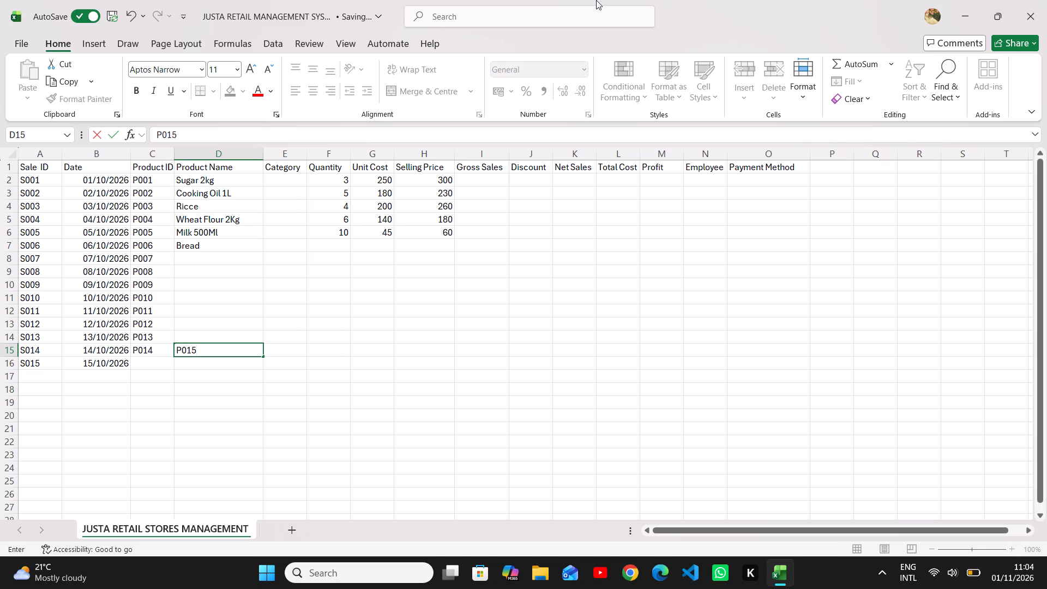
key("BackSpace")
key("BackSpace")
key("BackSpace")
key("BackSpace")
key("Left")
Enter the product ID P015 for sale S015 in the Product ID column.
key("Down")
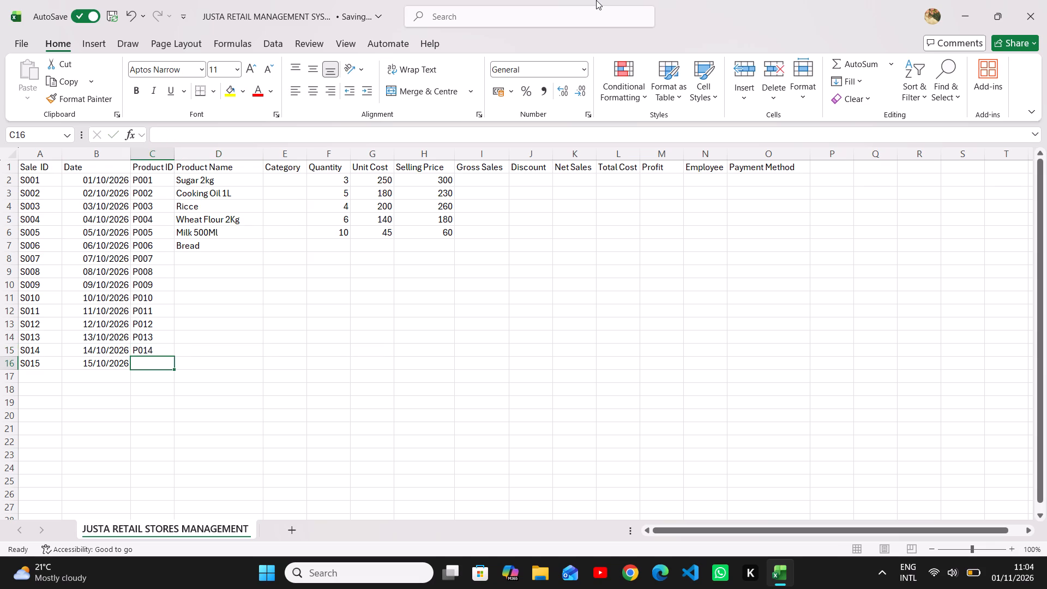
key("p")
type("015")
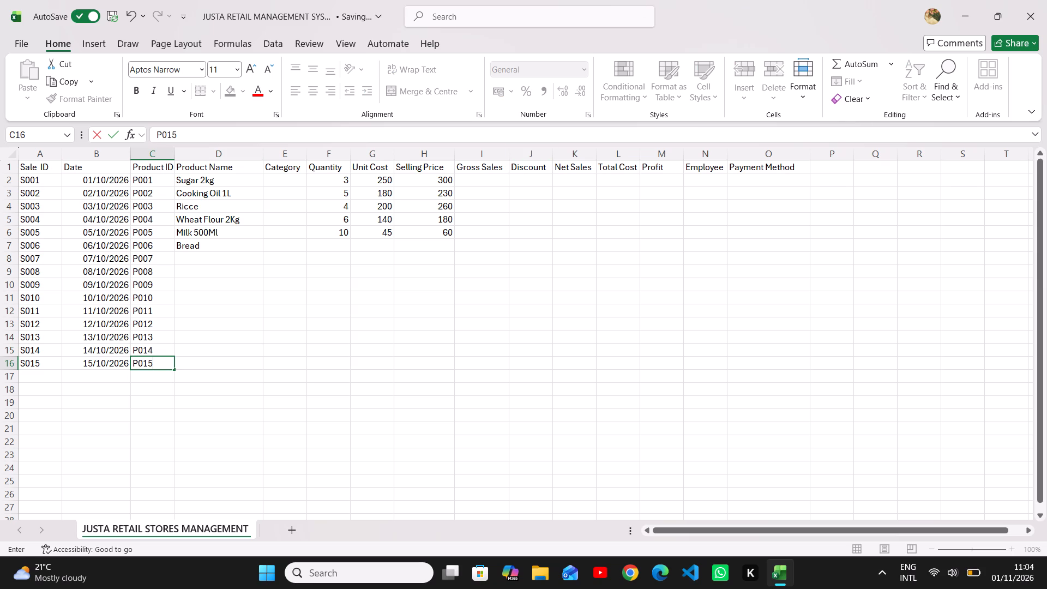
left_click(215, 257)
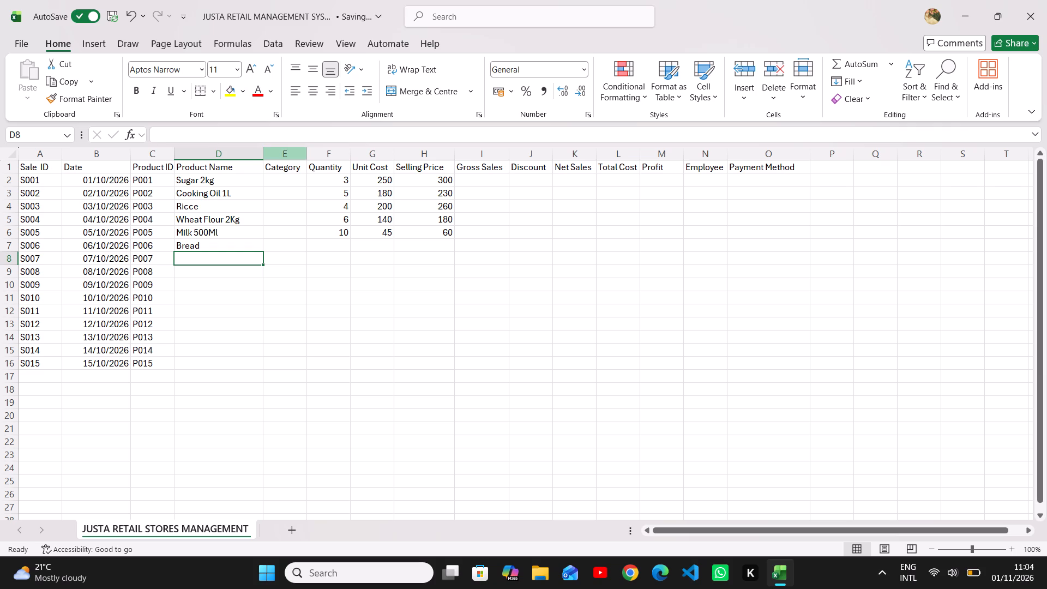
Enter Groceries as the category for sale S001 in the Category column.
left_click(287, 169)
left_click(287, 181)
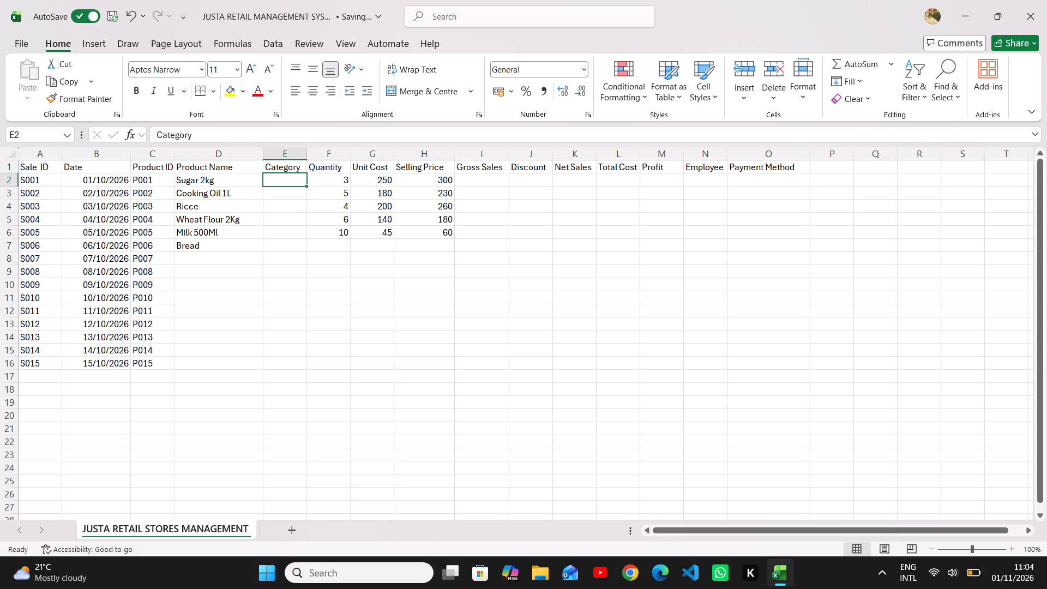
key("b")
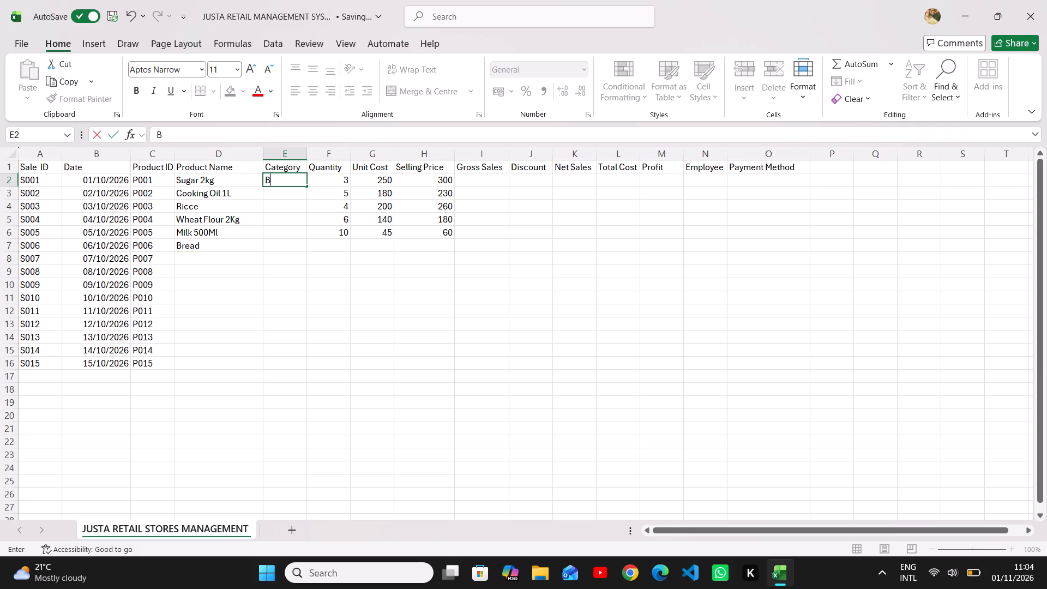
key("BackSpace")
key("BackSpace")
type("ro")
type("ceries")
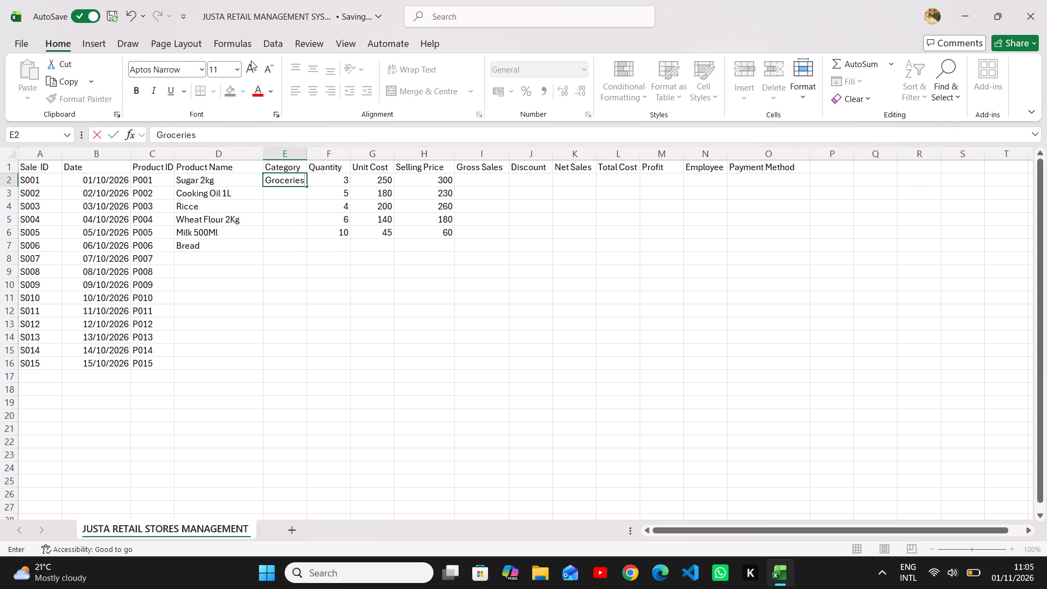
Fill the Groceries category down the Category column from sale S001 through sale S015.
left_click_drag(305, 185, 303, 176)
left_click_drag(306, 185, 307, 217)
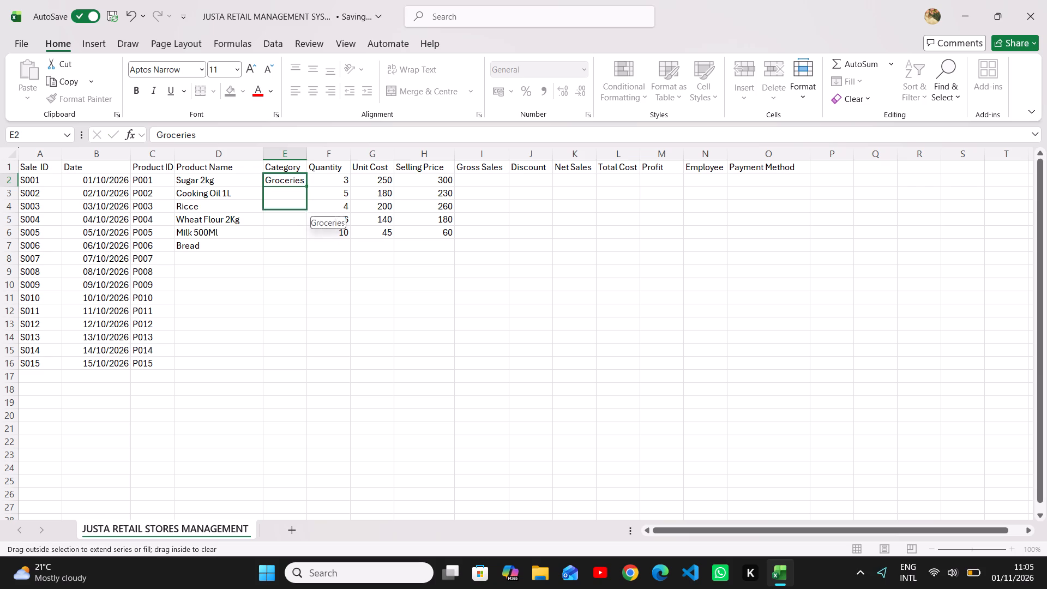
left_click_drag(307, 217, 306, 352)
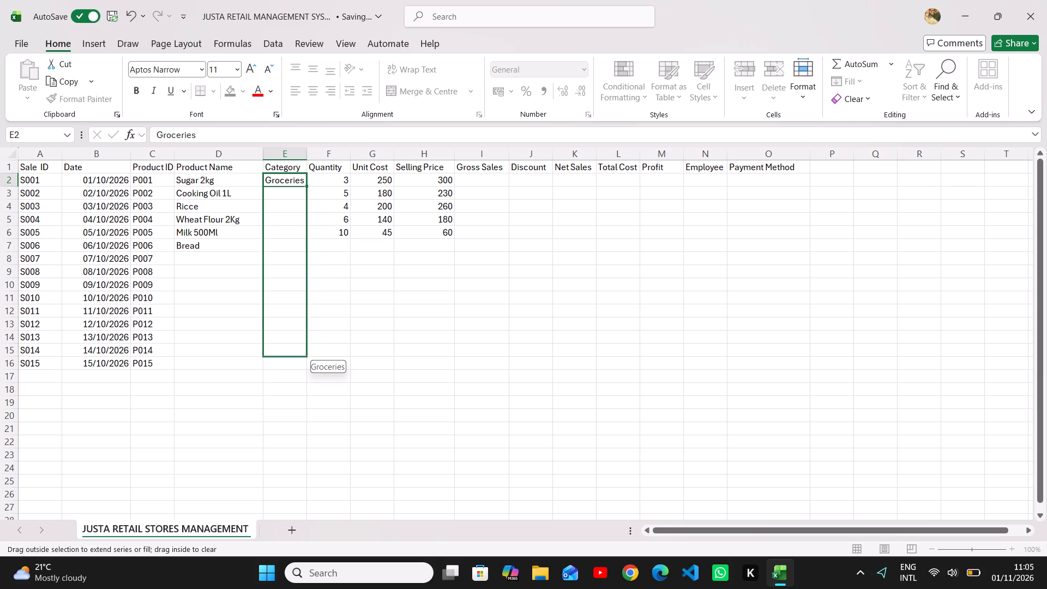
left_click_drag(306, 352, 301, 384)
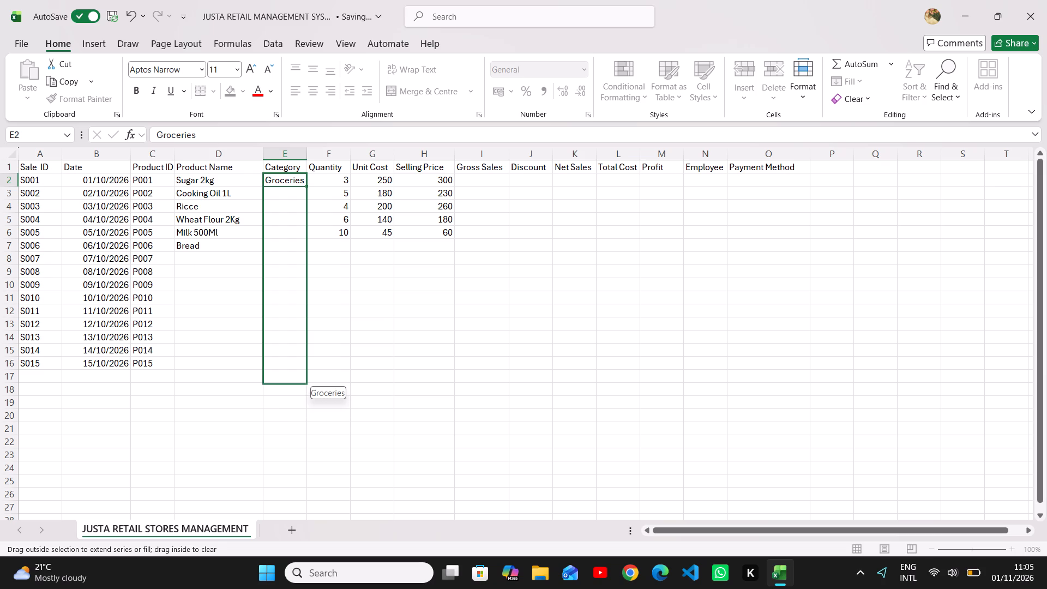
left_click_drag(301, 384, 298, 372)
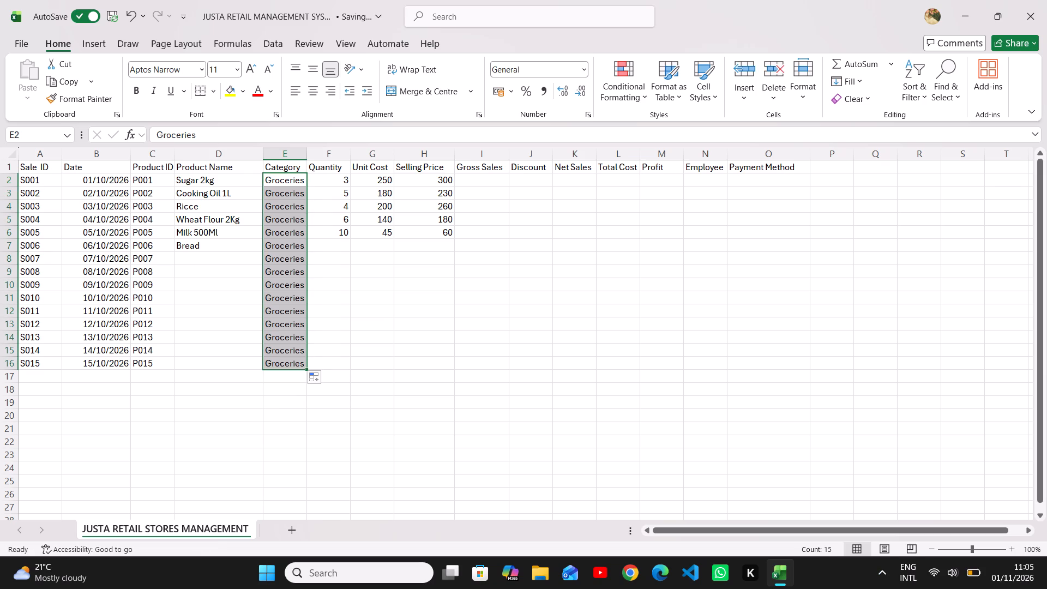
left_click(194, 262)
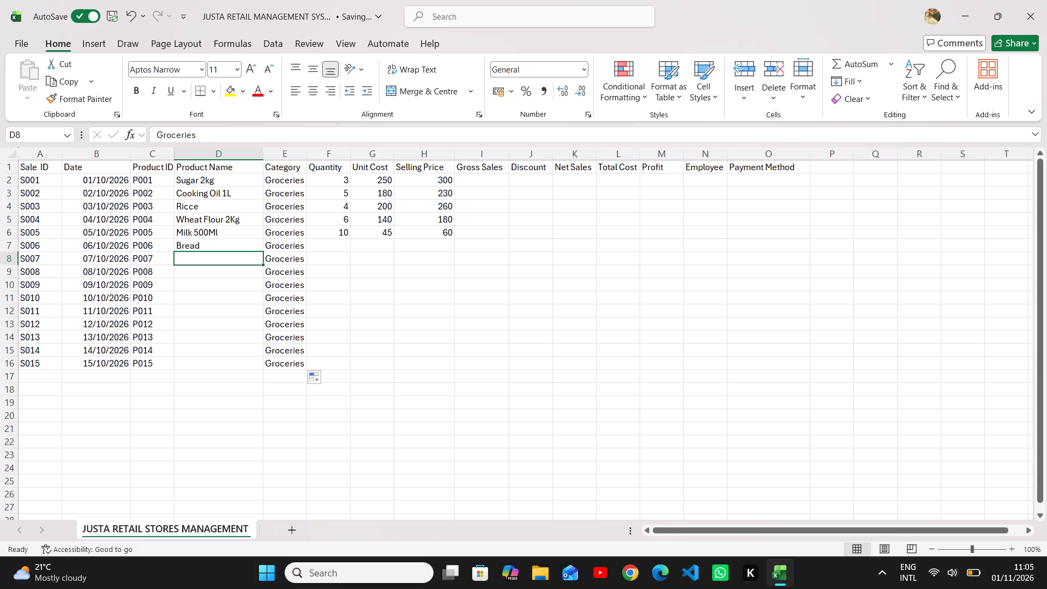
Change the category of sale S005 (Milk 500Ml) to Beverages.
left_click(275, 234)
key("BackSpace")
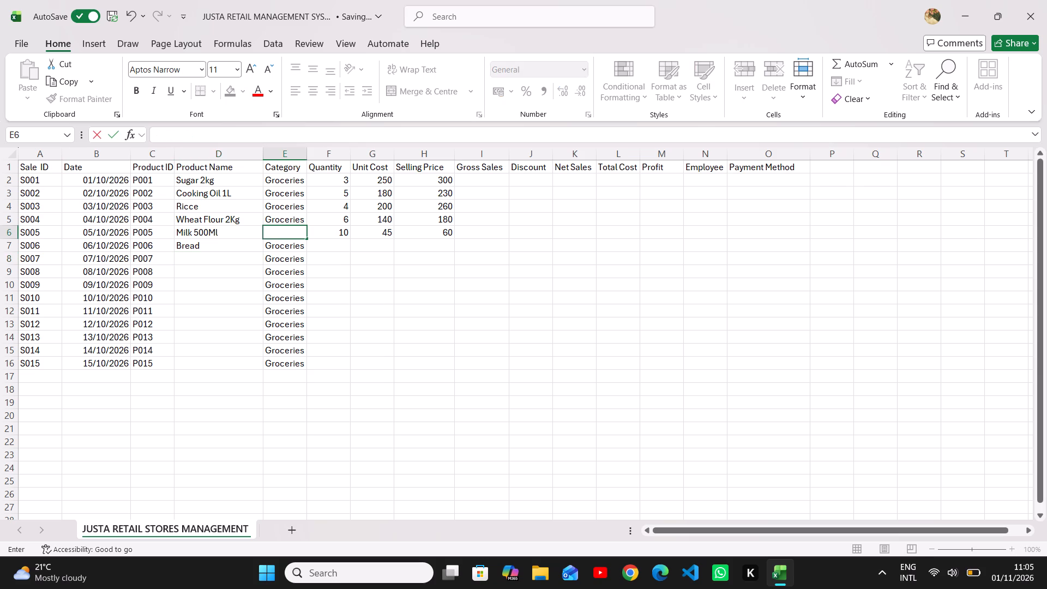
key("b")
key("v")
type("era")
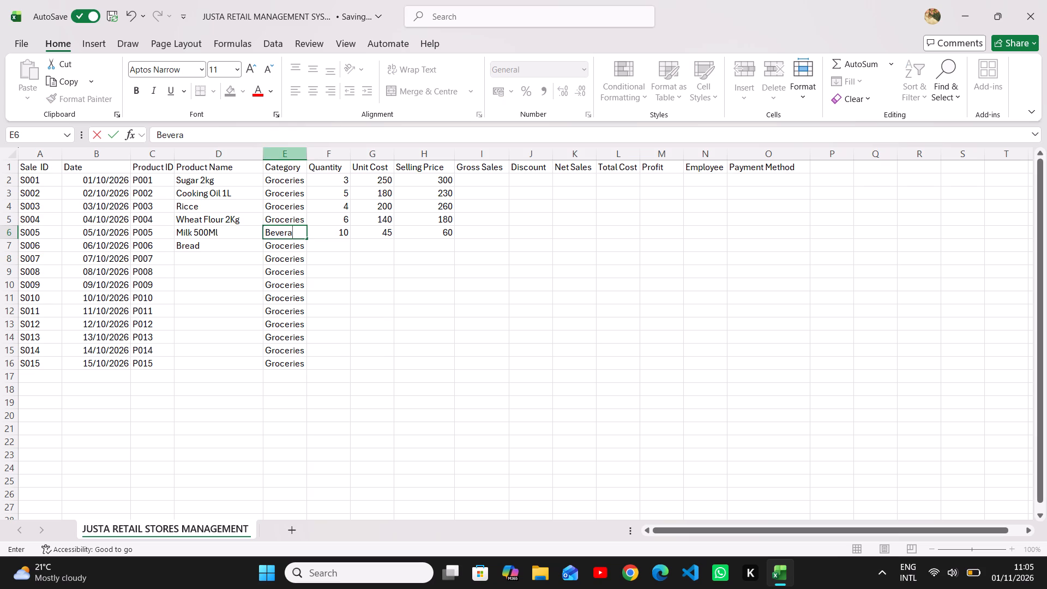
type("ges")
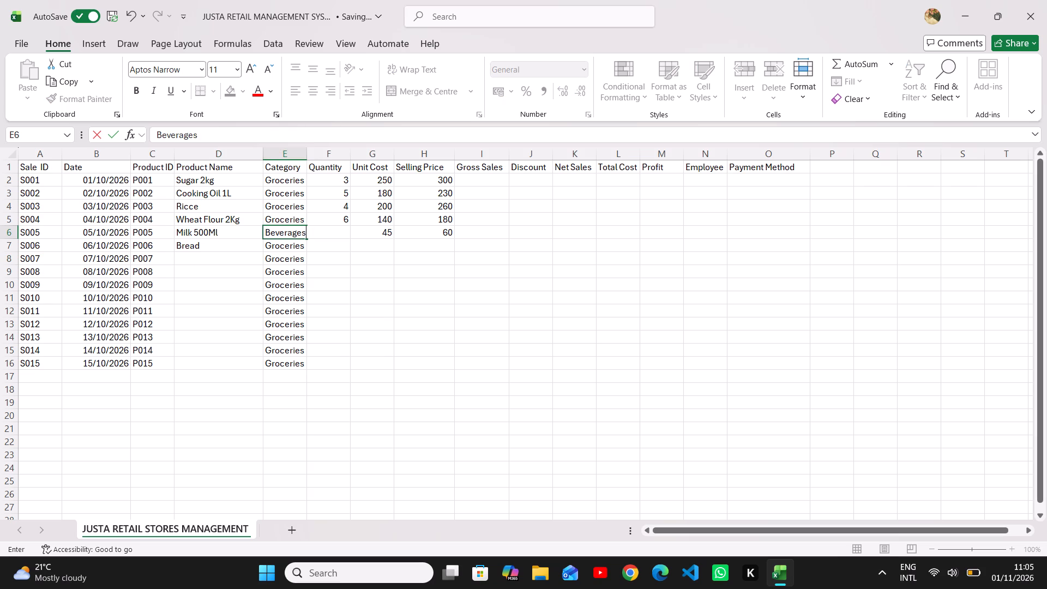
Change the category of sale S007 to Bakery in the Category column.
left_click(279, 260)
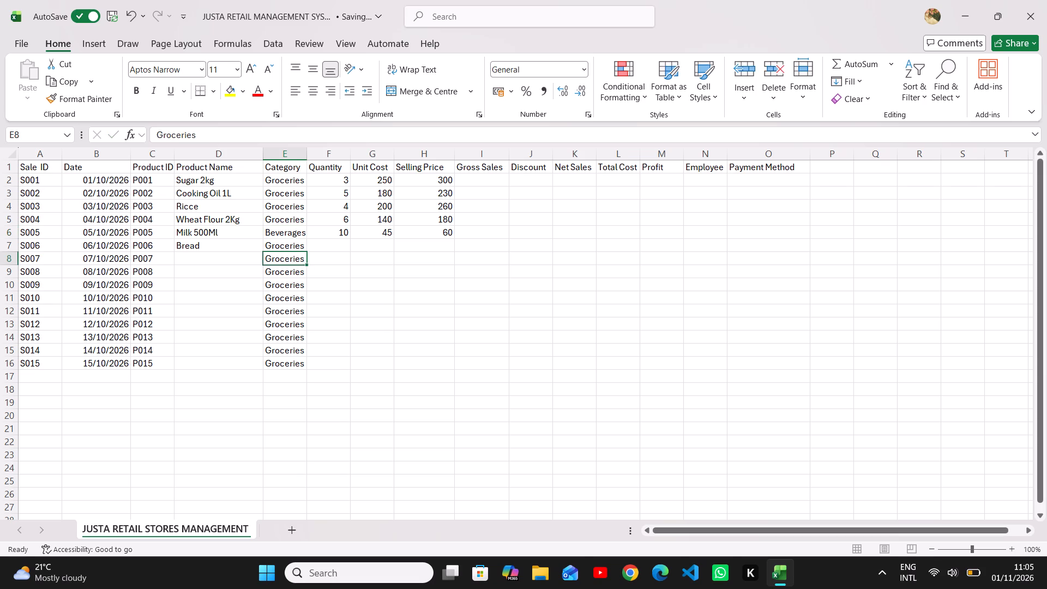
key("BackSpace")
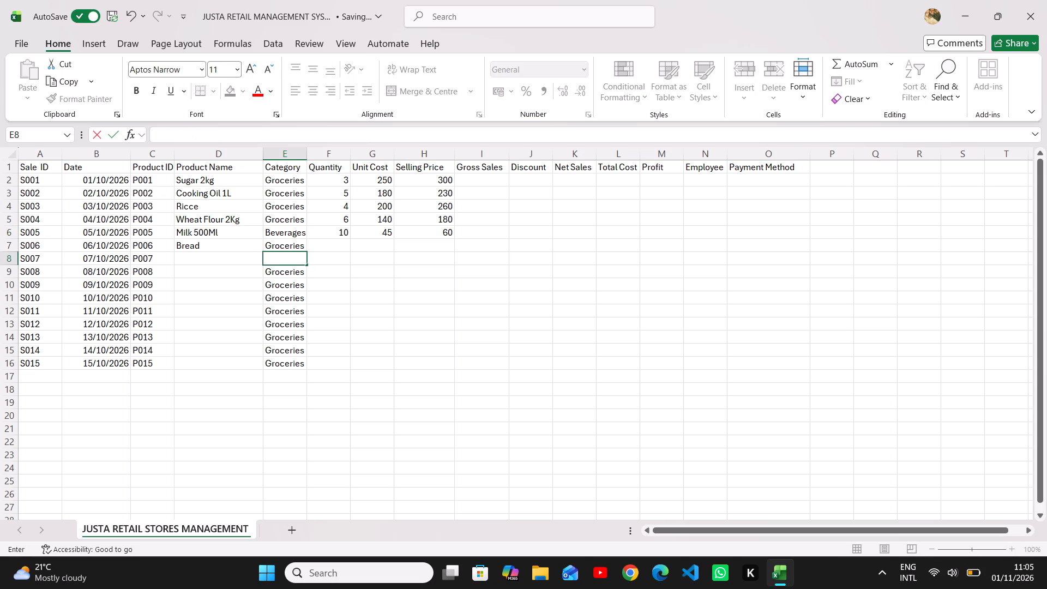
key("b")
type("akker")
key("BackSpace")
key("BackSpace")
key("BackSpace")
key("e")
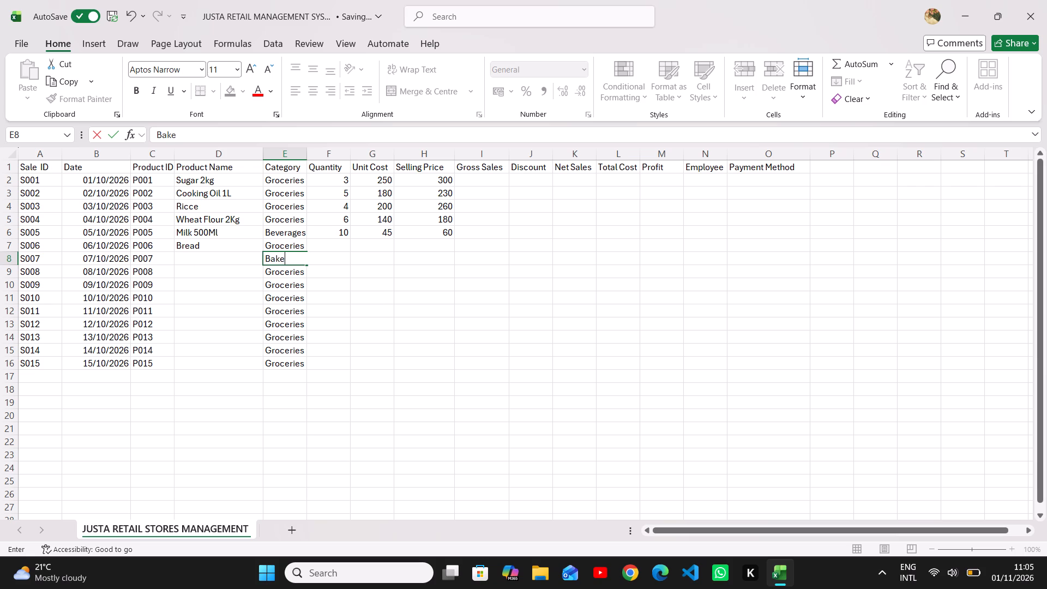
type("ry")
left_click(285, 317)
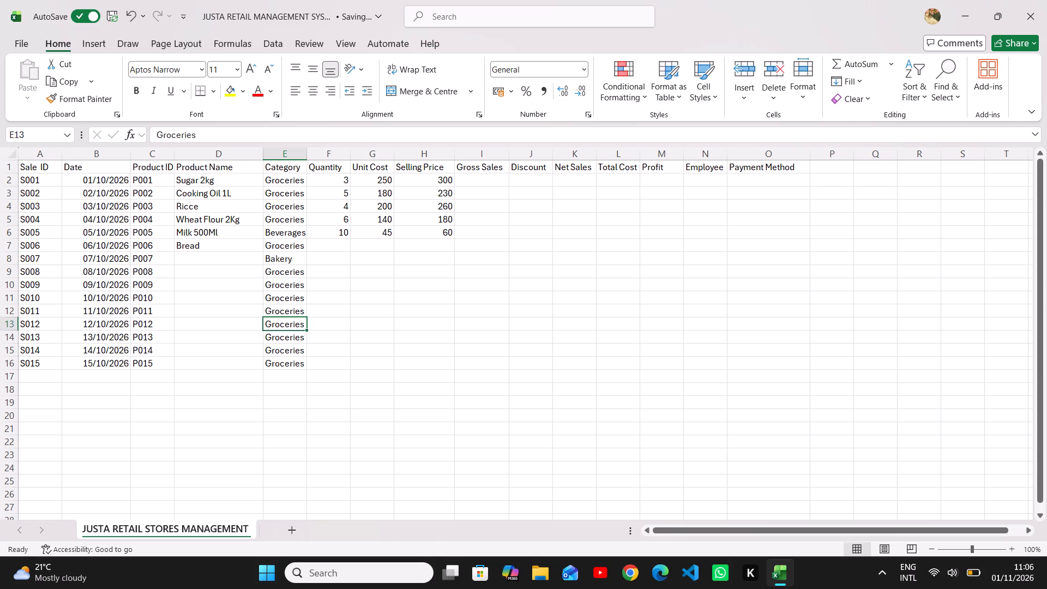
Change the category of sale S011 to Beverages in the Category column.
left_click(284, 311)
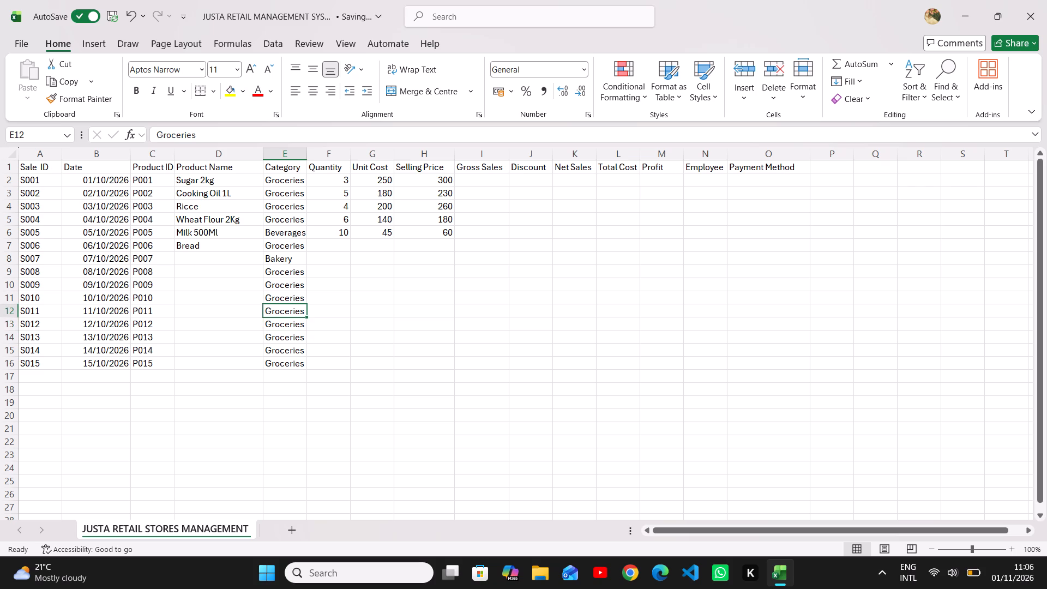
key("BackSpace")
key("b")
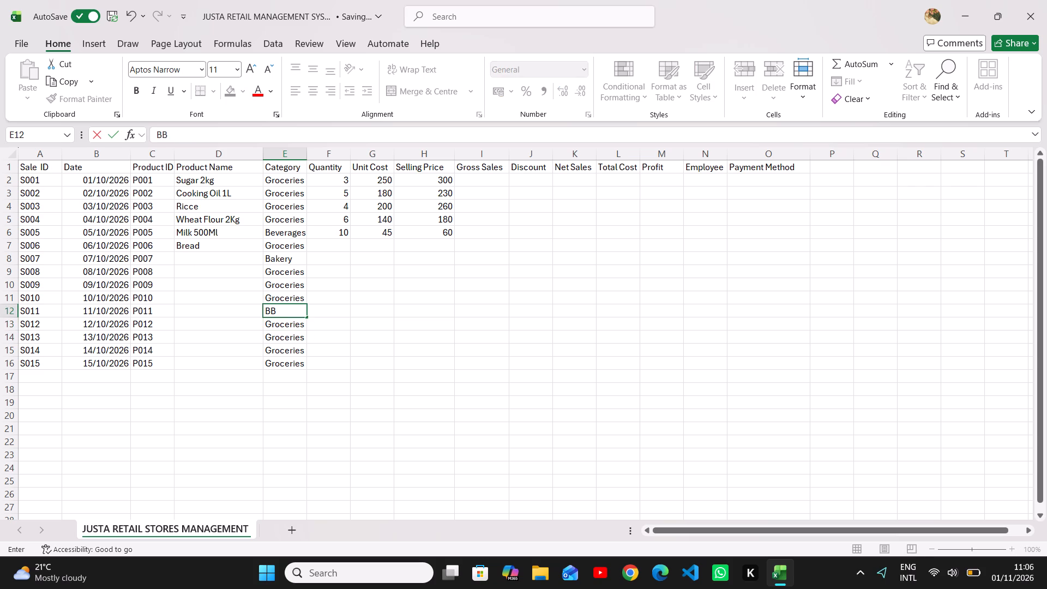
key("e")
key("BackSpace")
key("BackSpace")
key("e")
left_click(298, 311)
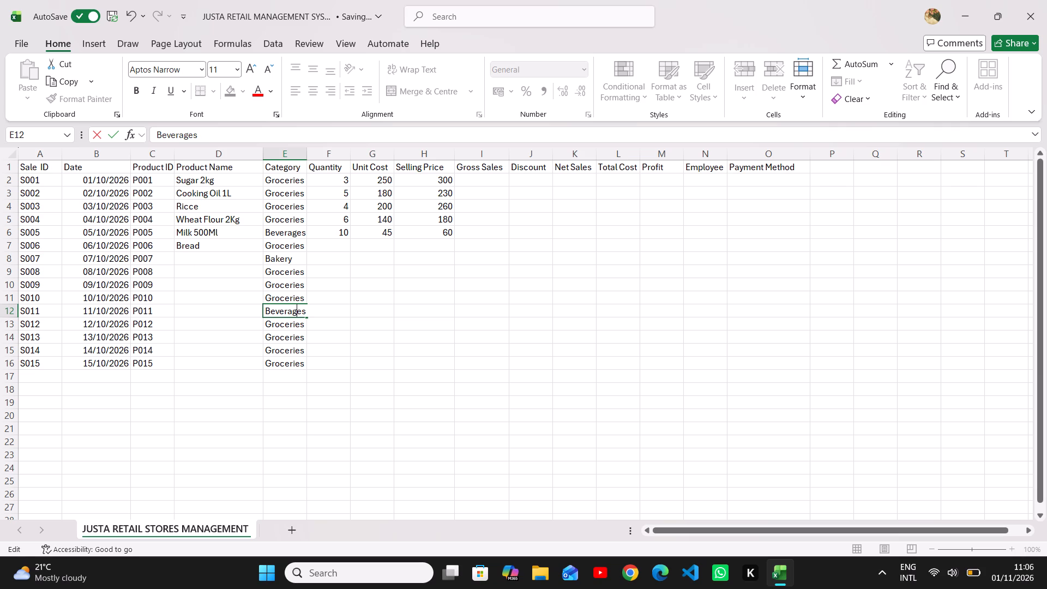
Change the category of sale S013 to Household in the Category column.
left_click(287, 336)
key("BackSpace")
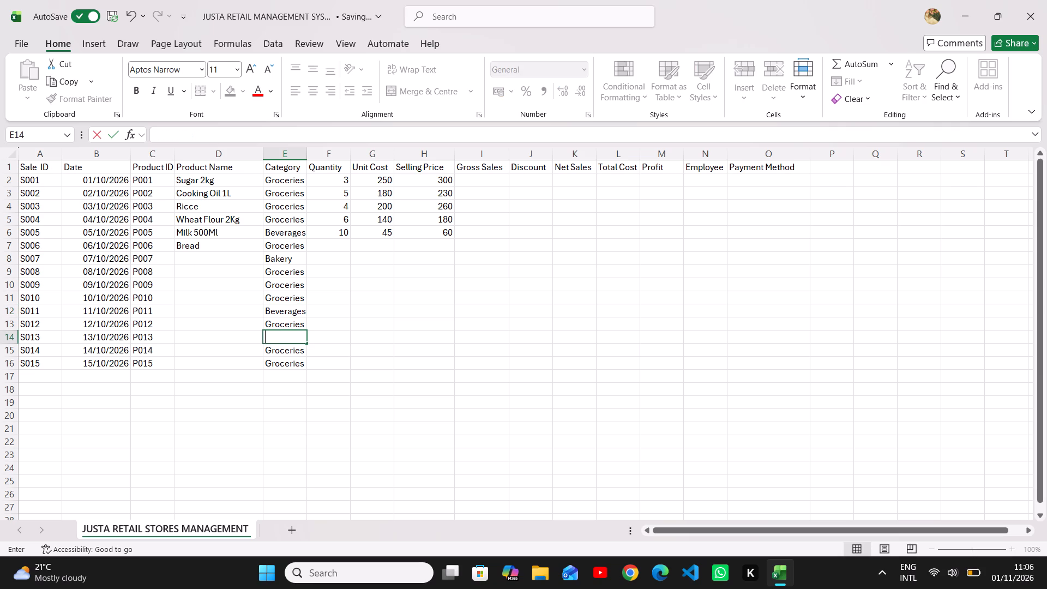
type("hou")
key("BackSpace")
key("BackSpace")
key("BackSpace")
type("ou")
type("se")
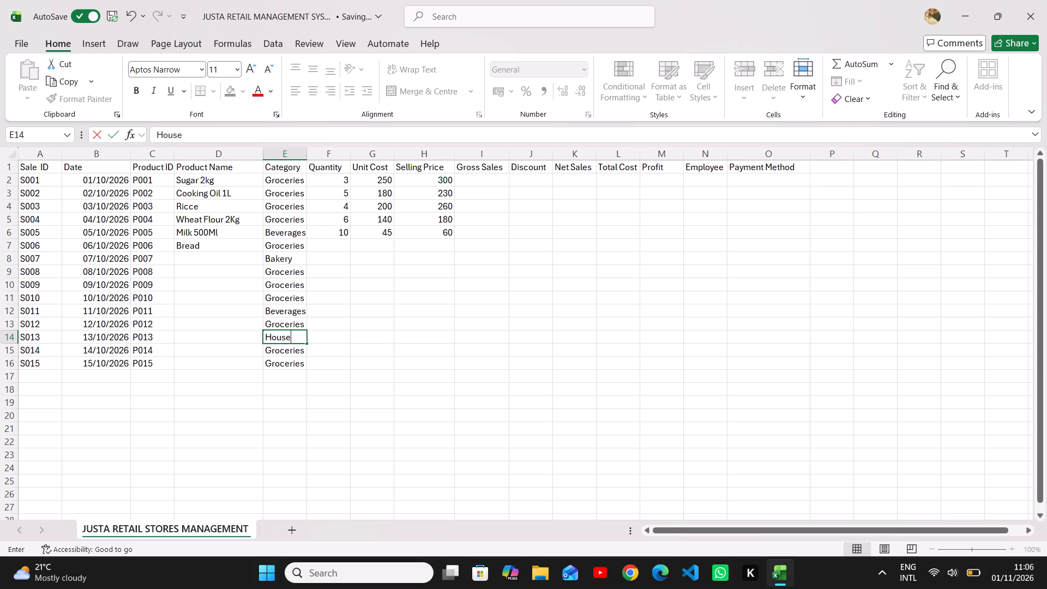
type("hol")
key("d")
Change the category of sale S014 to Bakery in the Category column.
left_click(287, 349)
key("BackSpace")
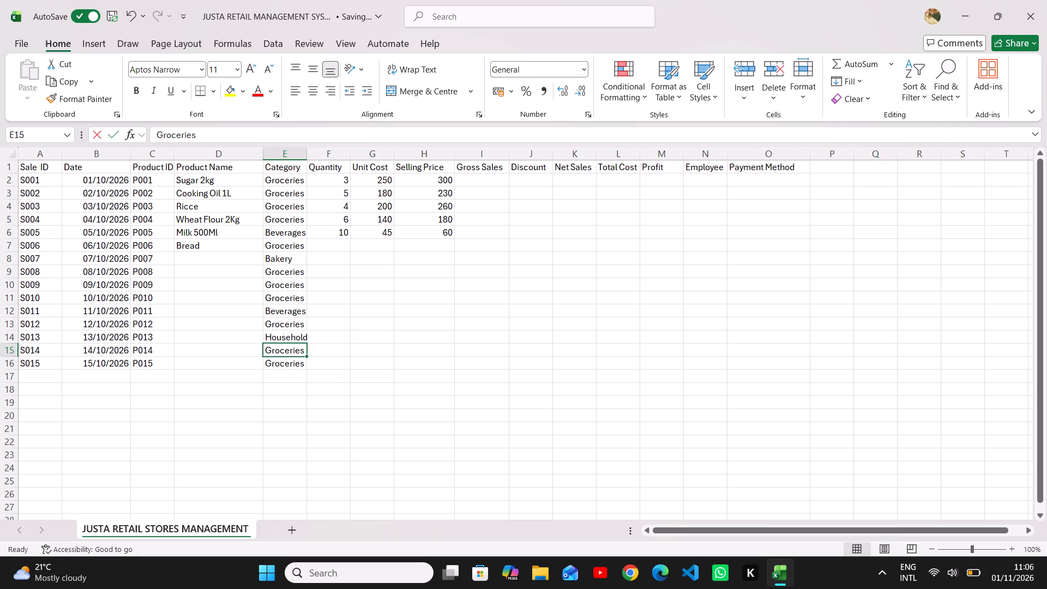
key("a")
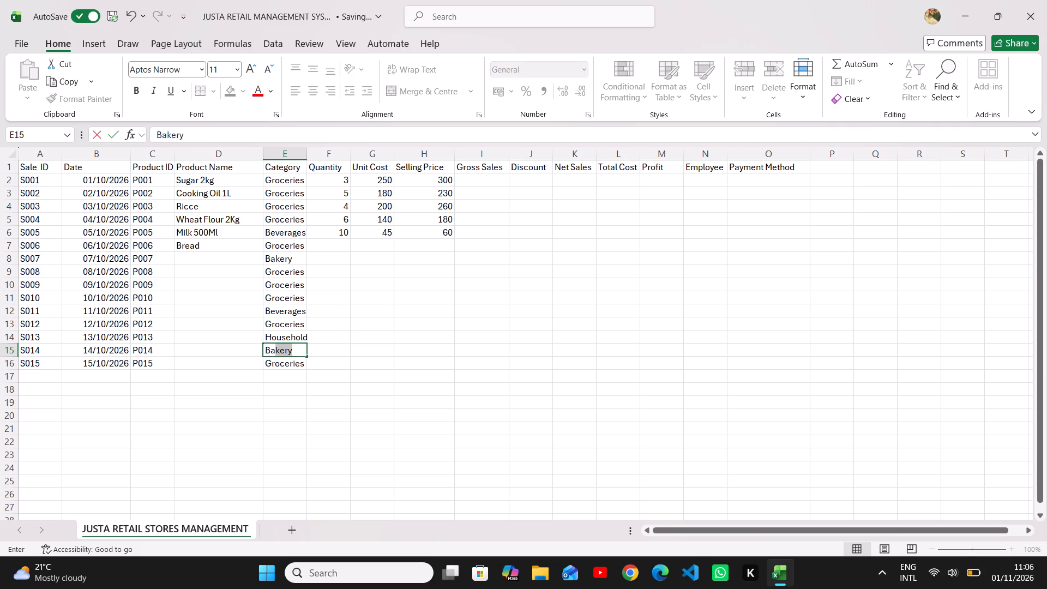
left_click(293, 345)
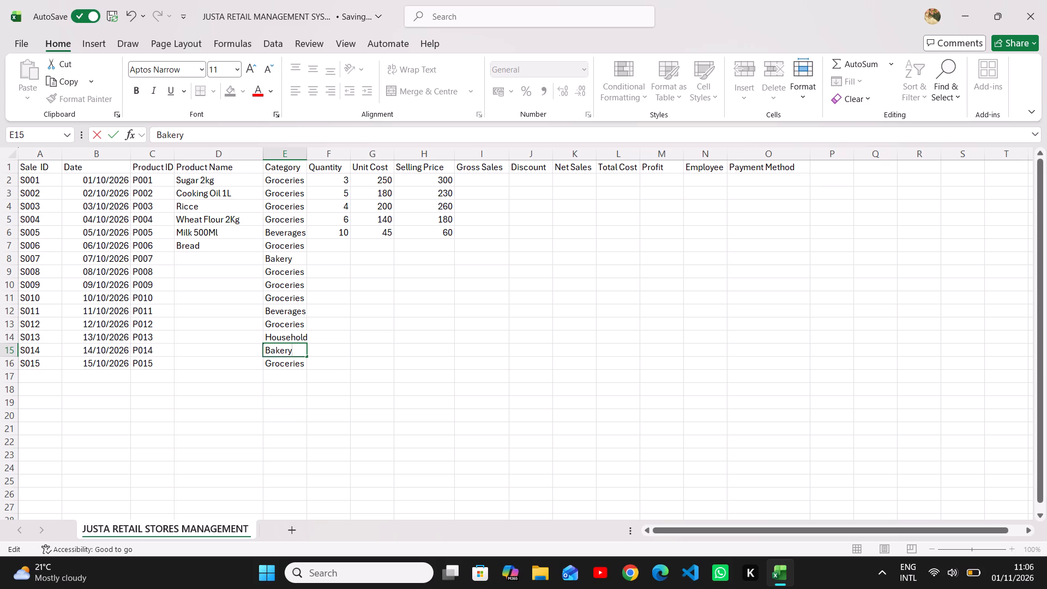
Enter the discounts 0, 50, 0, 20, 0 and 30 for sales S001 through S006 in the Discount column.
left_click(516, 181)
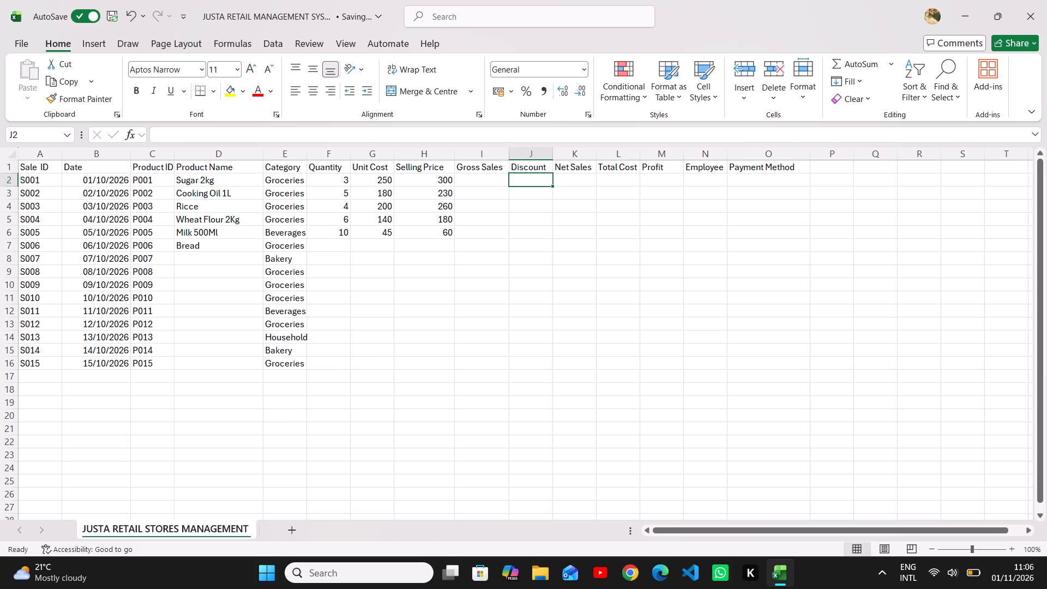
key("0")
key("Down")
type("50")
key("Down")
key("0")
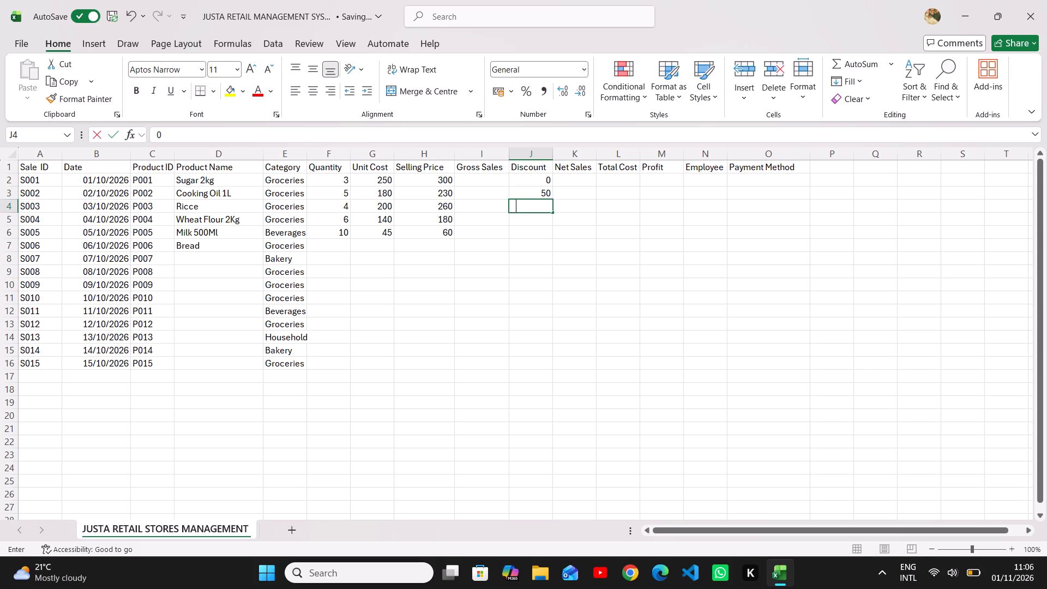
key("Down")
key("2")
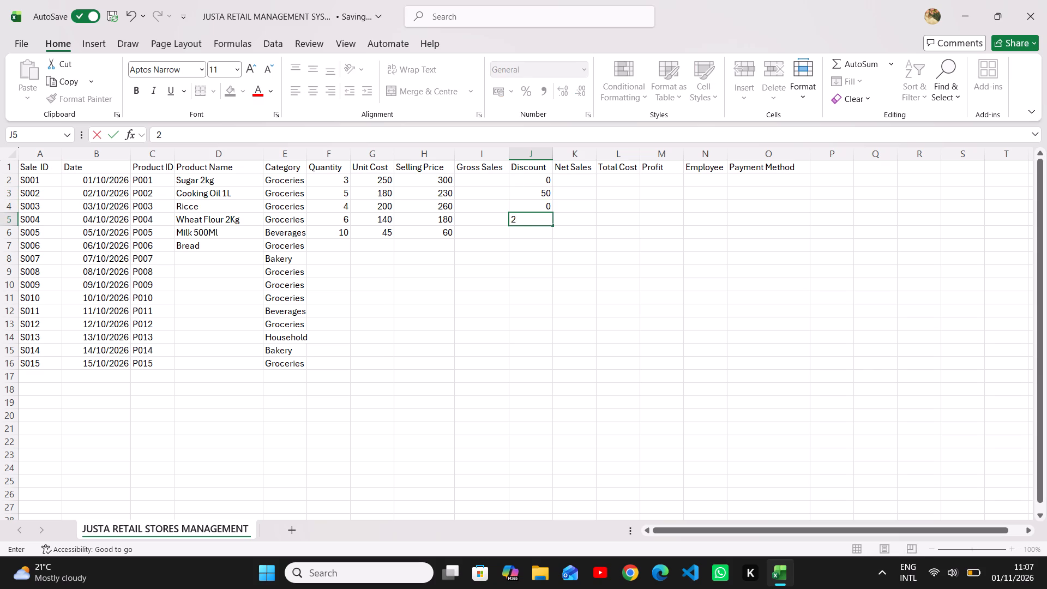
key("0")
key("Down")
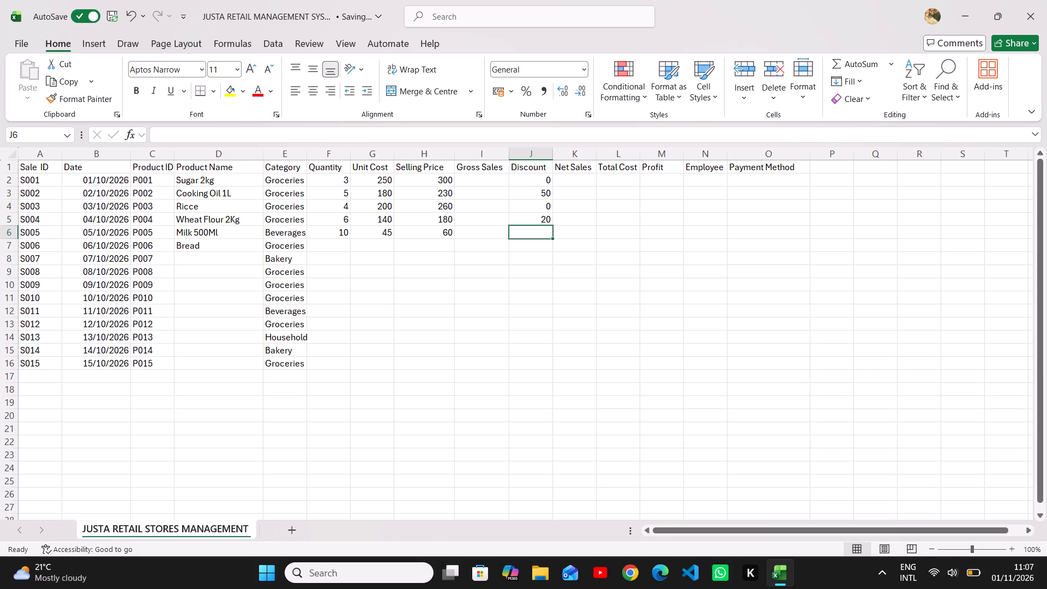
key("0")
key("Down")
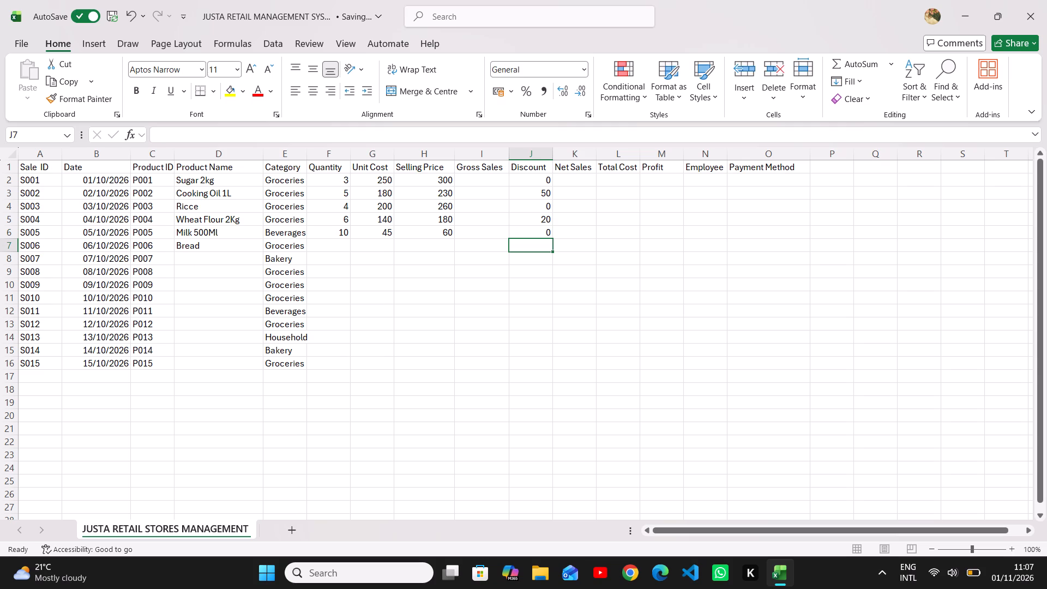
type("30")
key("Down")
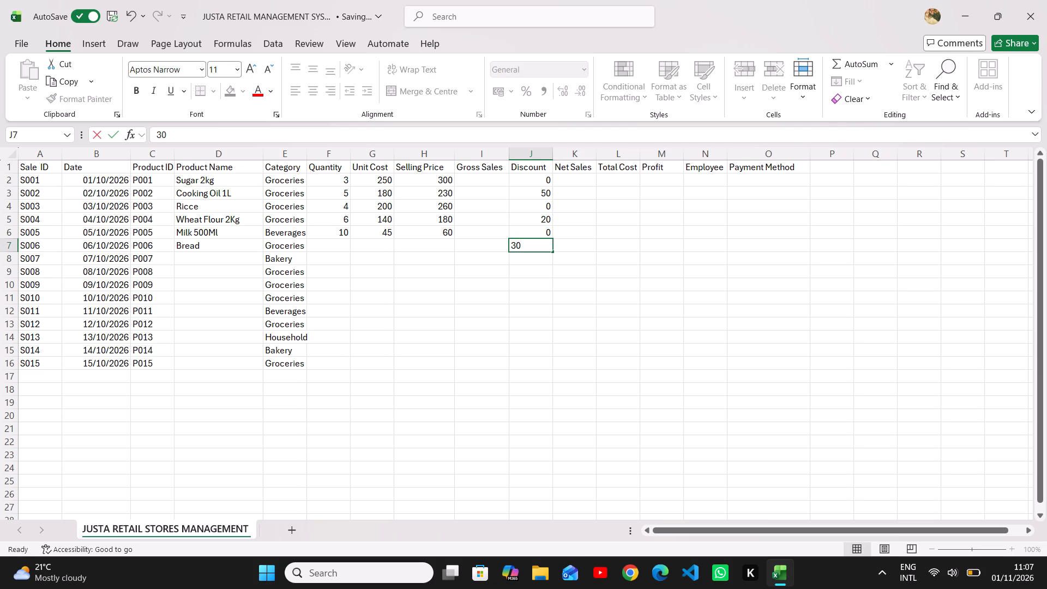
Enter the discounts 0, 40, 0, 40, 0 and 6 for sales S007 through S012 in the Discount column.
key("0")
key("Down")
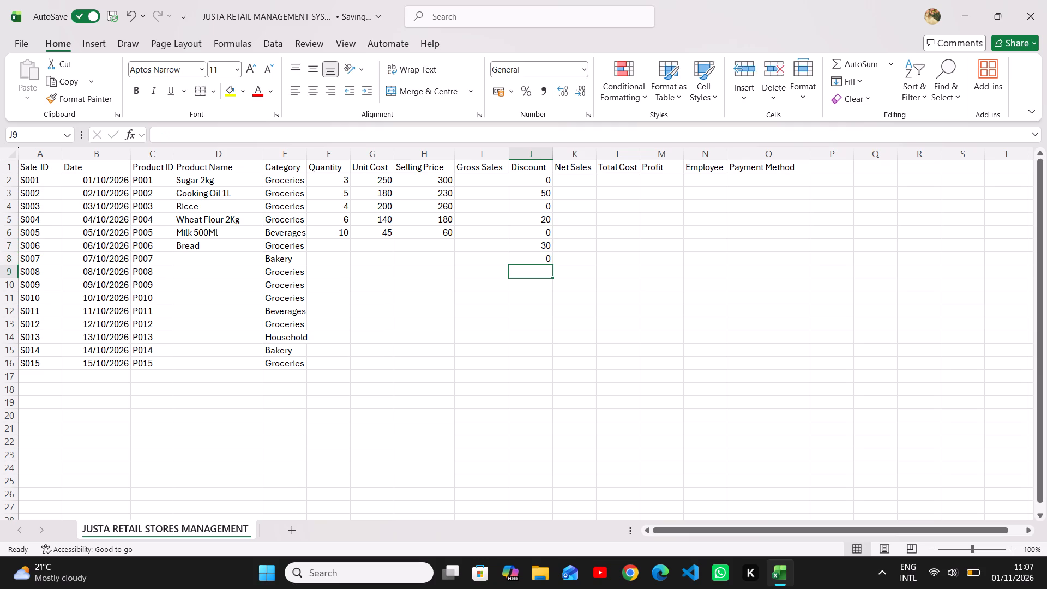
type("40")
key("Down")
key("0")
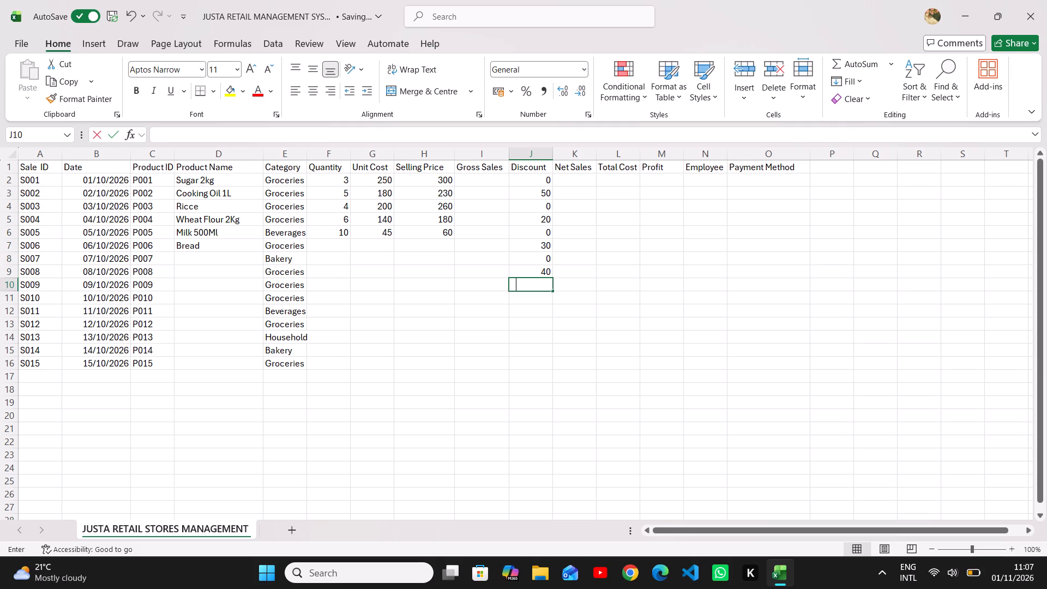
key("Down")
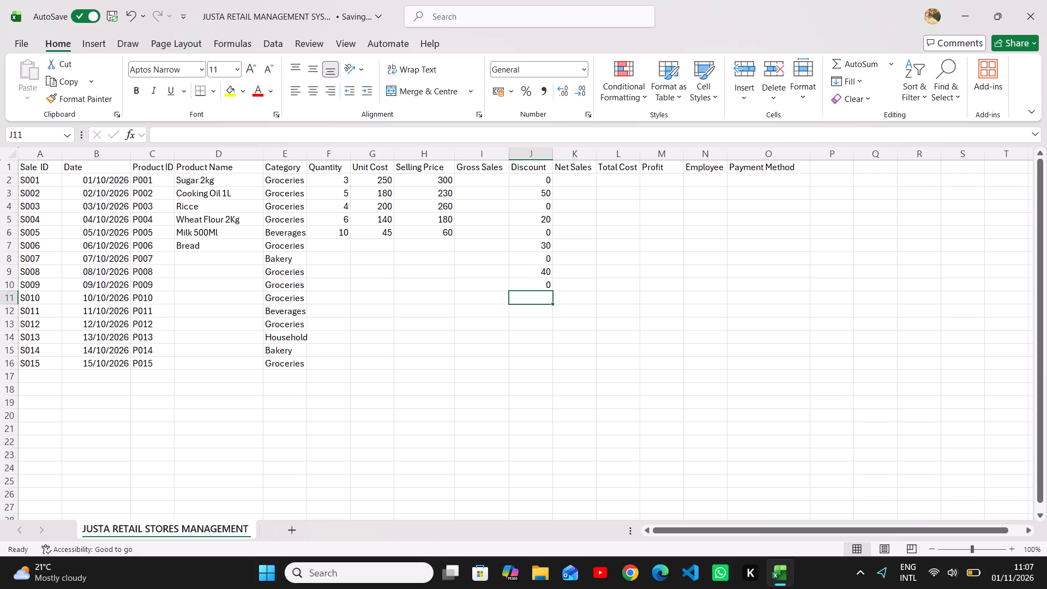
key("4")
key("0")
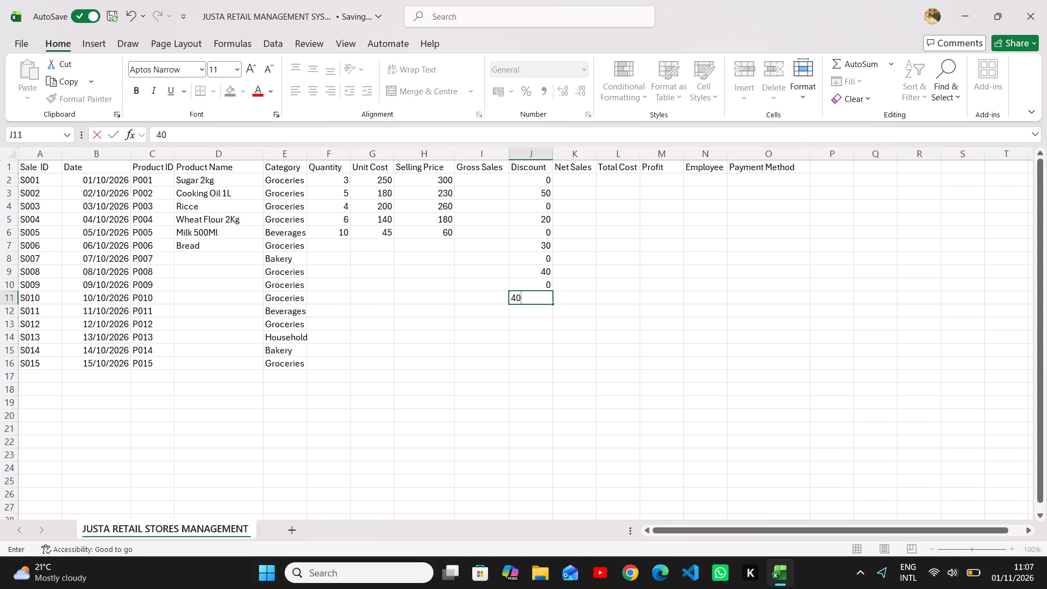
key("Down")
key("0")
key("Down")
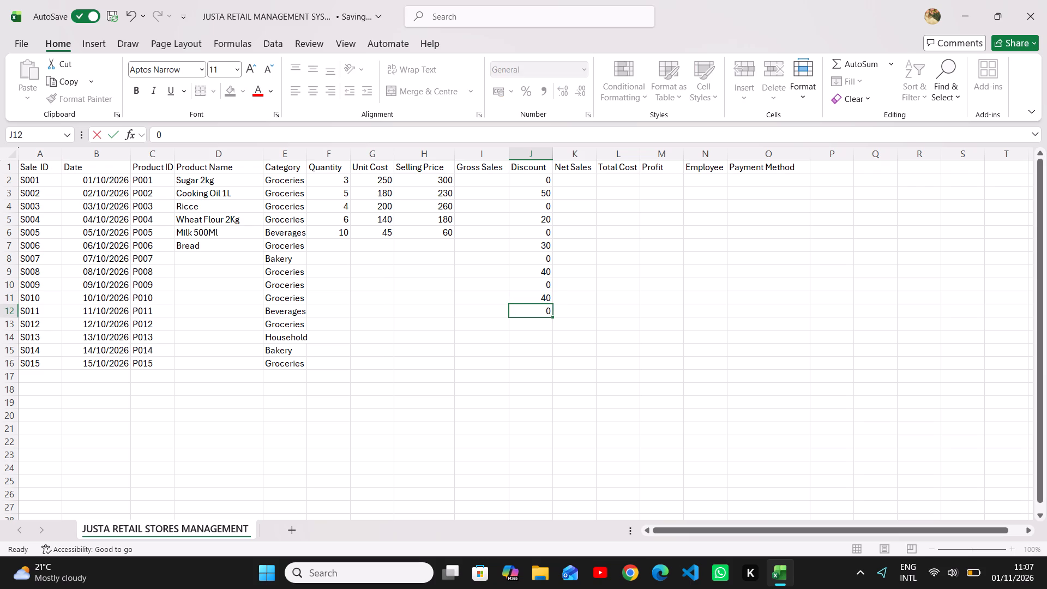
key("6")
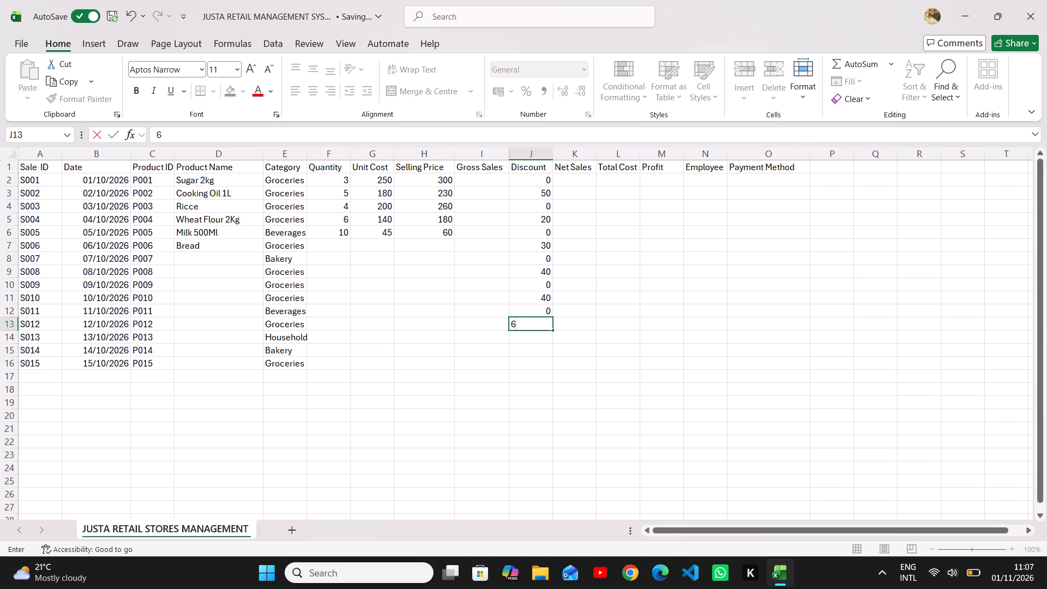
Change the discount of sale S010 to 60.
left_click(540, 303)
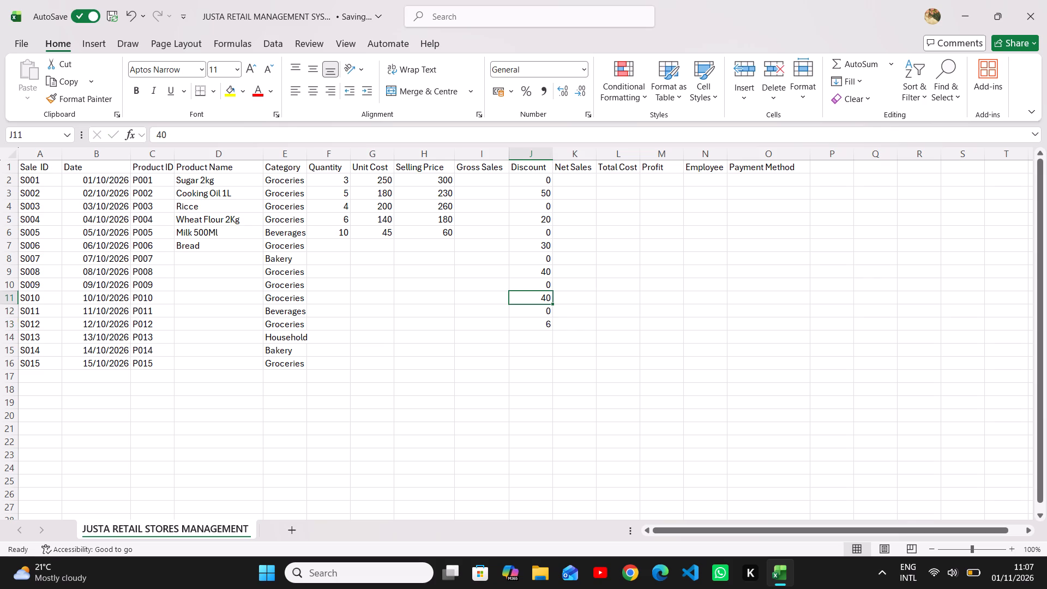
key("BackSpace")
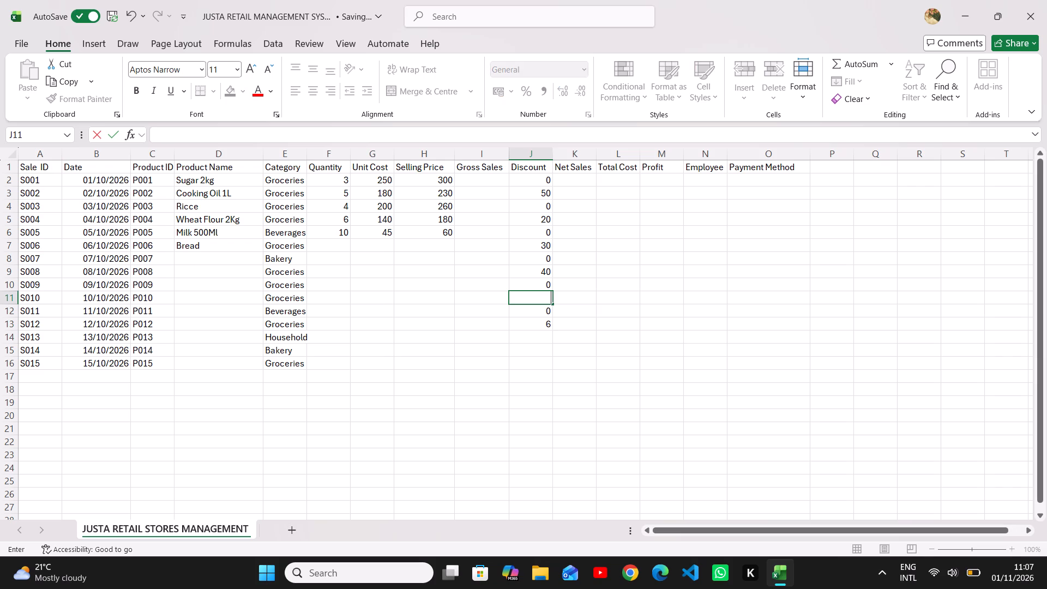
type("60")
Change the discount of sale S012 to 25.
left_click(533, 327)
key("BackSpace")
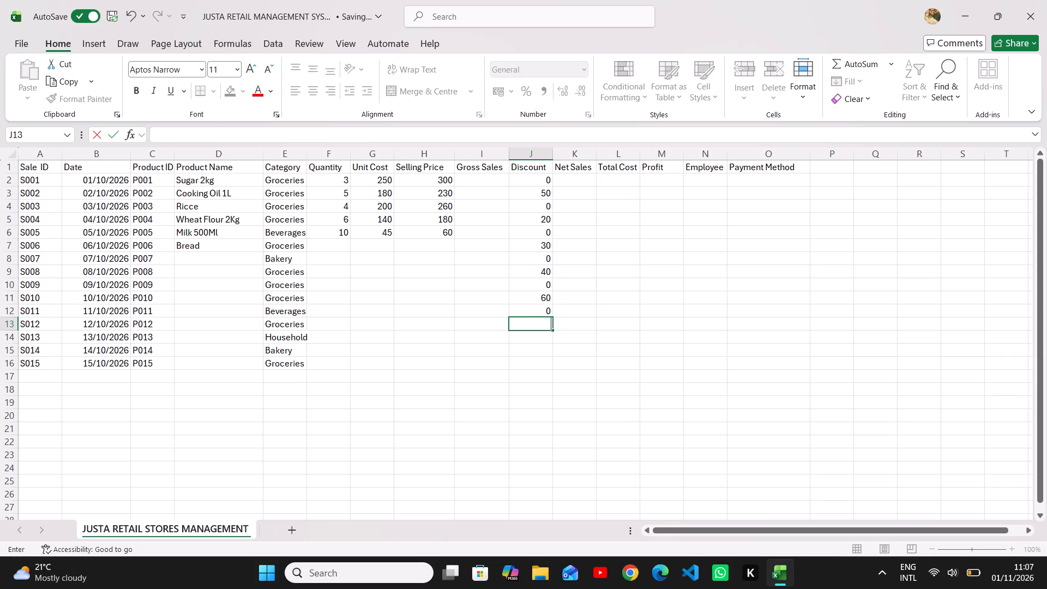
key("2")
key("5")
key("Down")
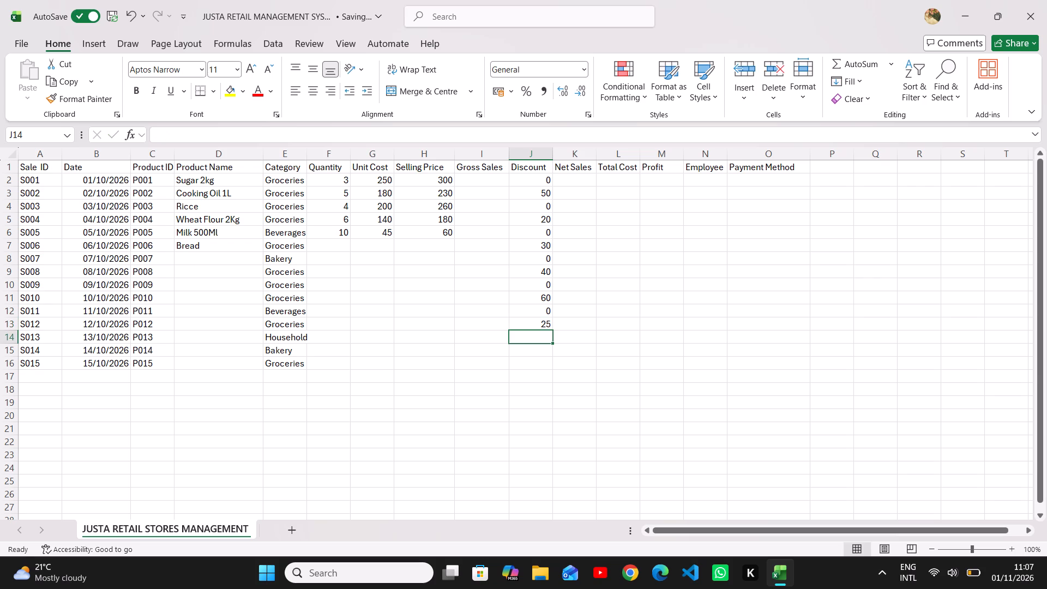
Enter the discounts 0, 15 and 50 for sales S013 through S015 in the Discount column.
key("0")
key("Down")
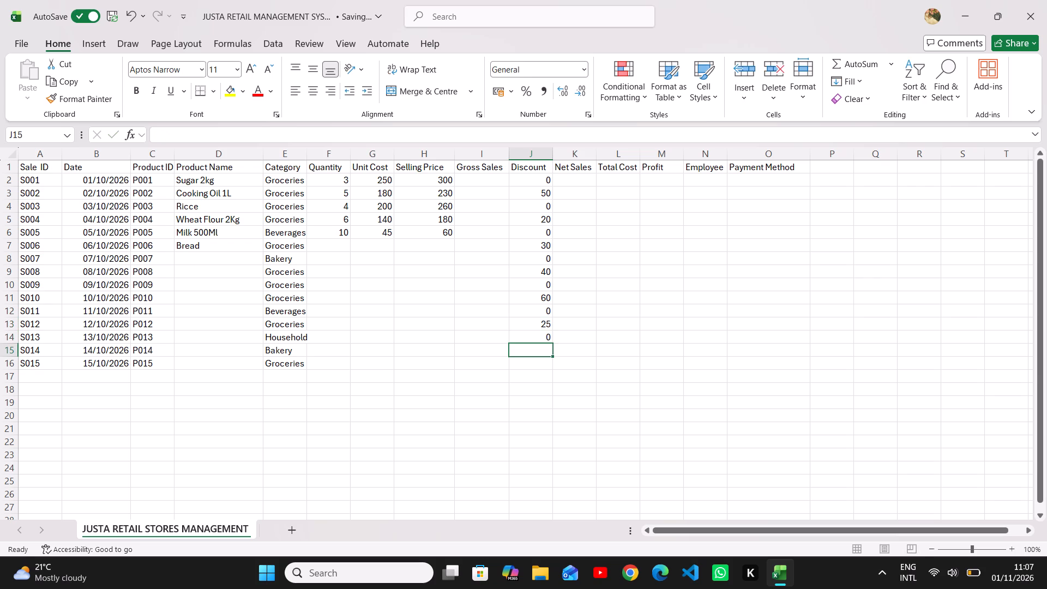
type("15")
key("Down")
type("50")
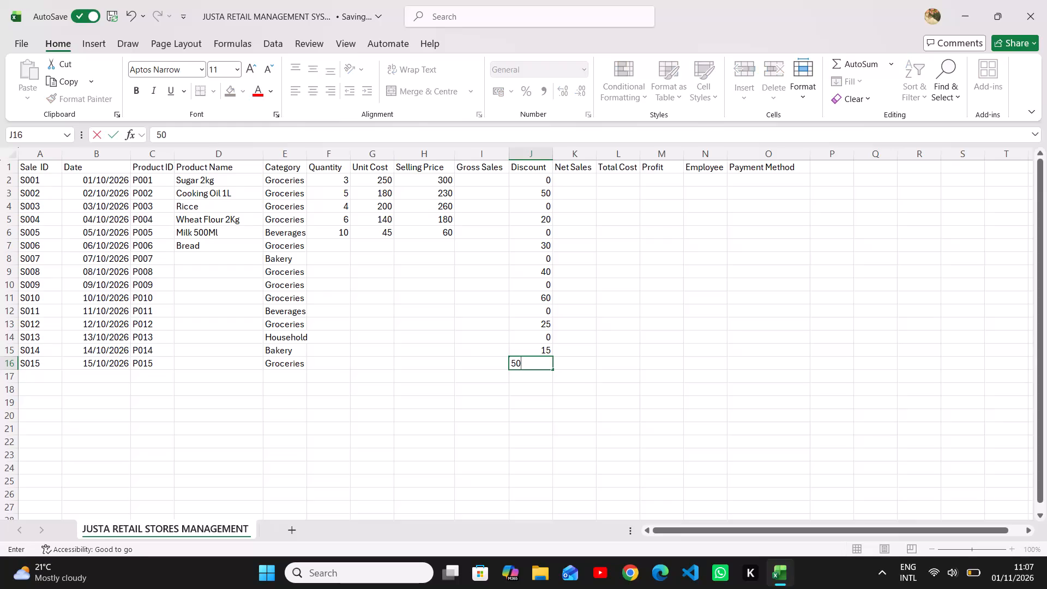
key("Down")
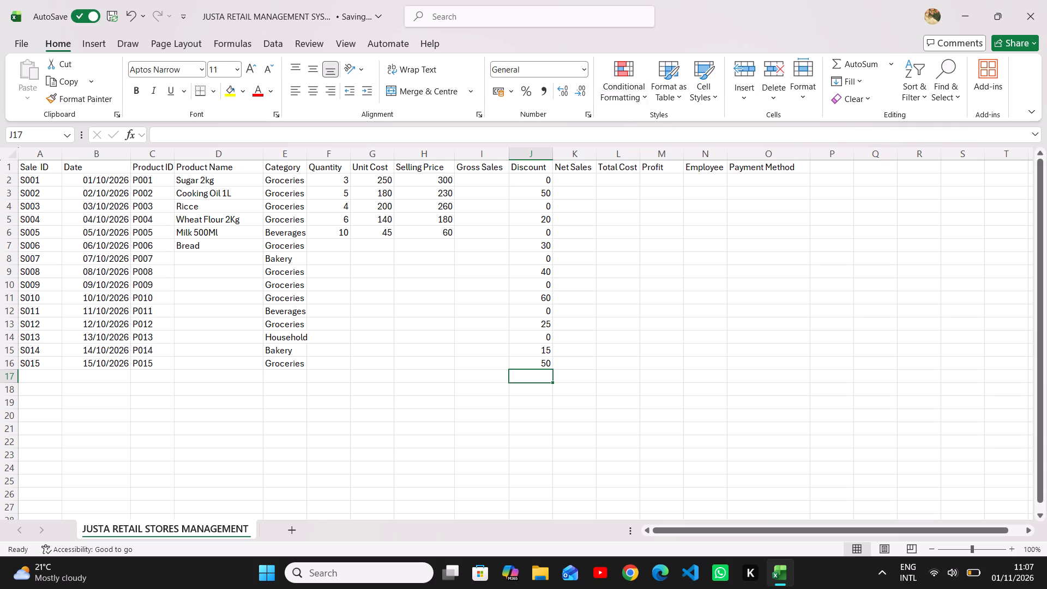
Enter Mary as the employee for sale S001 in the Employee column.
left_click(701, 184)
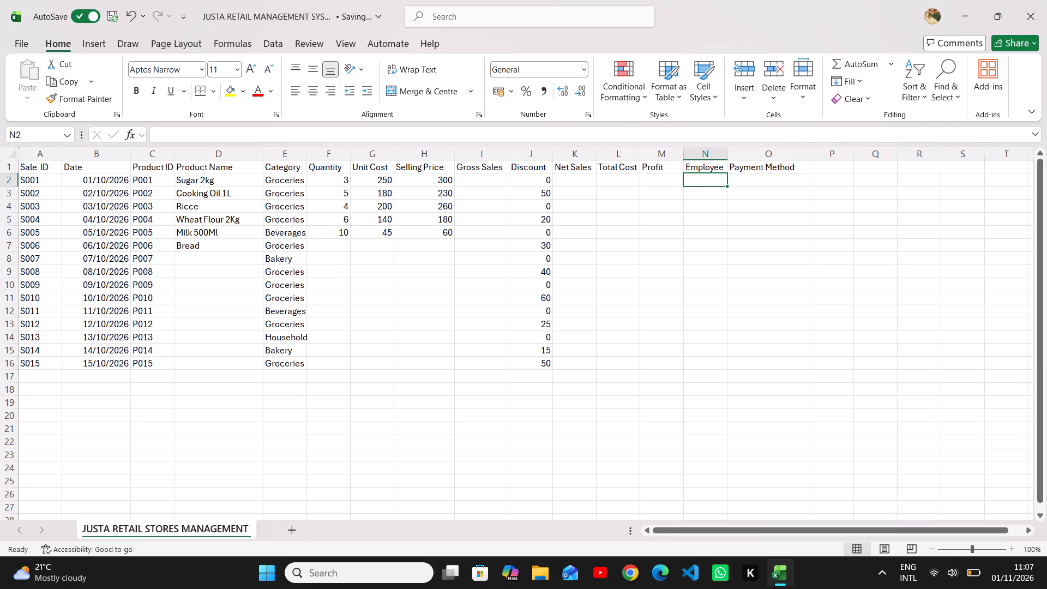
type("ar")
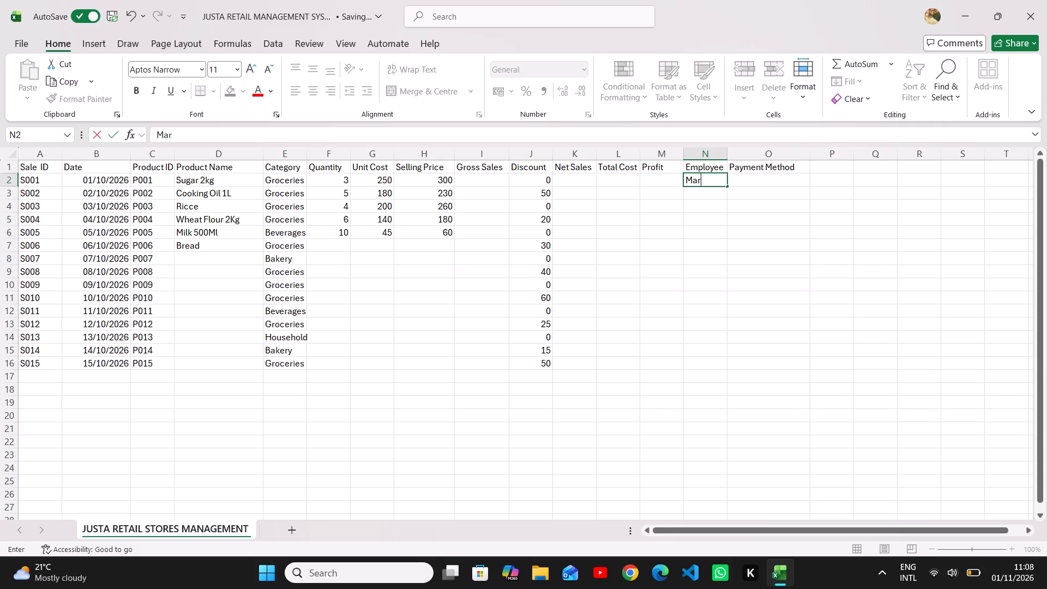
key("y")
key("Down")
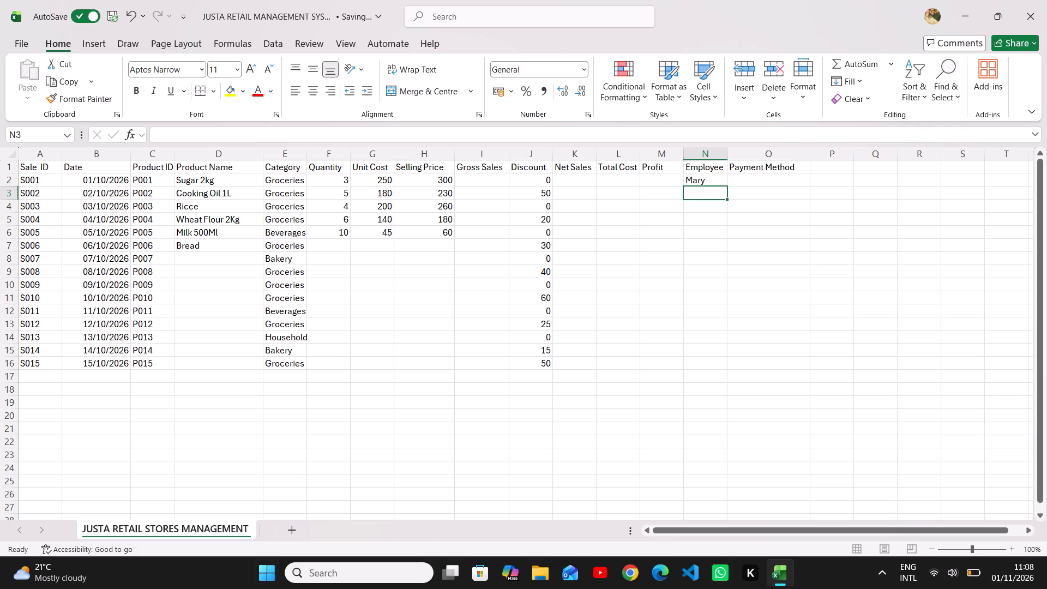
Enter the employees John, Peter and Grace for sales S002 through S004 in the Employee column.
type("ohn")
key("Tab")
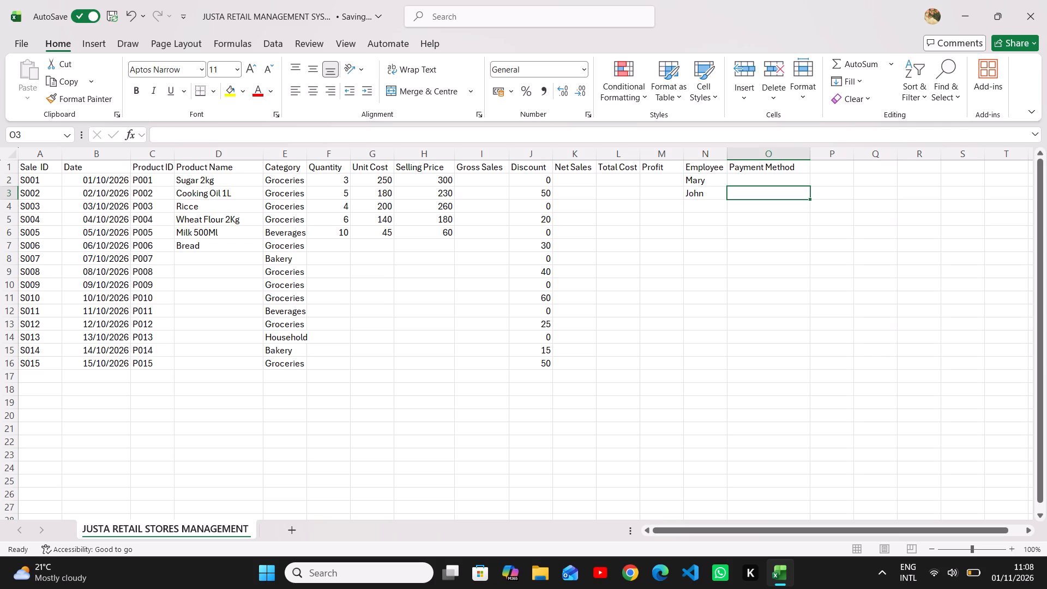
key("Left")
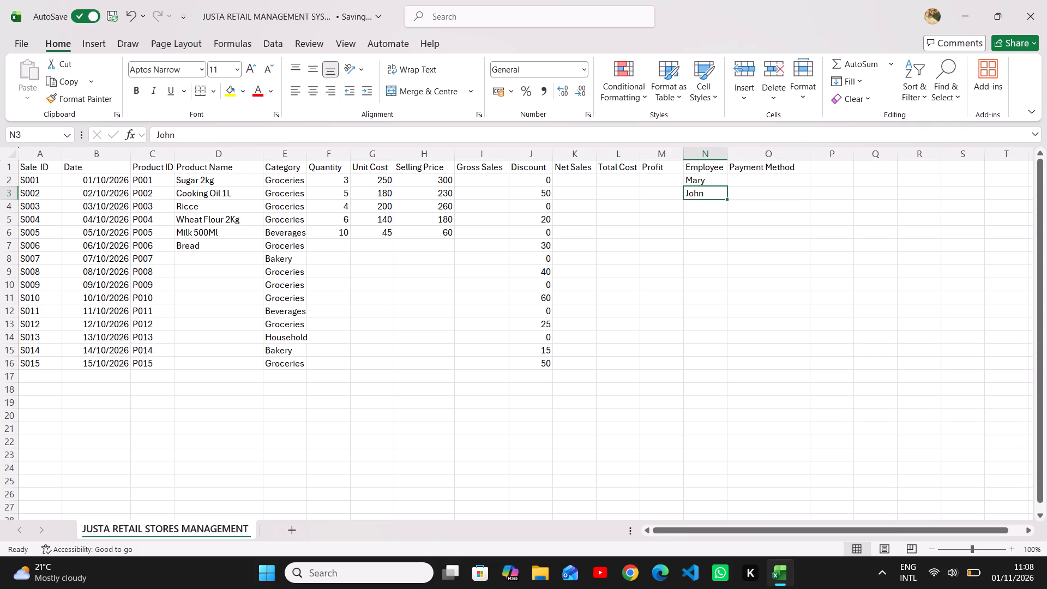
key("Down")
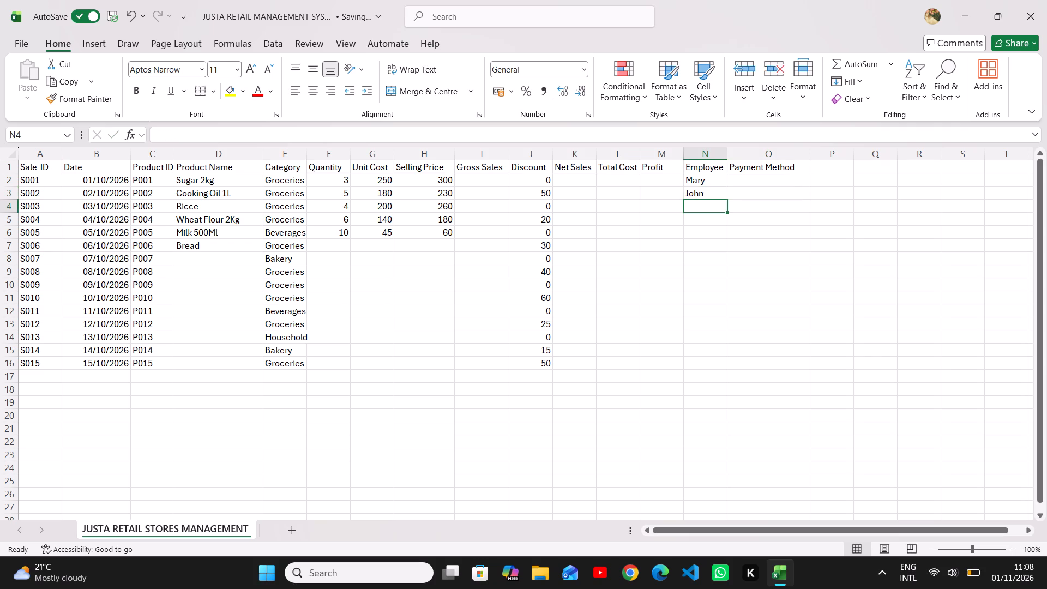
key("t")
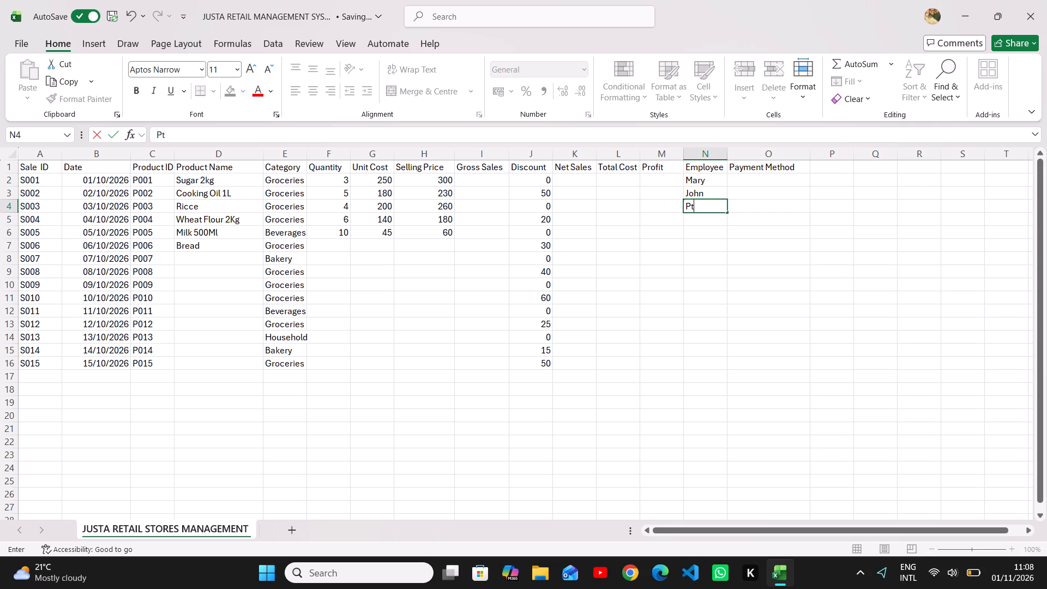
key("BackSpace")
type("eter")
key("Down")
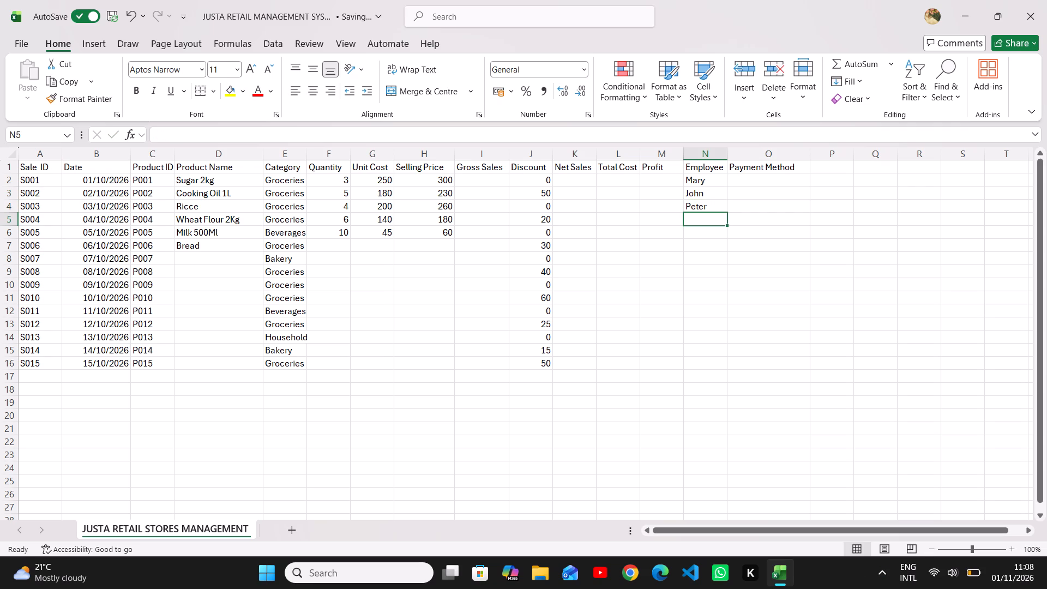
type("ra")
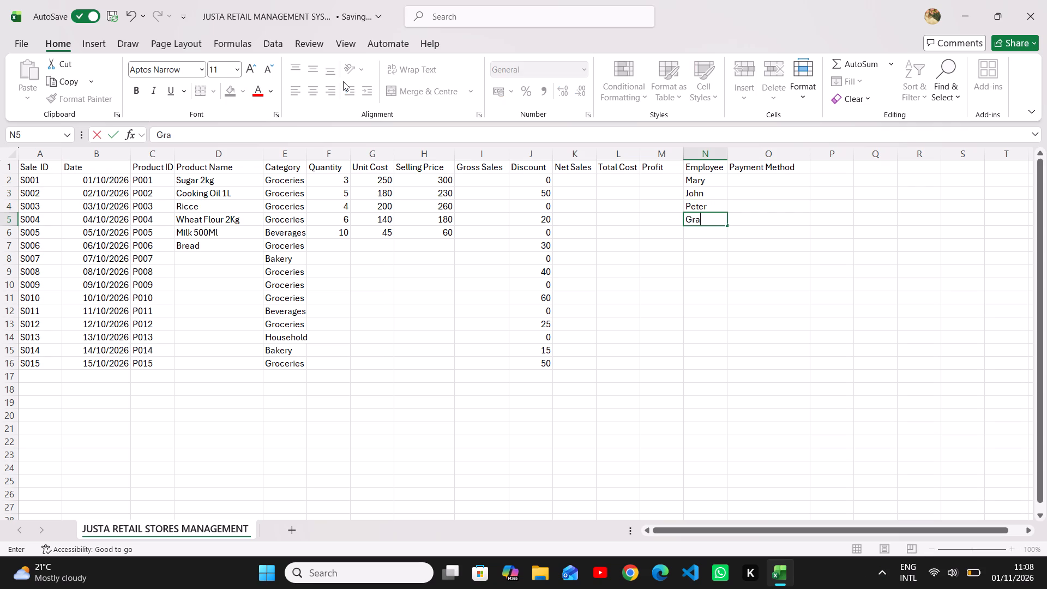
type("ce")
key("Down")
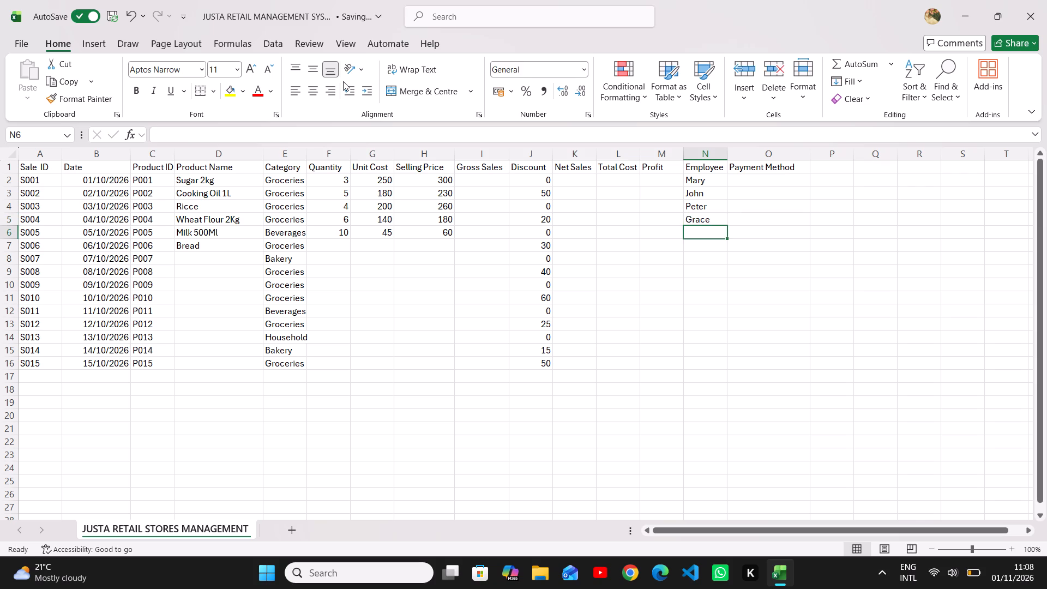
Enter the employees Mary, John, Peter and Grace for sales S005 through S008 in the Employee column.
key("m")
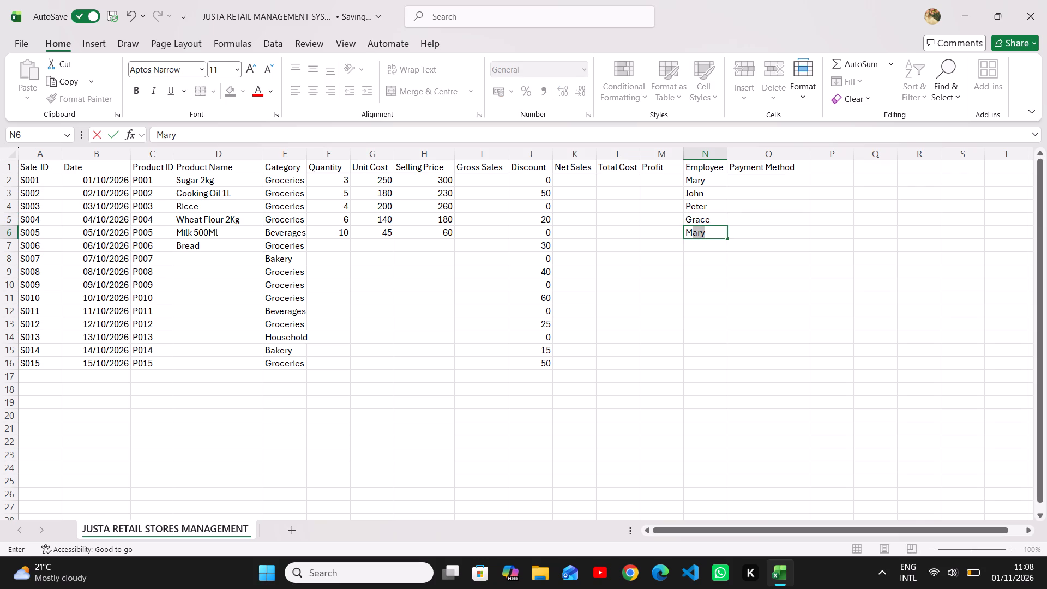
left_click(695, 246)
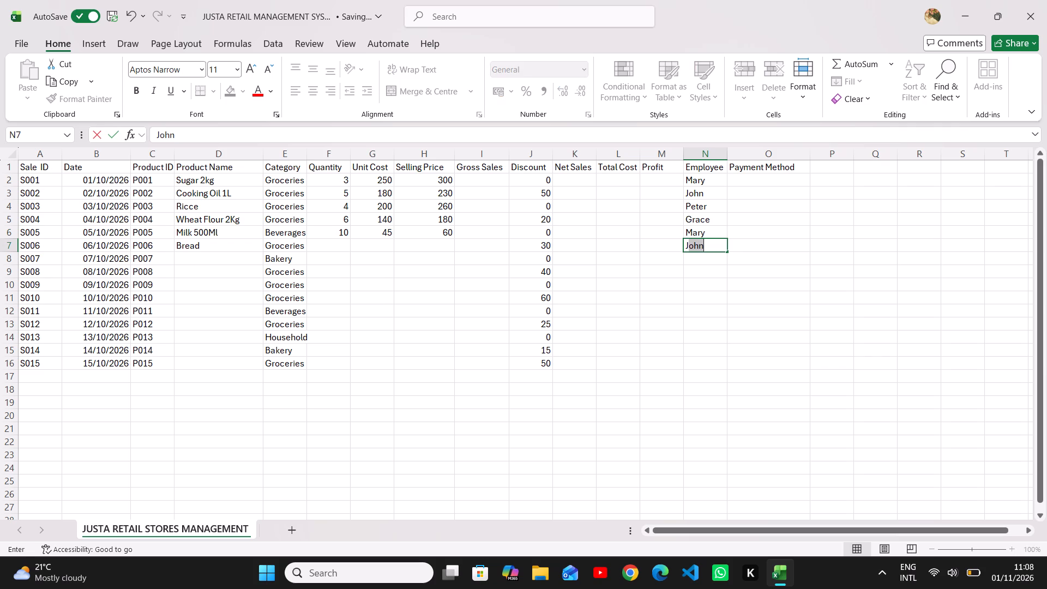
left_click(718, 257)
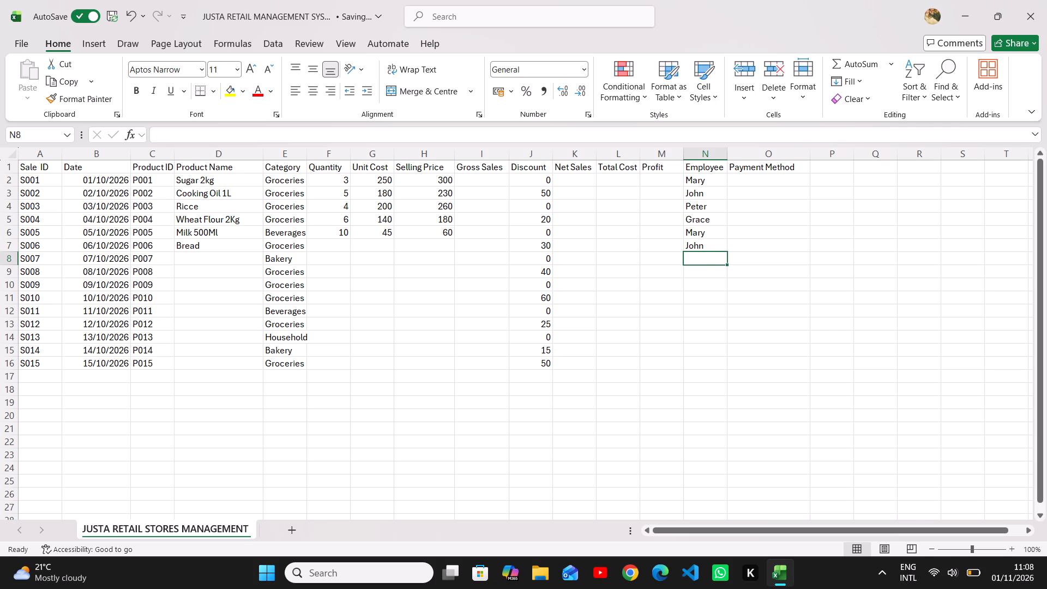
key("p")
left_click(715, 277)
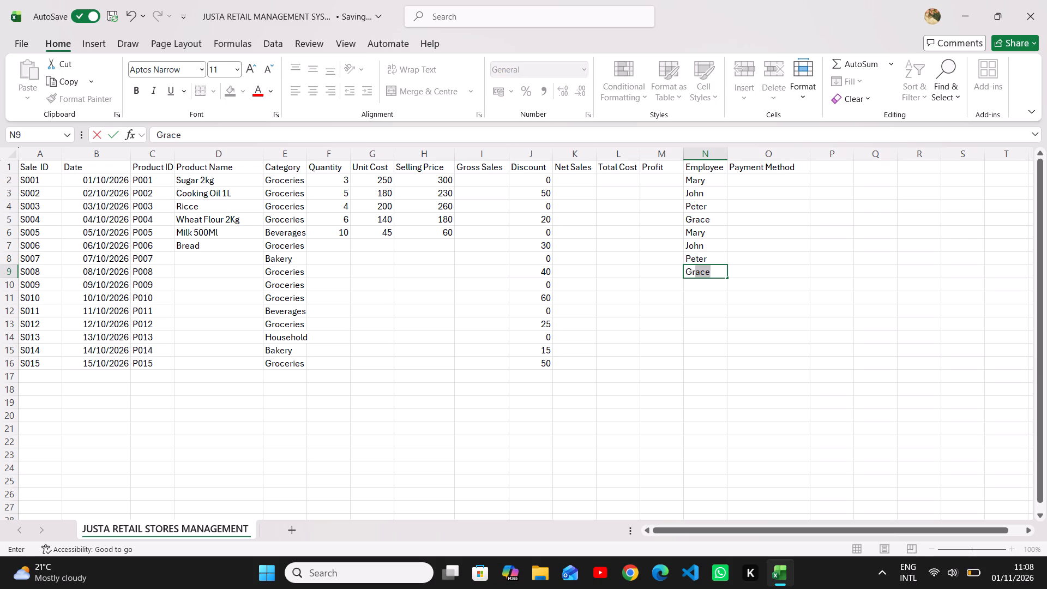
Enter the employees Mary, John, Peter and Grace for sales S009 through S012, each name capitalised.
left_click(690, 282)
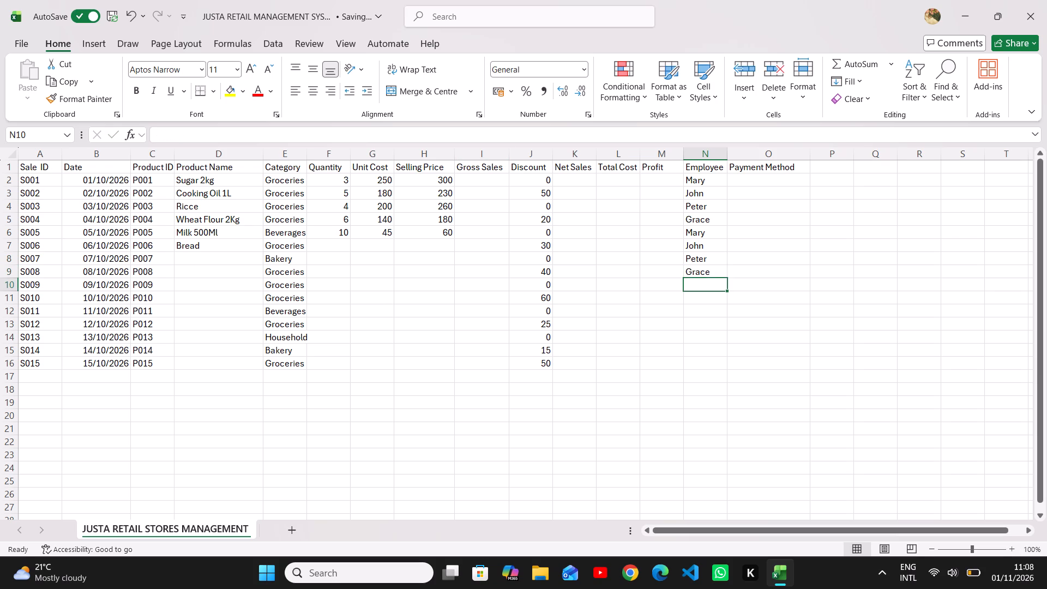
key("m")
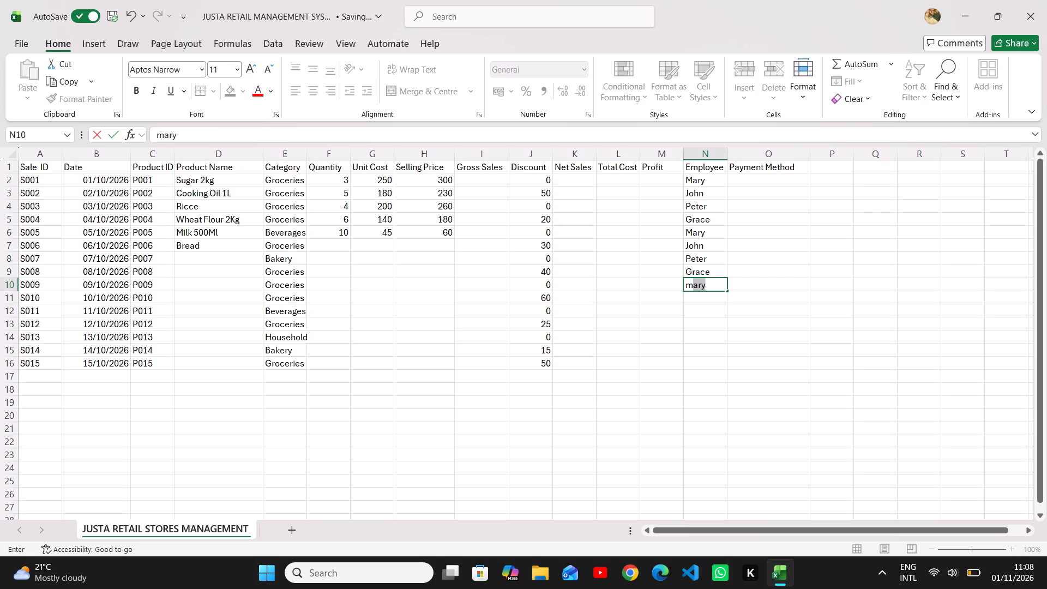
key("BackSpace")
key("m")
left_click(706, 301)
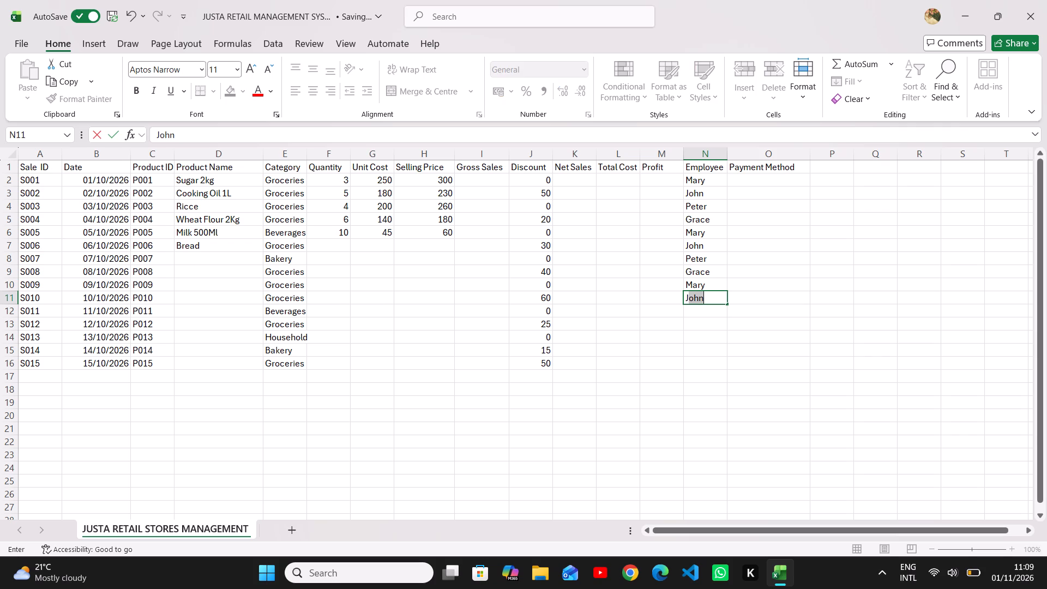
left_click(709, 310)
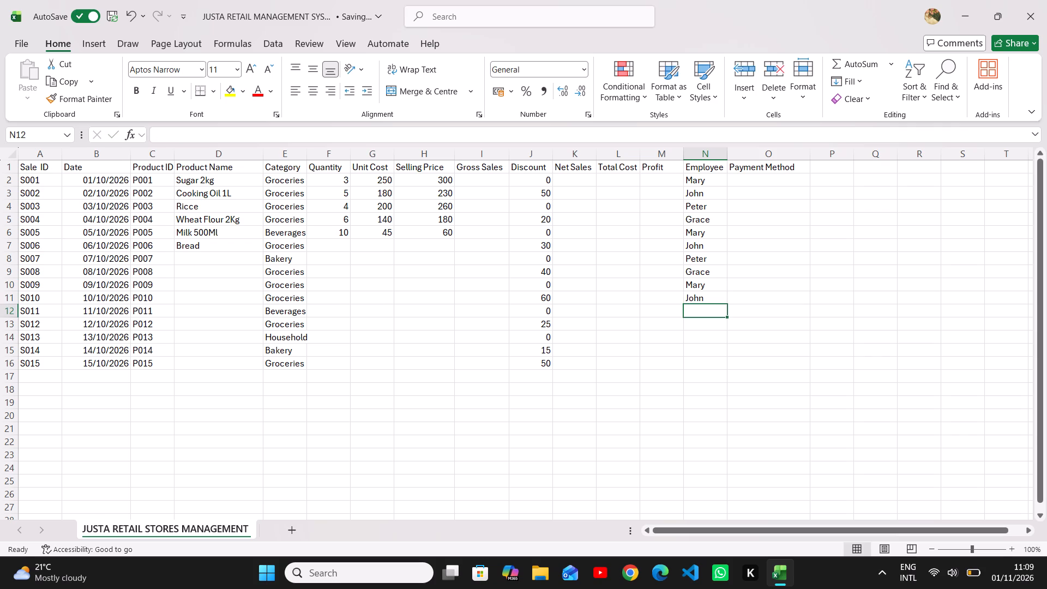
key("p")
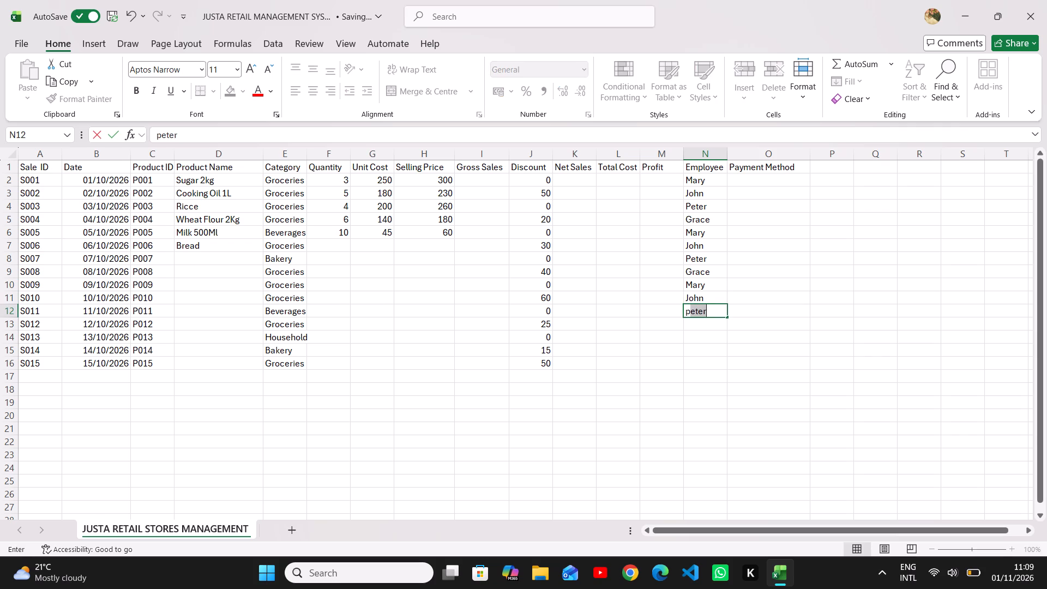
key("BackSpace")
key("BackSpace")
key("p")
left_click(706, 324)
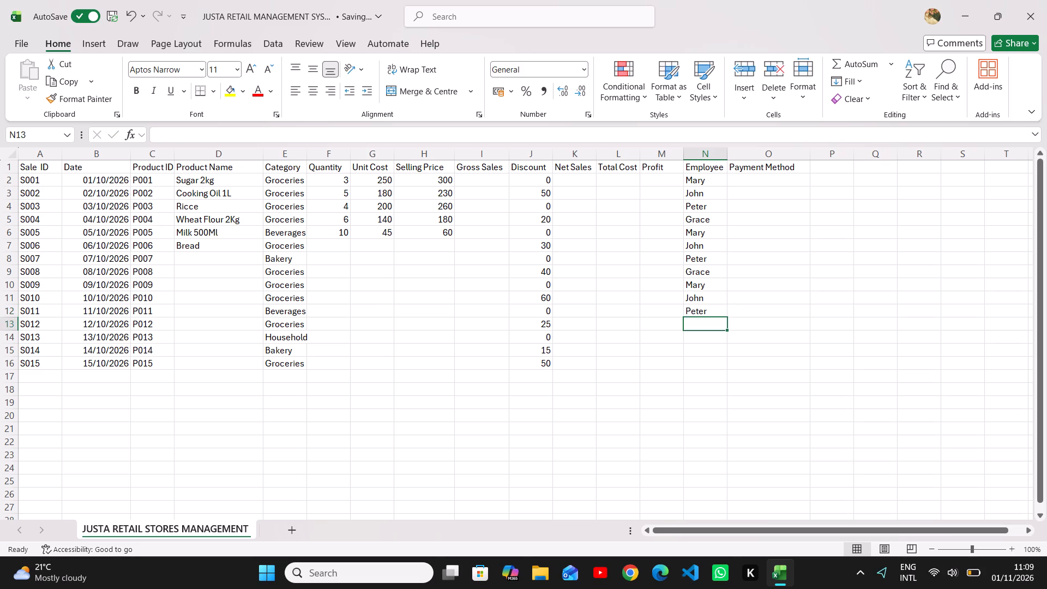
key("g")
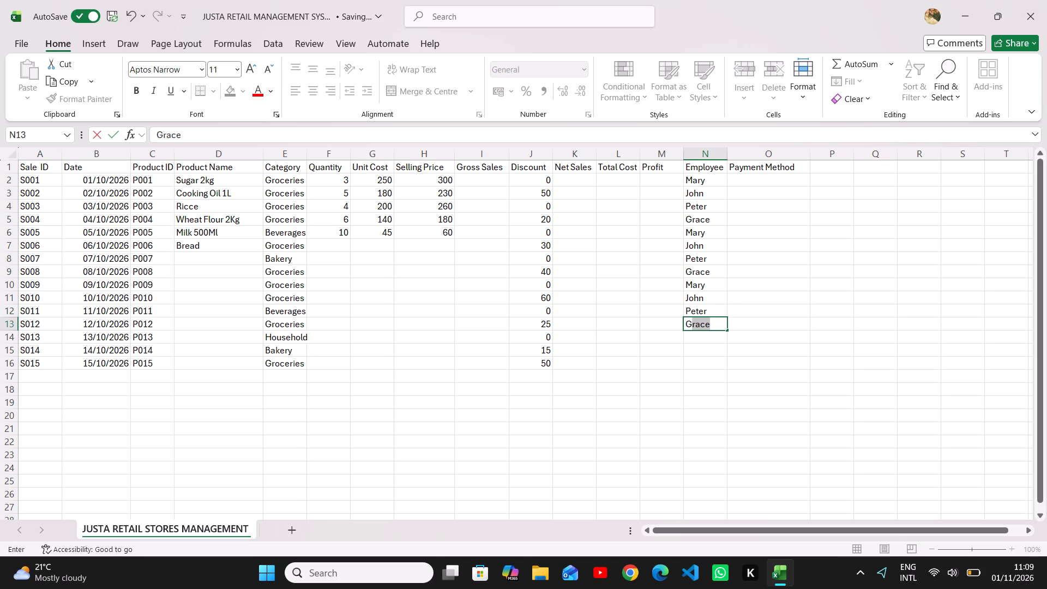
Enter the employees Mary, John and Peter for sales S013 through S015 in the Employee column.
left_click(696, 338)
left_click_drag(696, 338, 781, 195)
key("m")
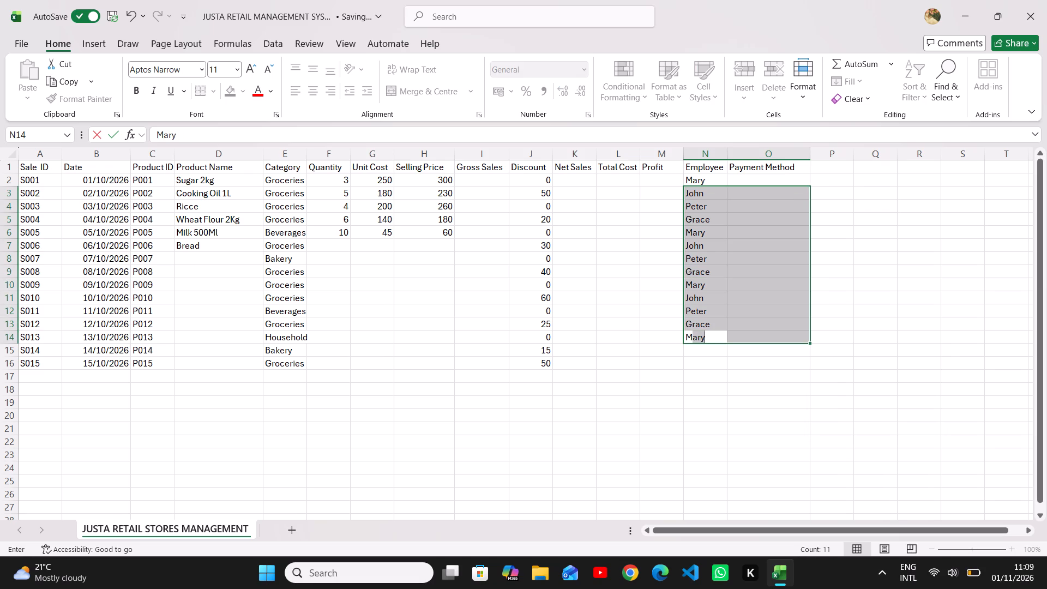
left_click(707, 347)
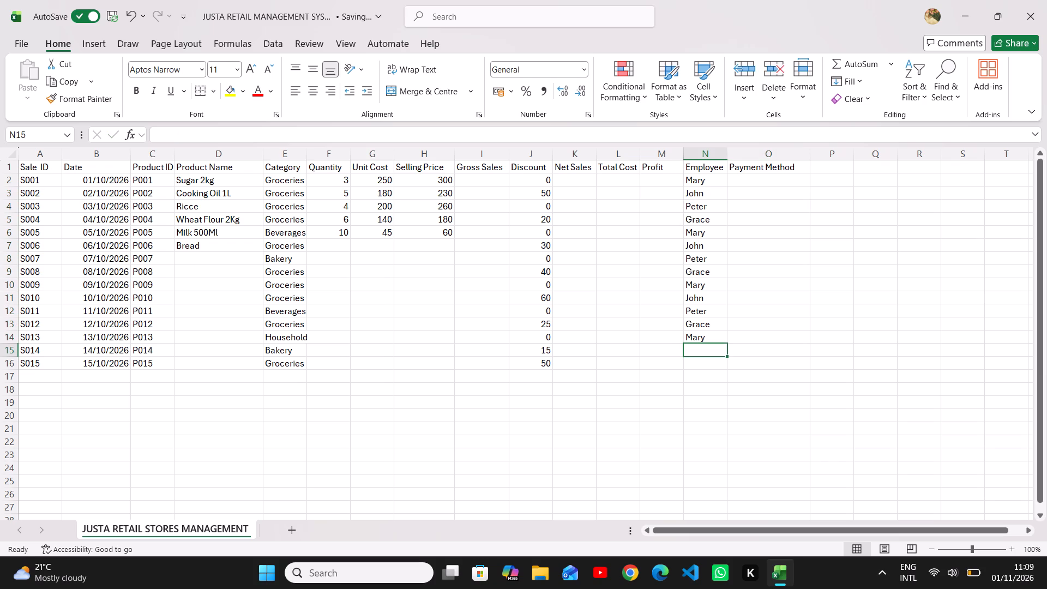
key("j")
left_click(700, 366)
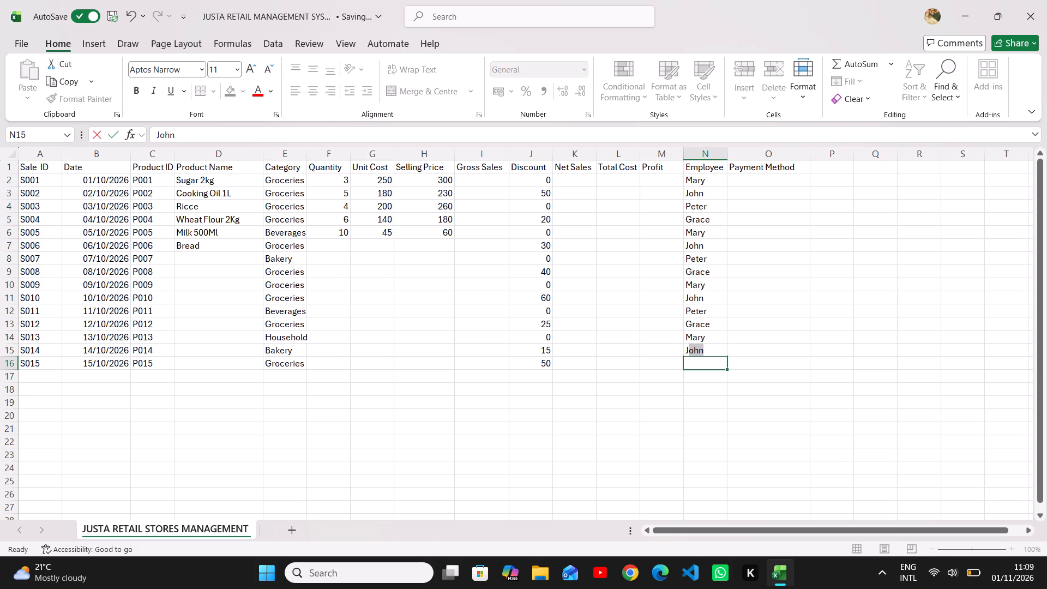
key("p")
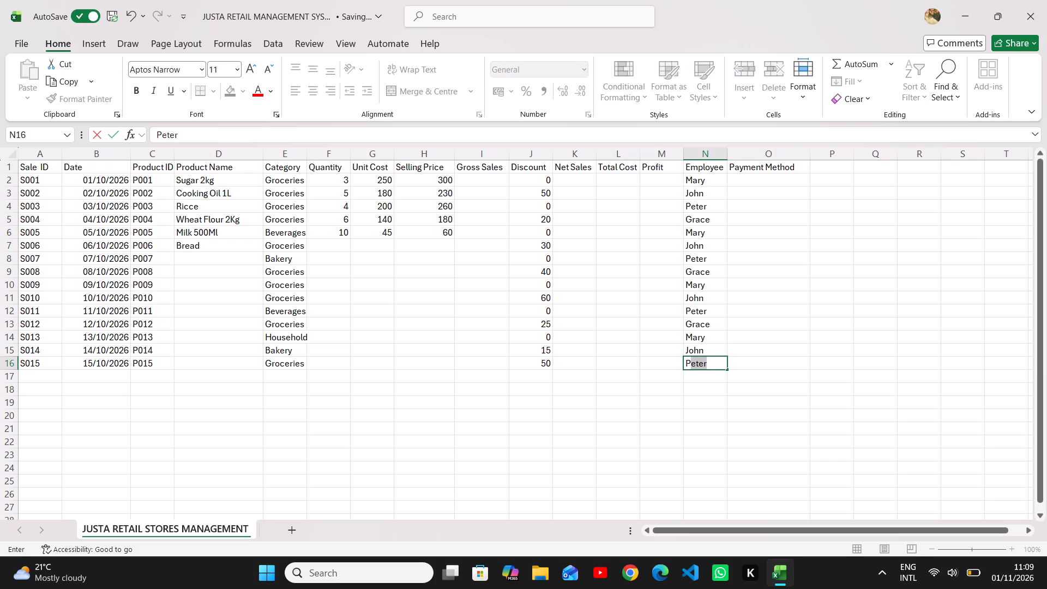
Enter M-Pesa as the payment method for sale S001 in the Payment Method column.
left_click(760, 183)
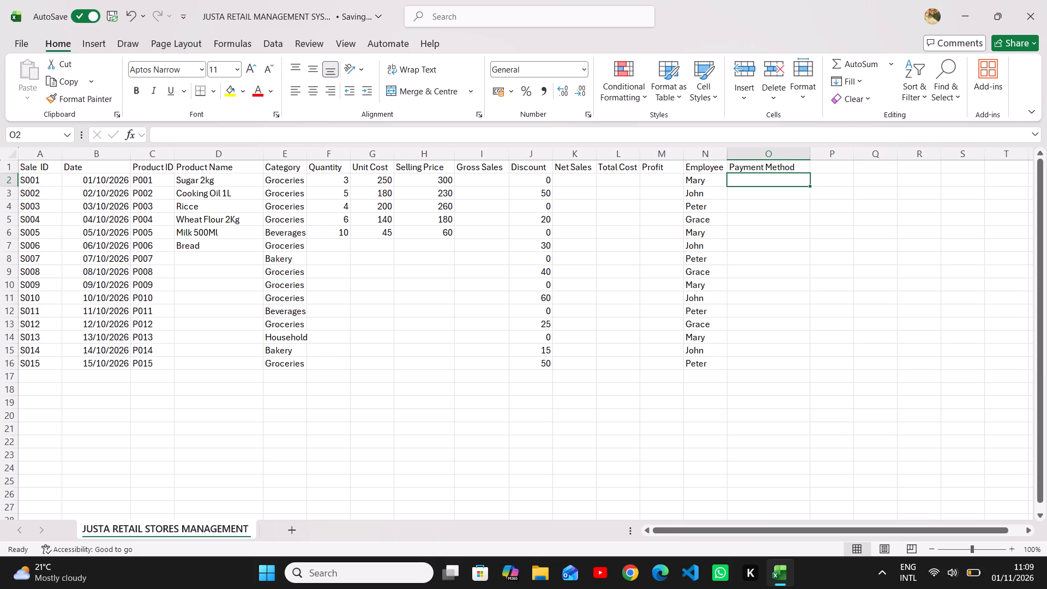
type("MM")
key("BackSpace")
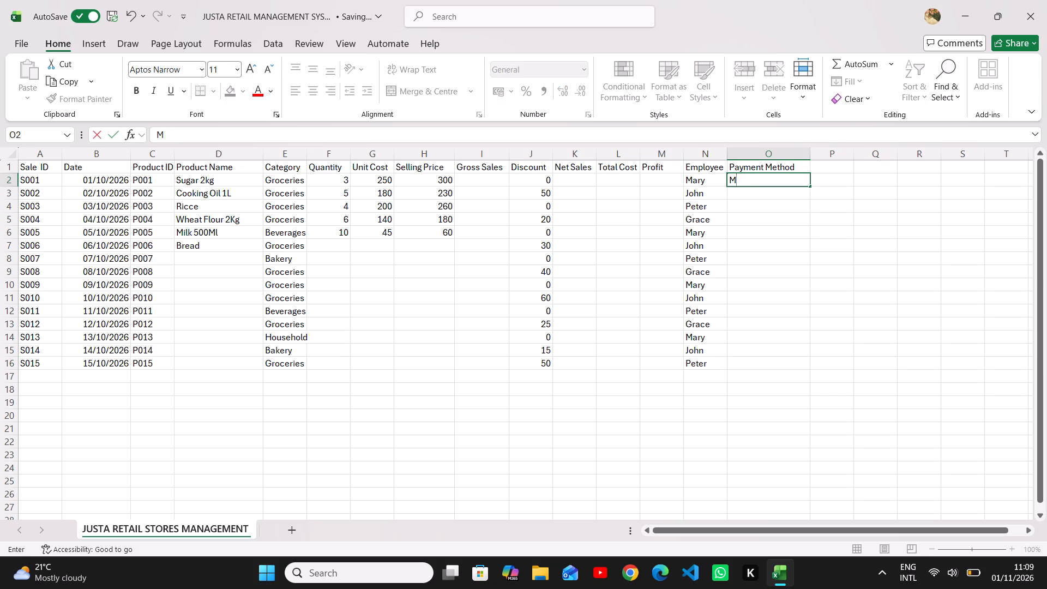
key("minus")
type("pe")
key("BackSpace")
key("BackSpace")
key("BackSpace")
key("minus")
type("es")
key("BackSpace")
key("BackSpace")
key("BackSpace")
type("esa")
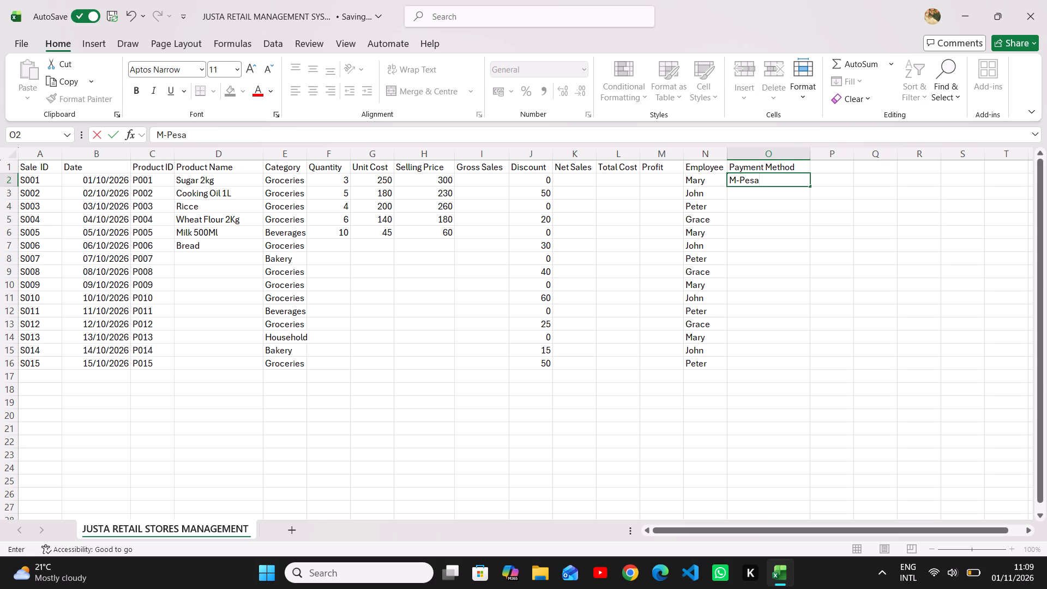
key("Down")
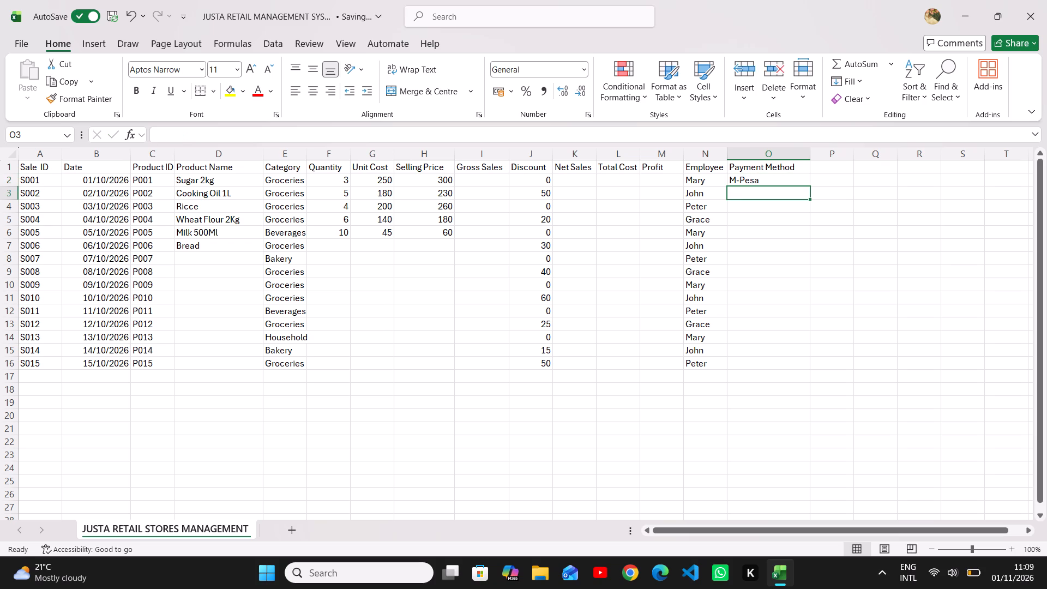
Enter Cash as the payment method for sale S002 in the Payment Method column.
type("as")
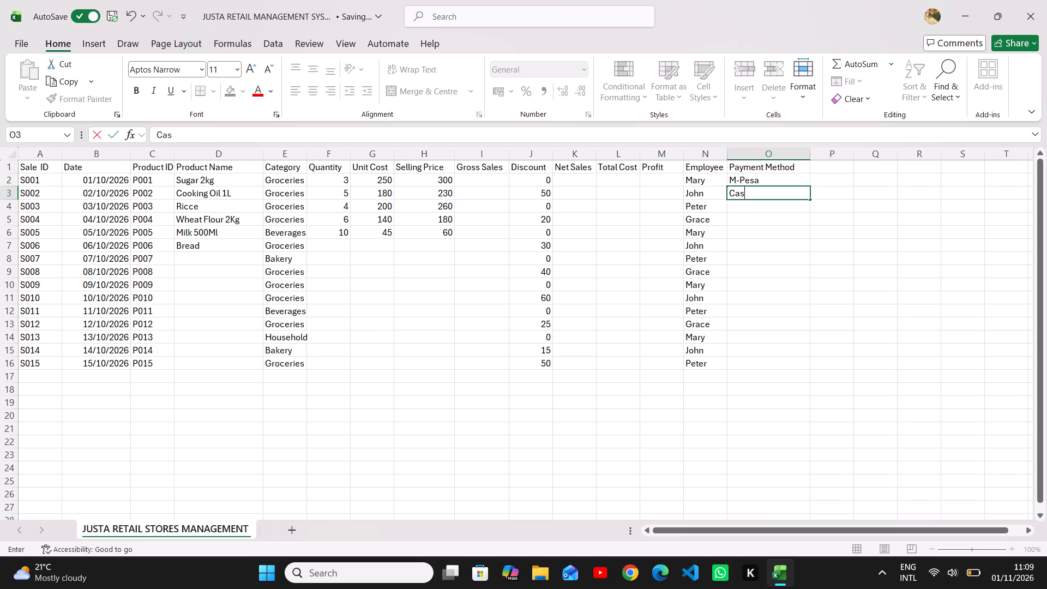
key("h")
Fill the M-Pesa payment method from sale S001 down through sale S015.
left_click(783, 177)
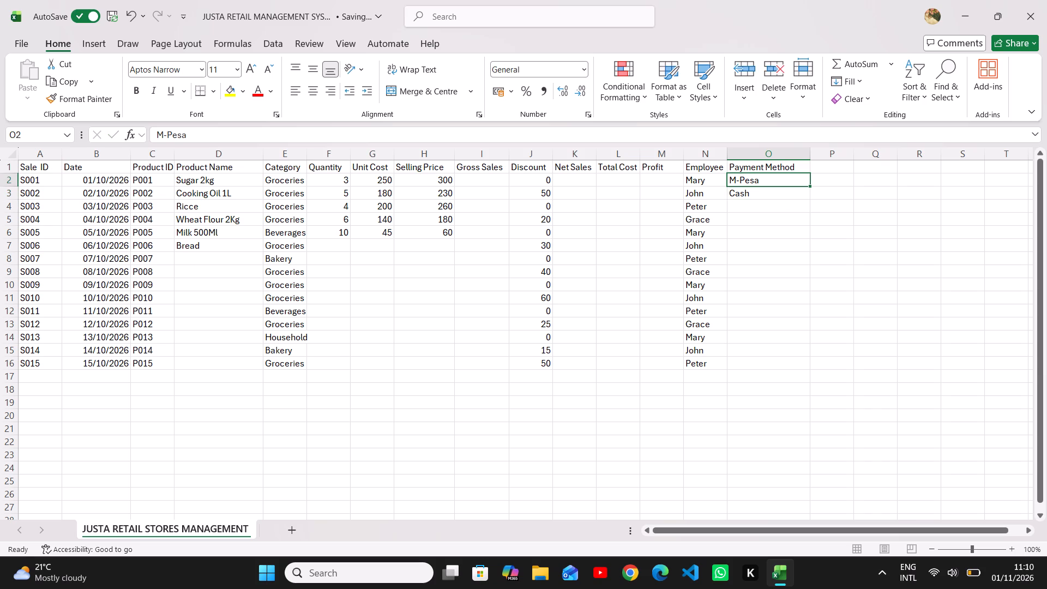
left_click_drag(809, 186, 809, 212)
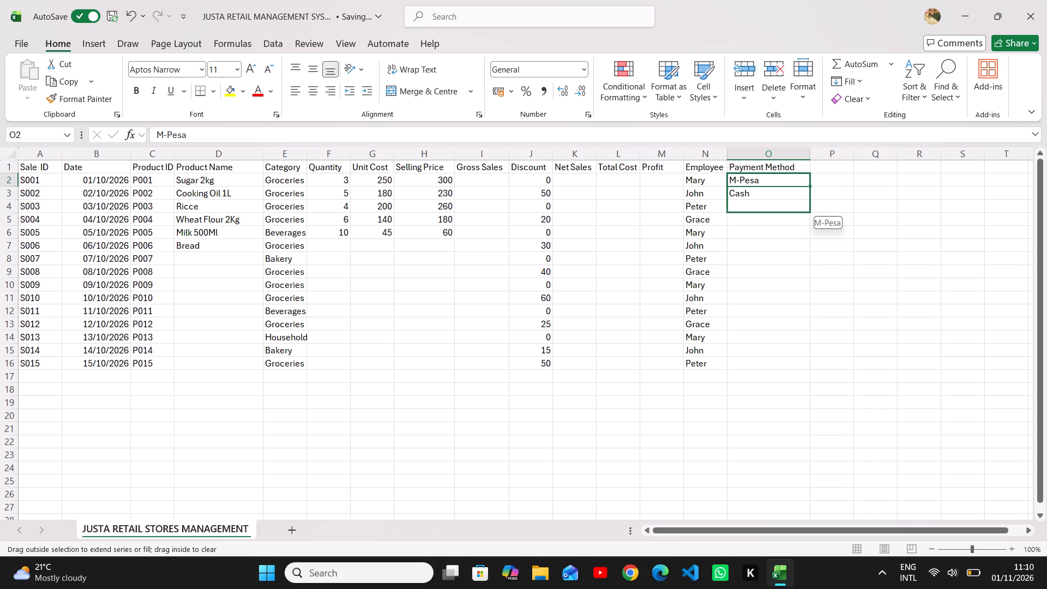
left_click_drag(809, 212, 807, 360)
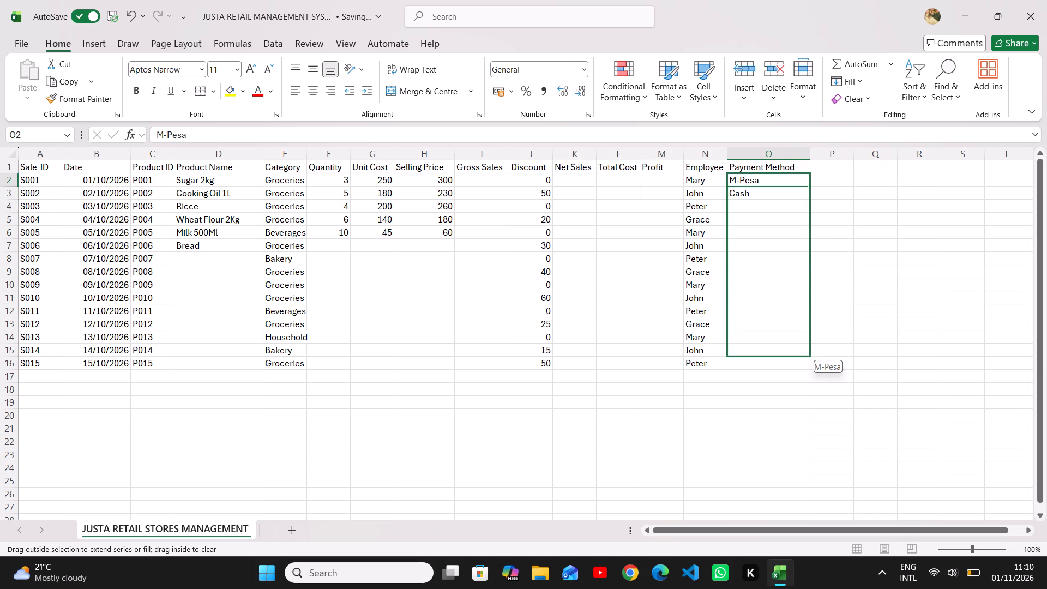
left_click_drag(807, 360, 813, 365)
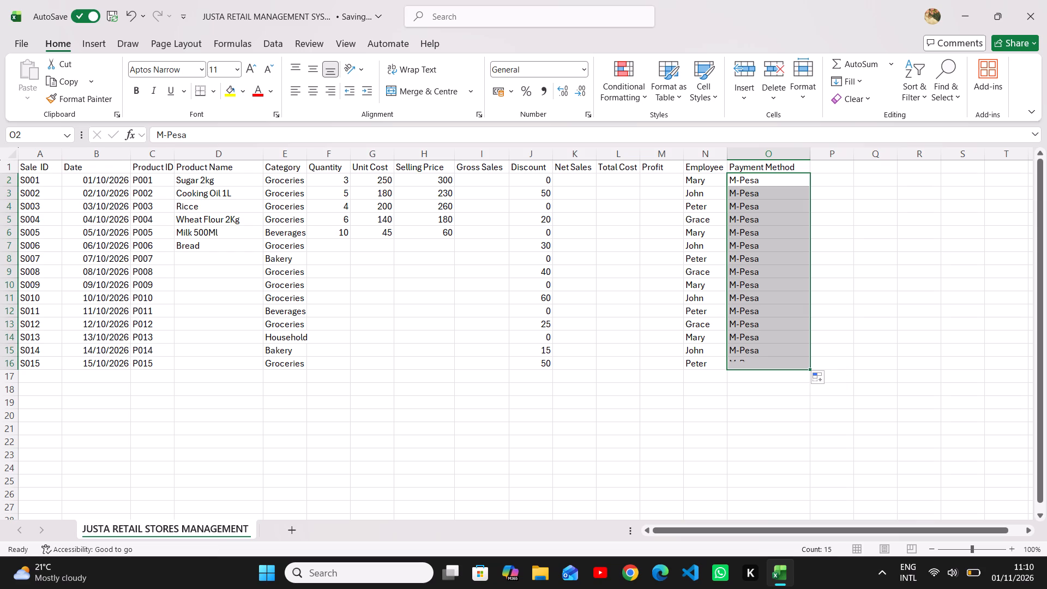
Replace the payment method with Cash for sale S002 and Card for sale S003.
left_click_drag(777, 203, 774, 198)
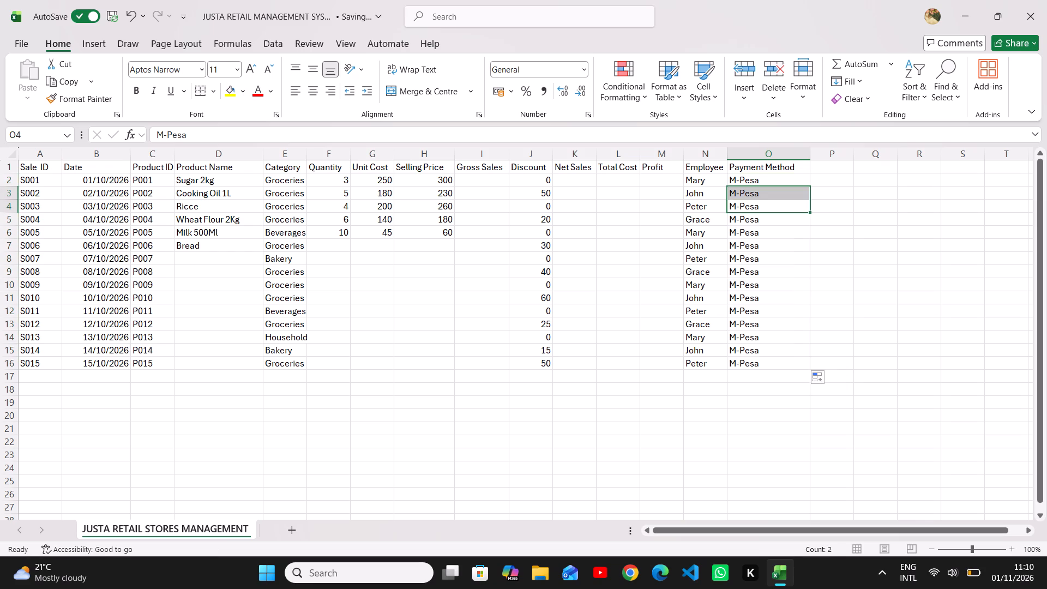
left_click_drag(774, 198, 773, 195)
left_click(773, 195)
key("BackSpace")
key("BackSpace")
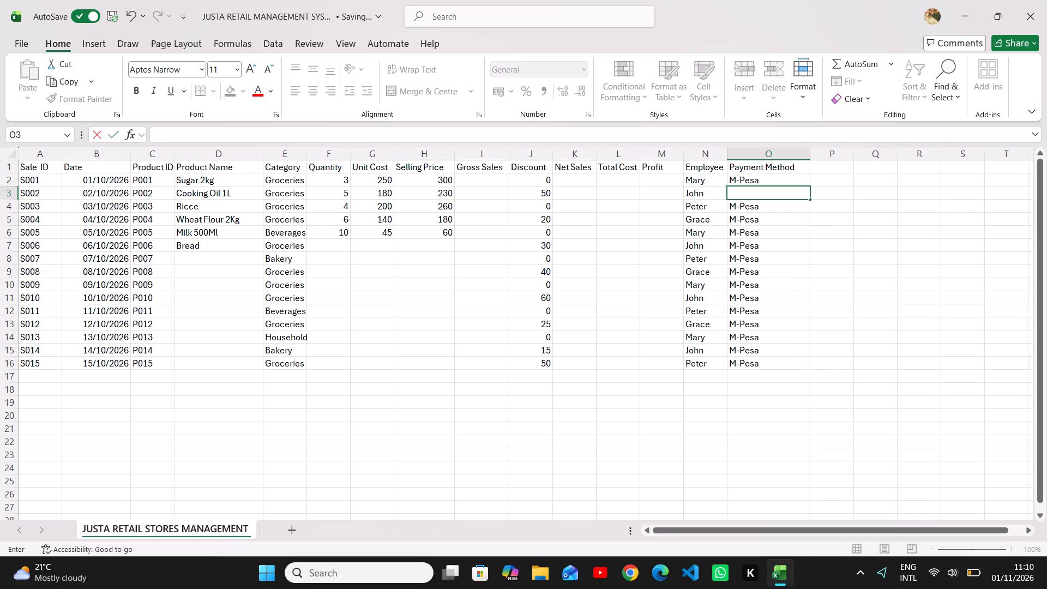
key("c")
key("h")
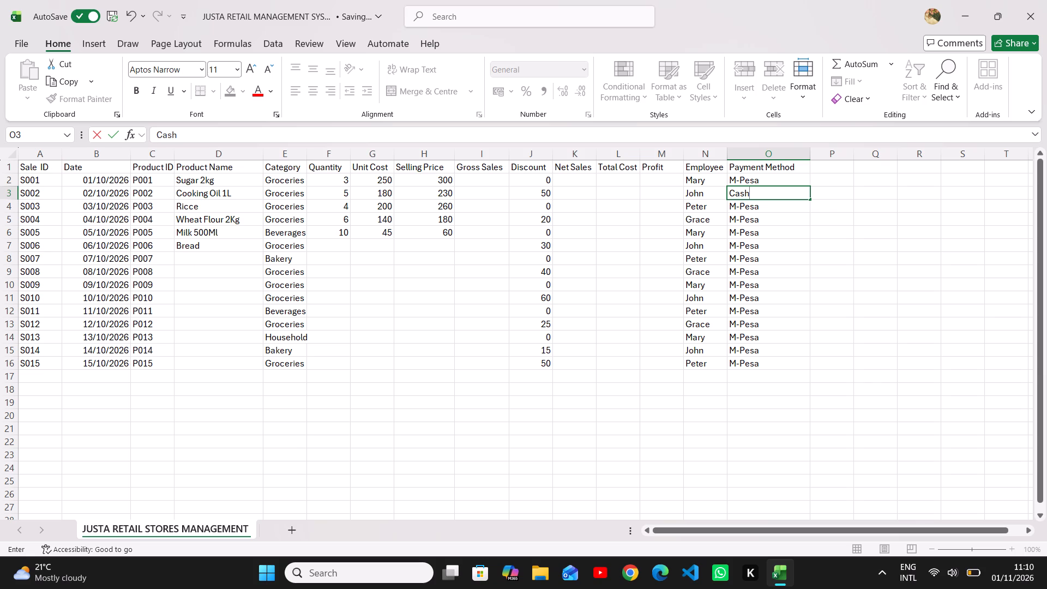
left_click(768, 212)
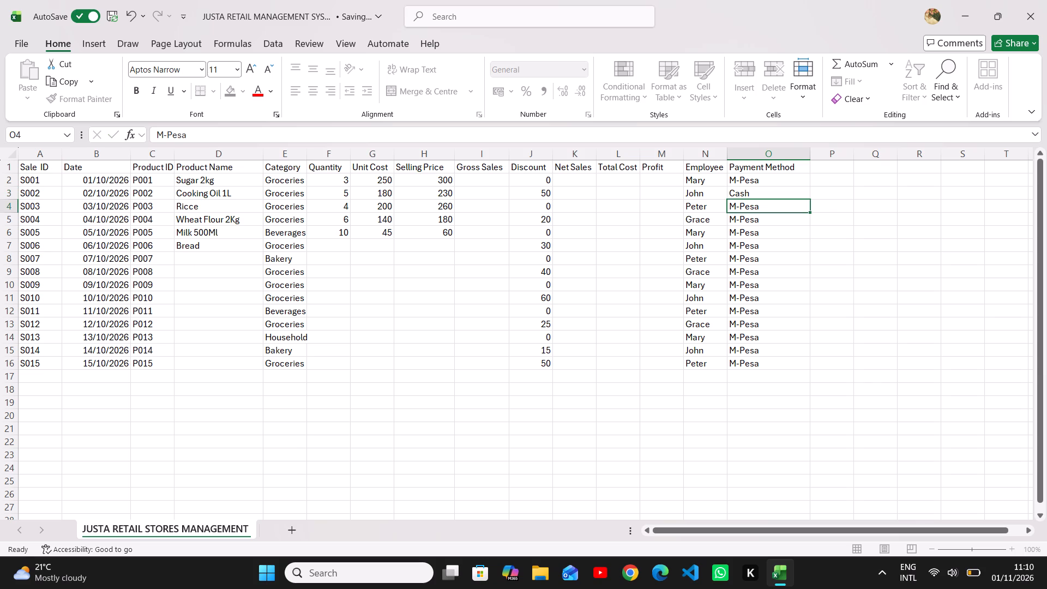
key("BackSpace")
key("c")
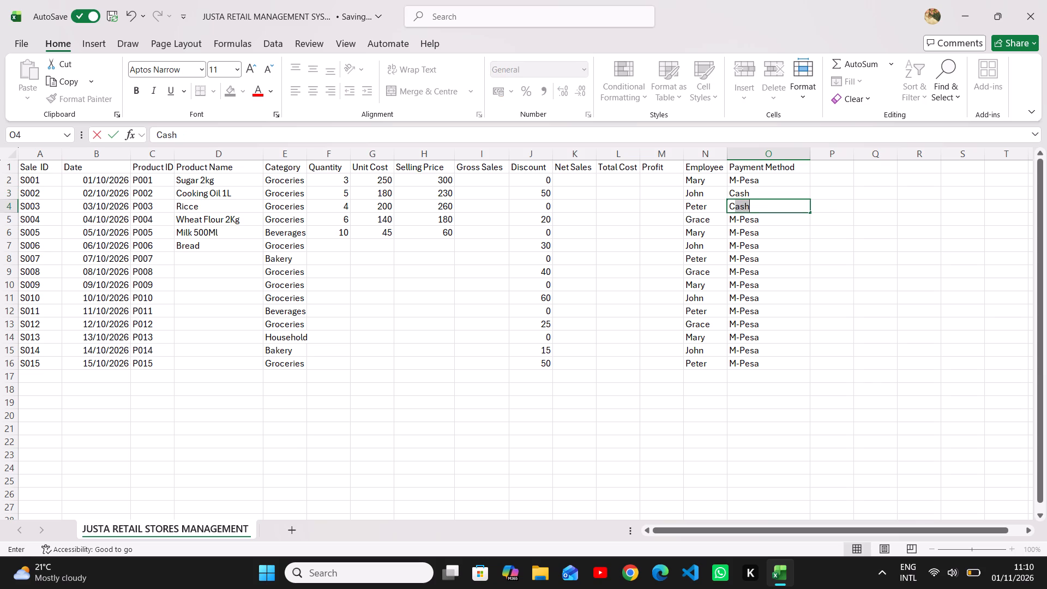
key("a")
key("r")
key("d")
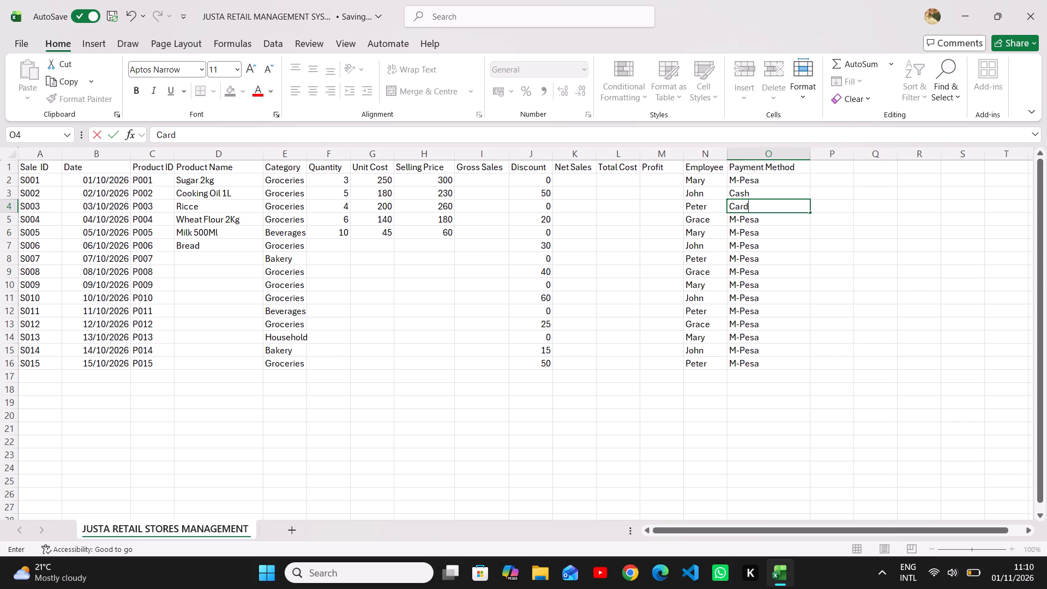
Replace the payment method with Cash for sales S005 and S007.
left_click(769, 230)
key("BackSpace")
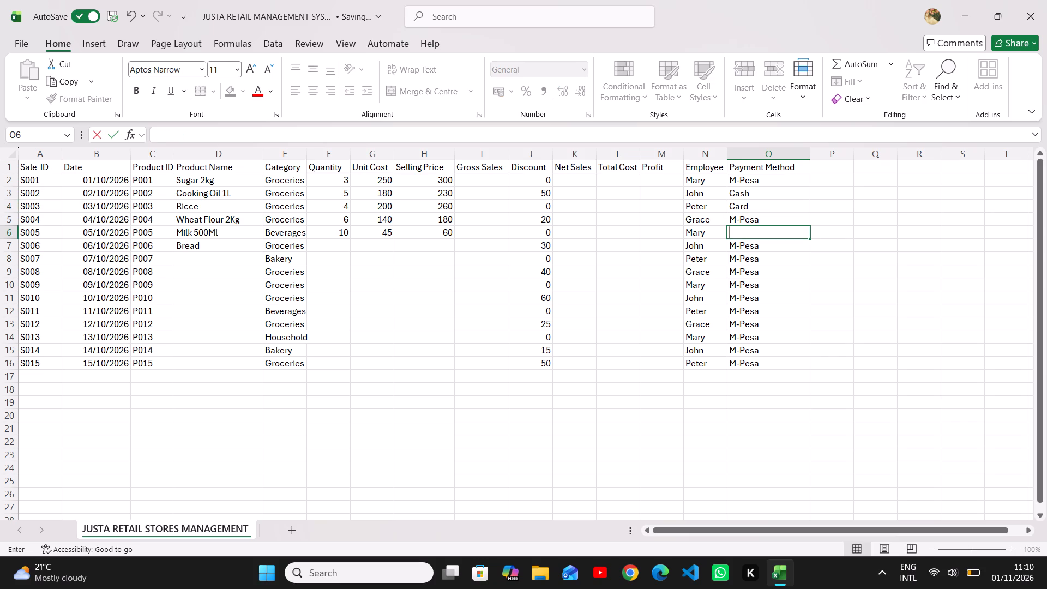
type("CA")
key("a")
type("sh")
key("Down")
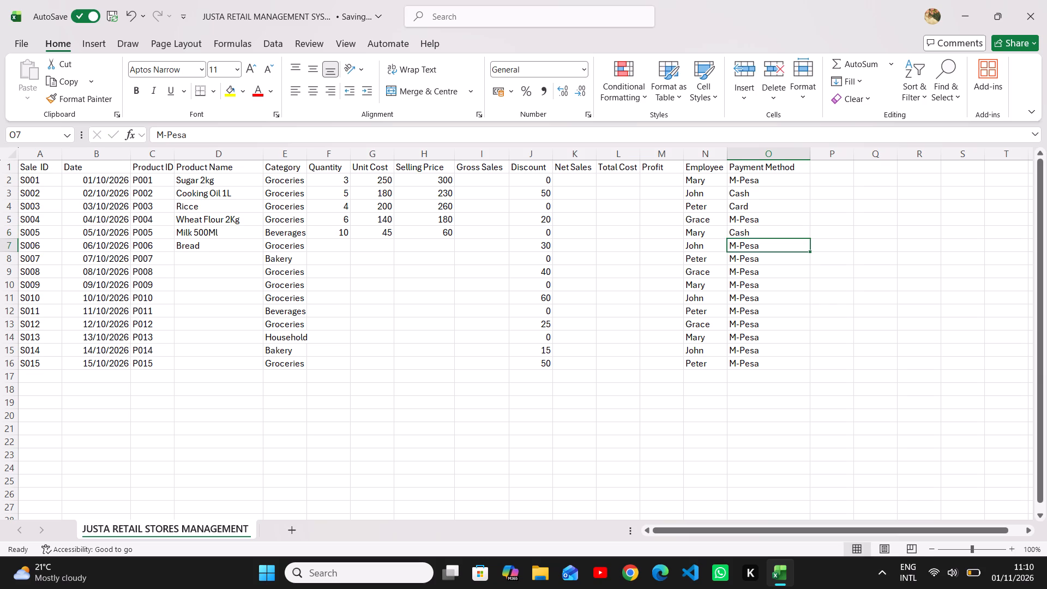
key("Down")
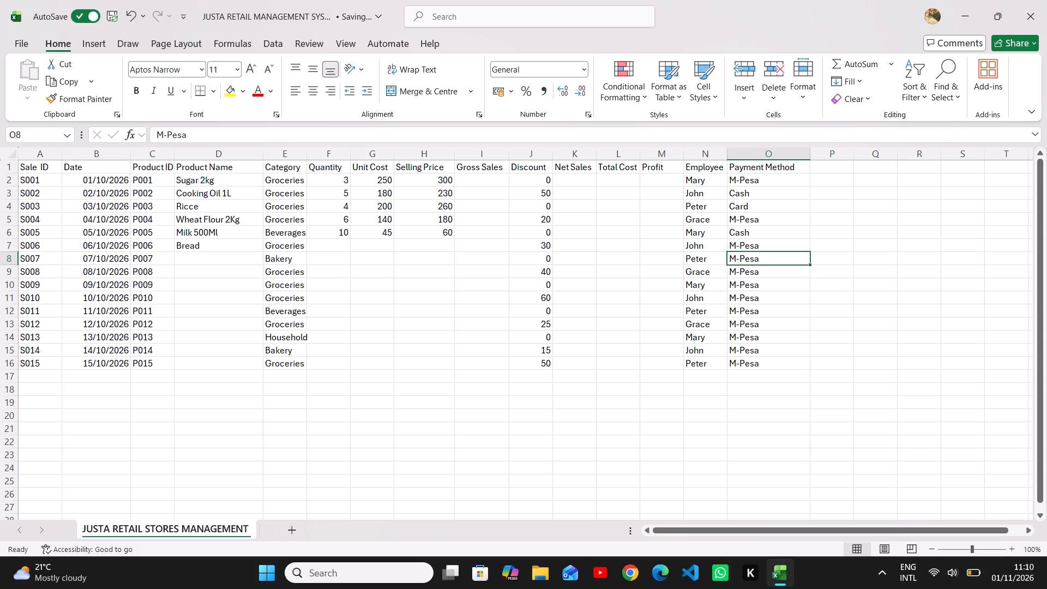
key("BackSpace")
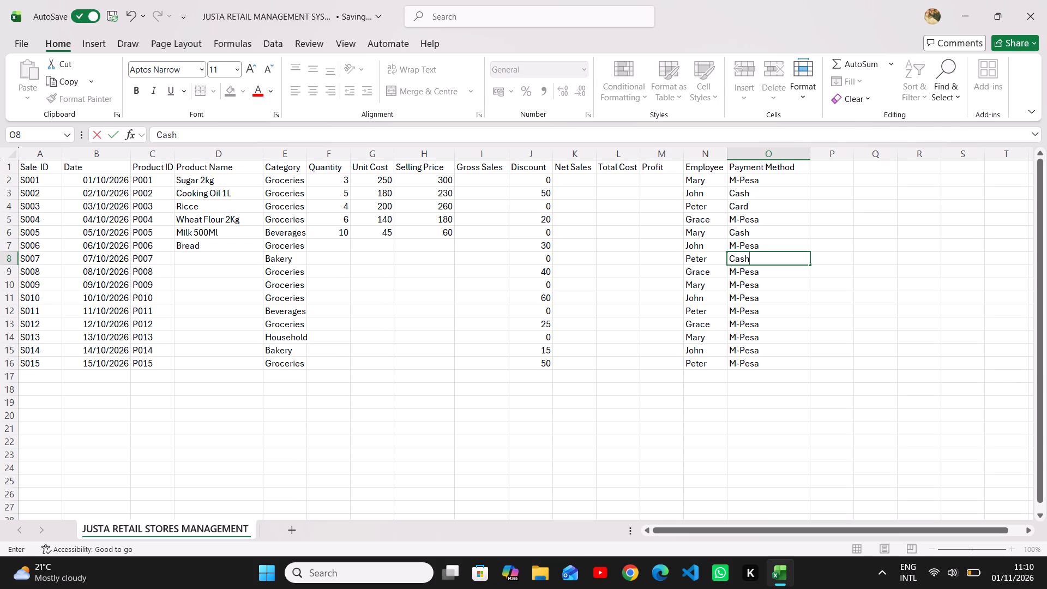
key("Down")
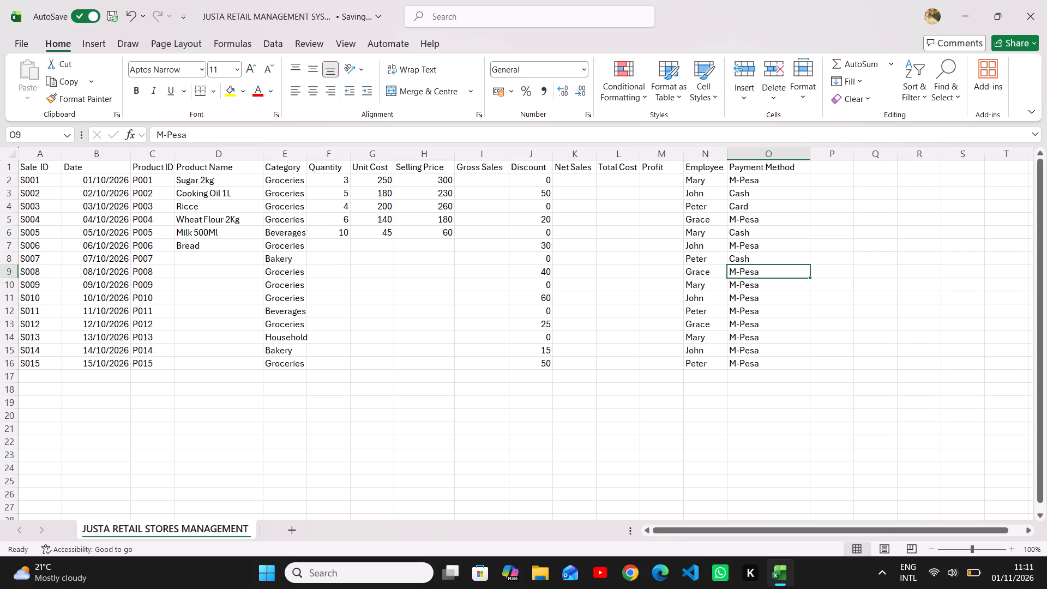
Replace the payment method with Card for sale S008 and Cash for sale S010.
key("Return")
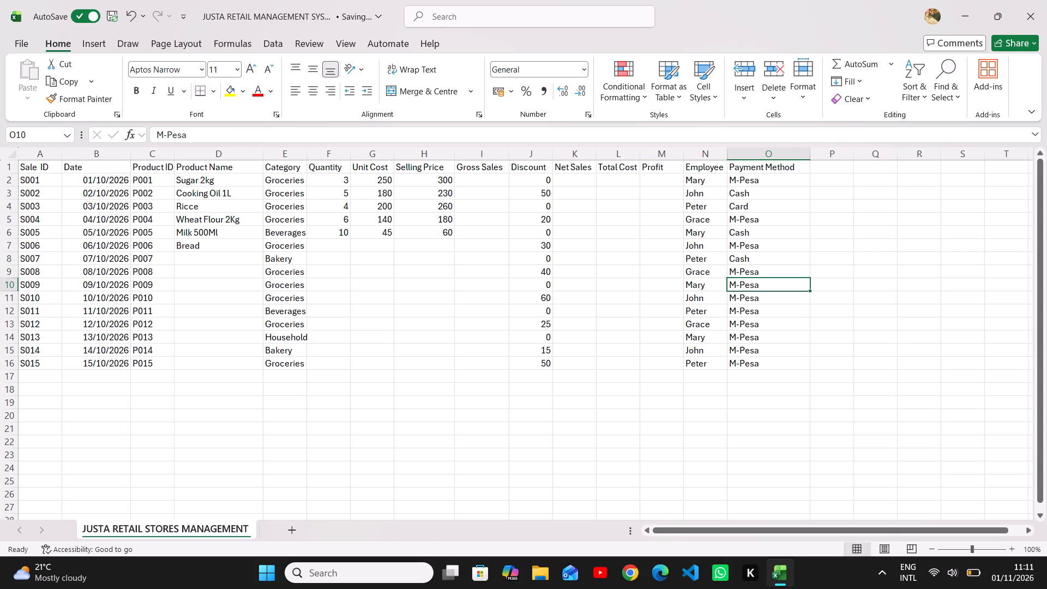
key("Up")
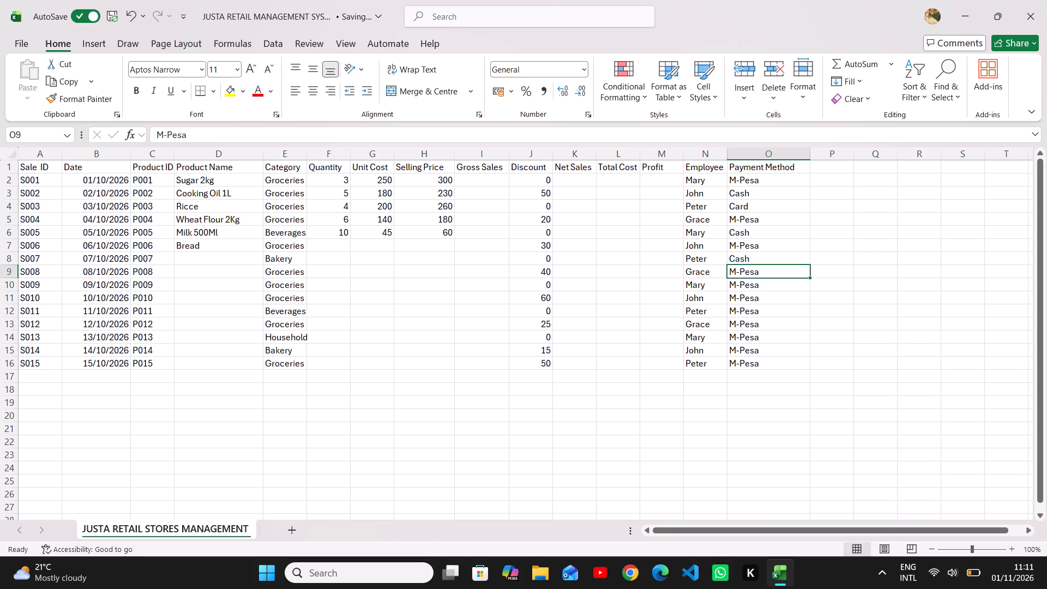
key("BackSpace")
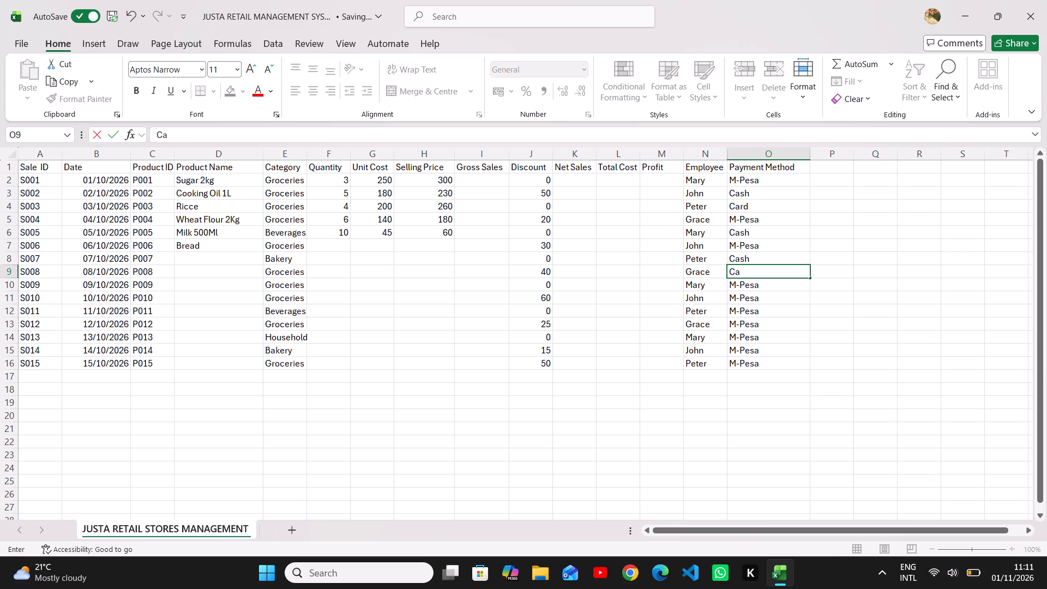
type("rd")
key("Down")
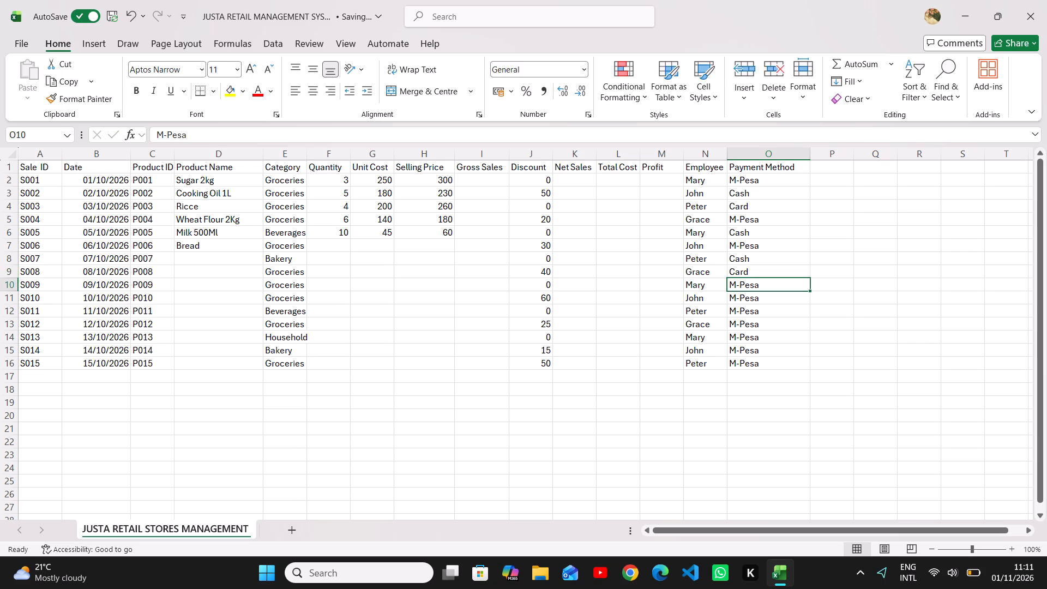
key("Down")
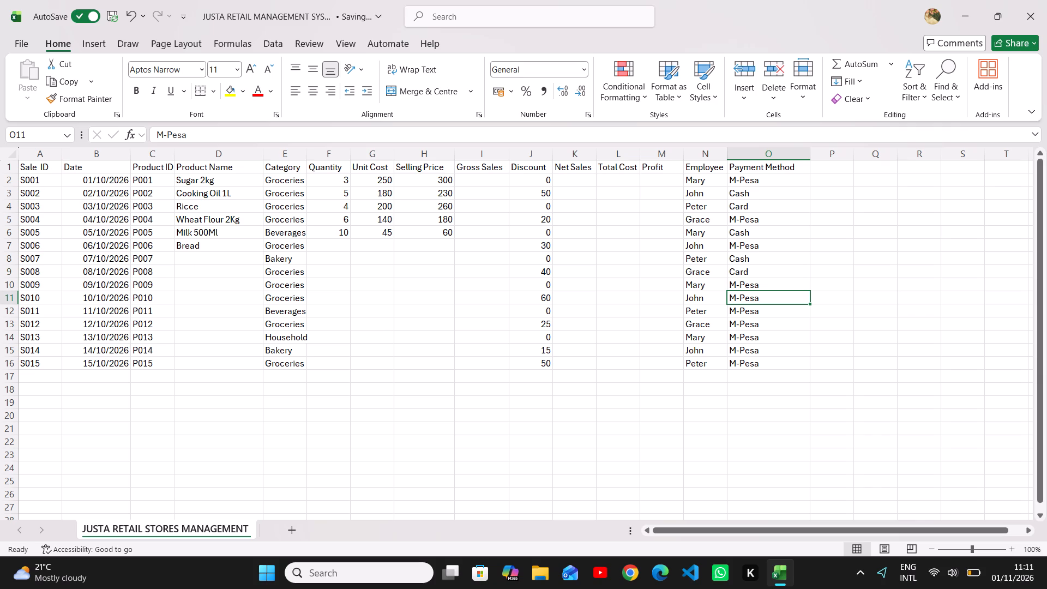
key("BackSpace")
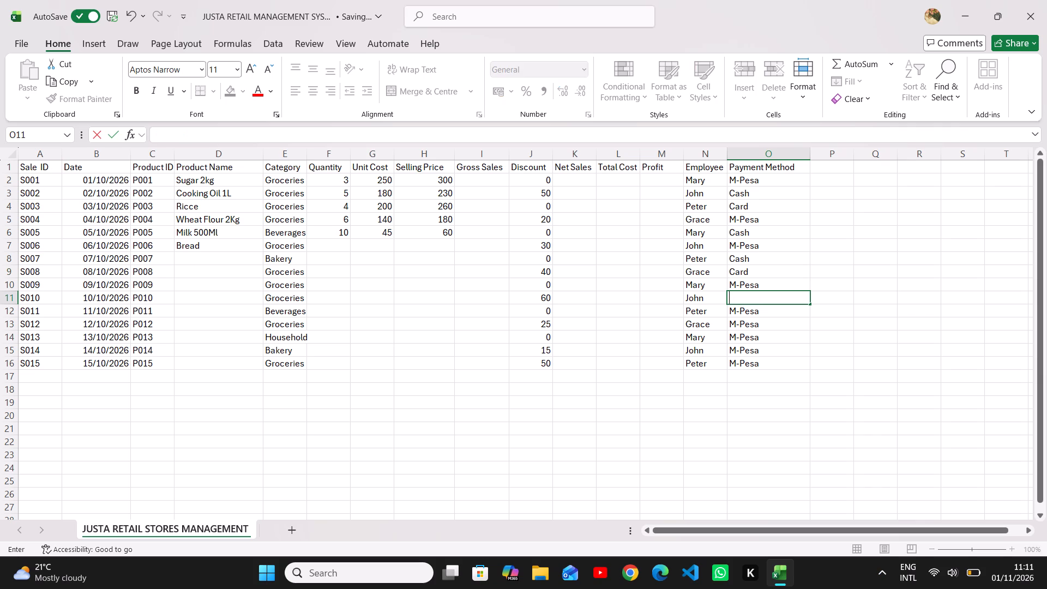
type("as")
type("hh")
key("BackSpace")
key("Right")
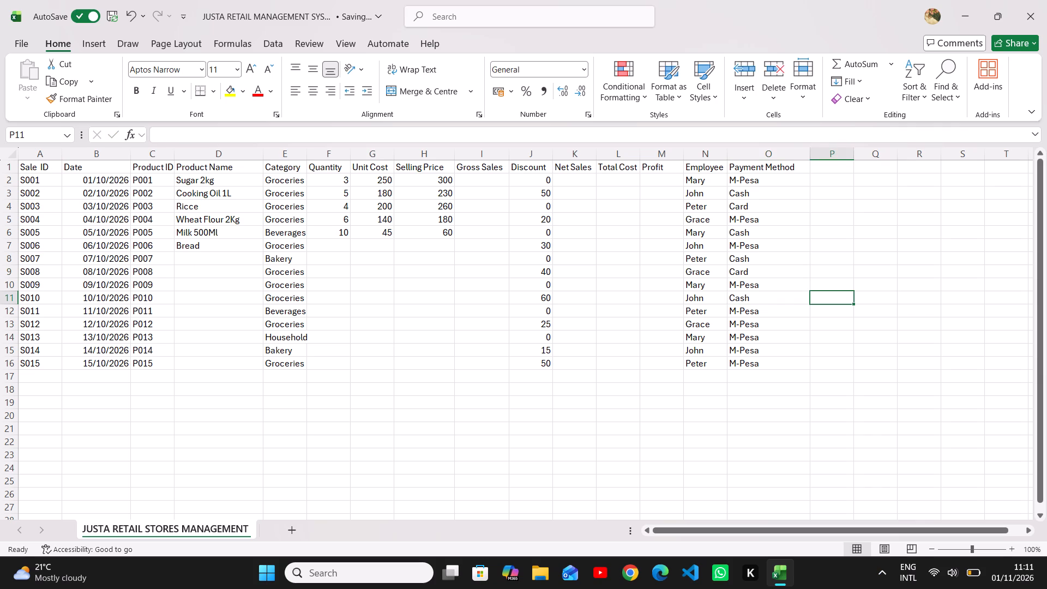
key("Left")
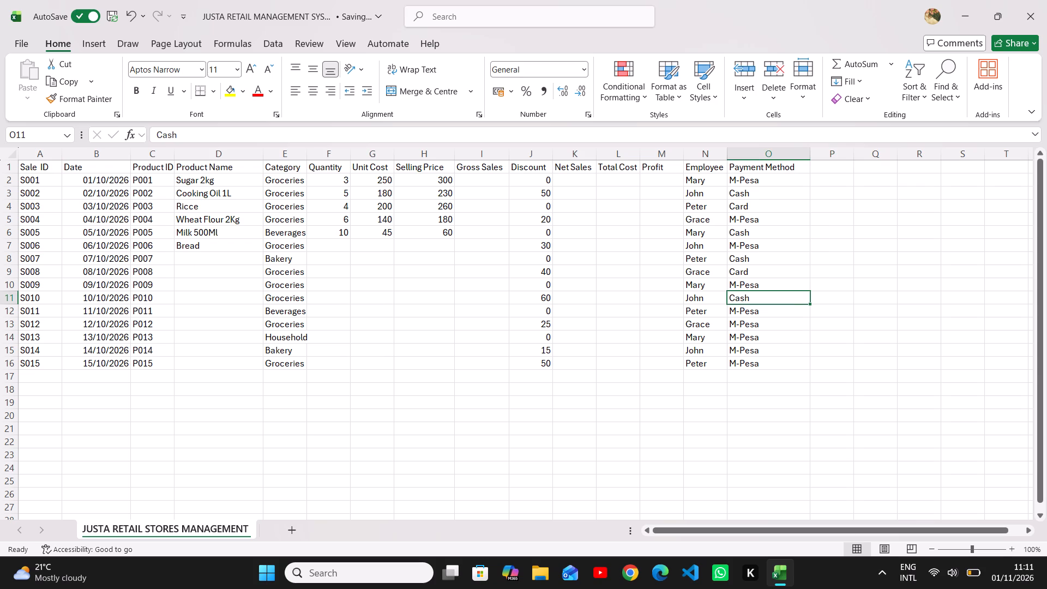
Replace the payment method with Cash for sale S012.
key("Down")
key("Down")
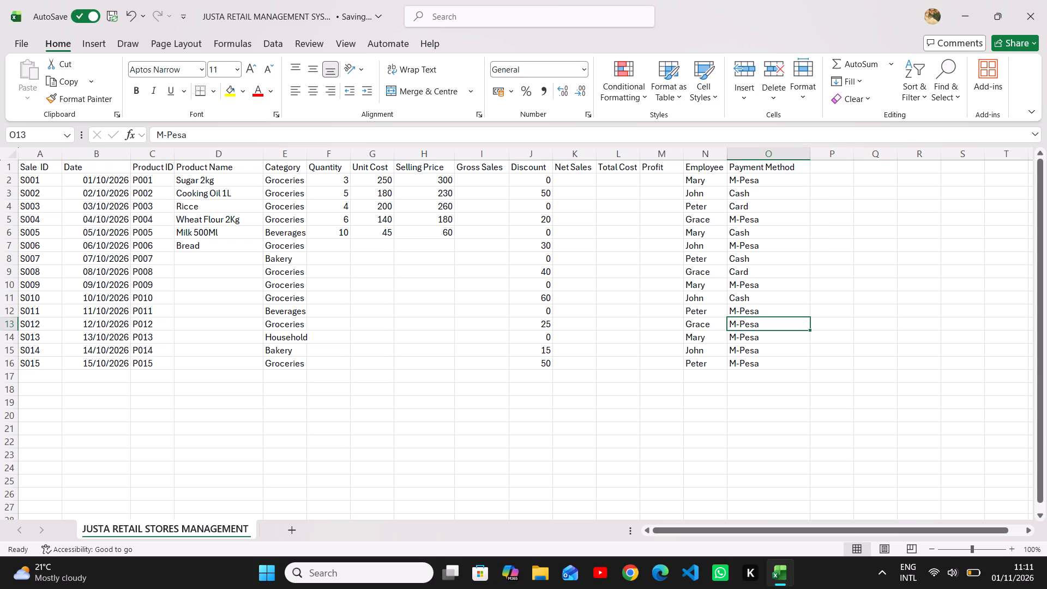
key("BackSpace")
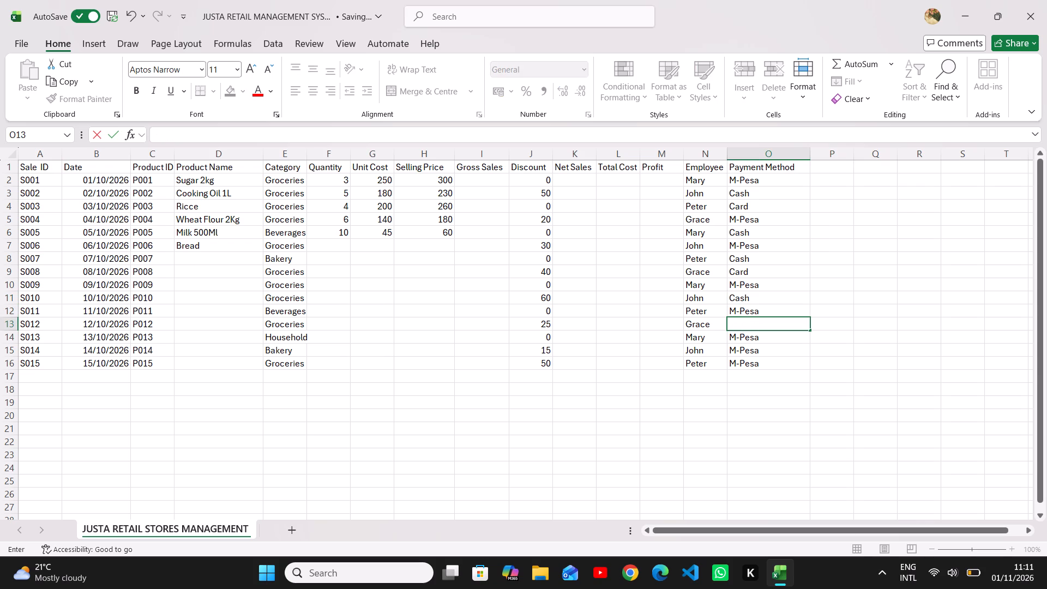
type("as")
key("h")
Replace the payment method with Card for sale S013 and Cash for sale S015.
key("Down")
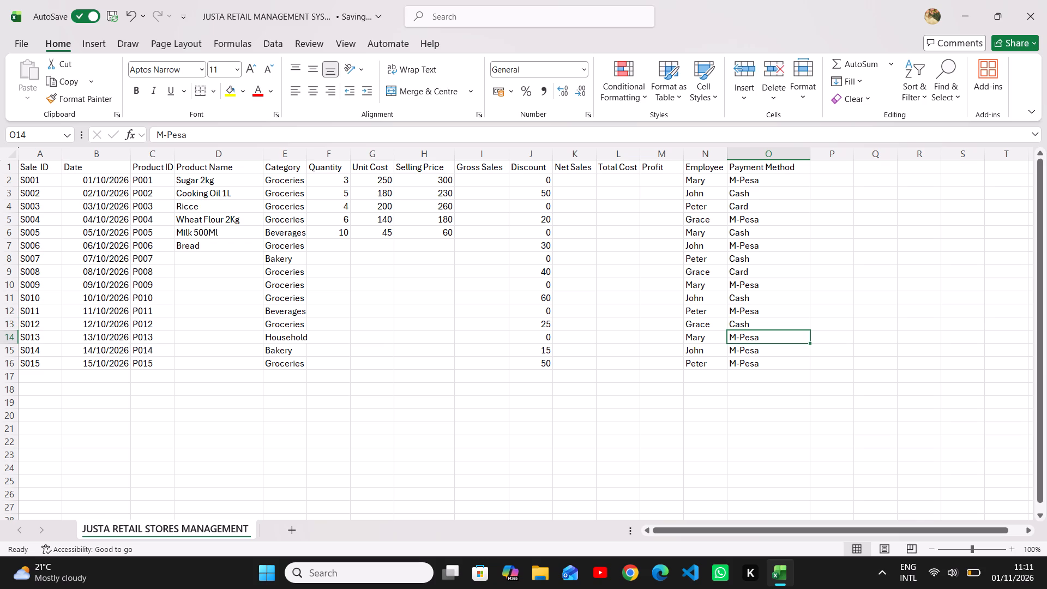
key("BackSpace")
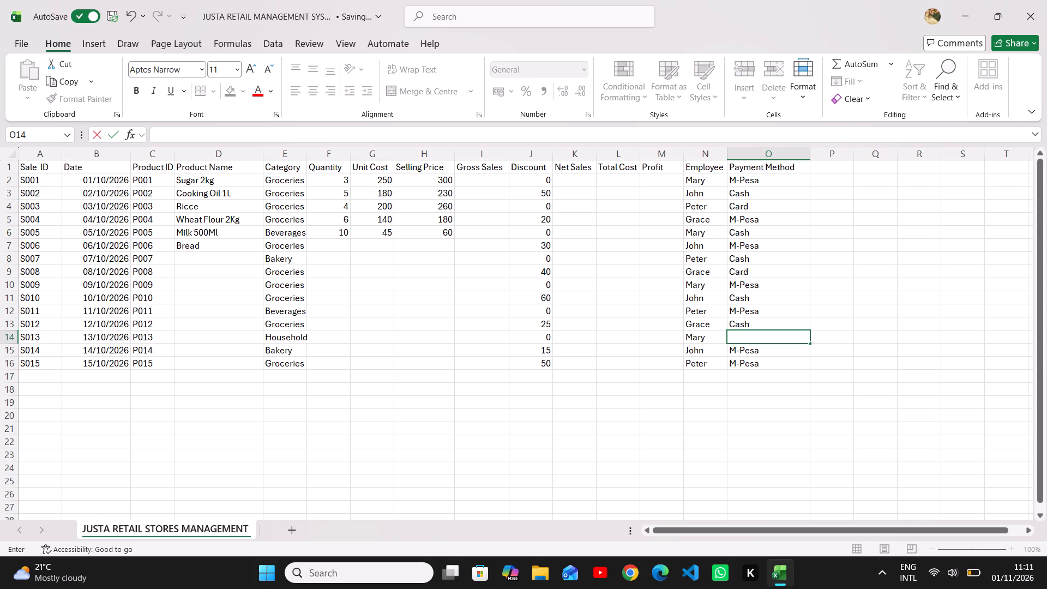
key("c")
type("rd")
key("Down")
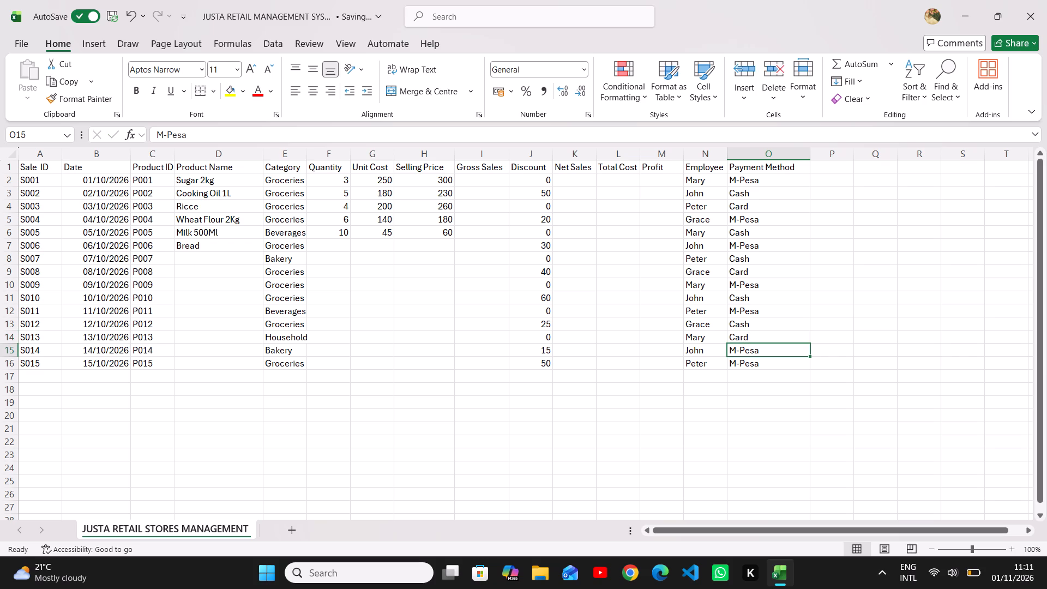
key("Down")
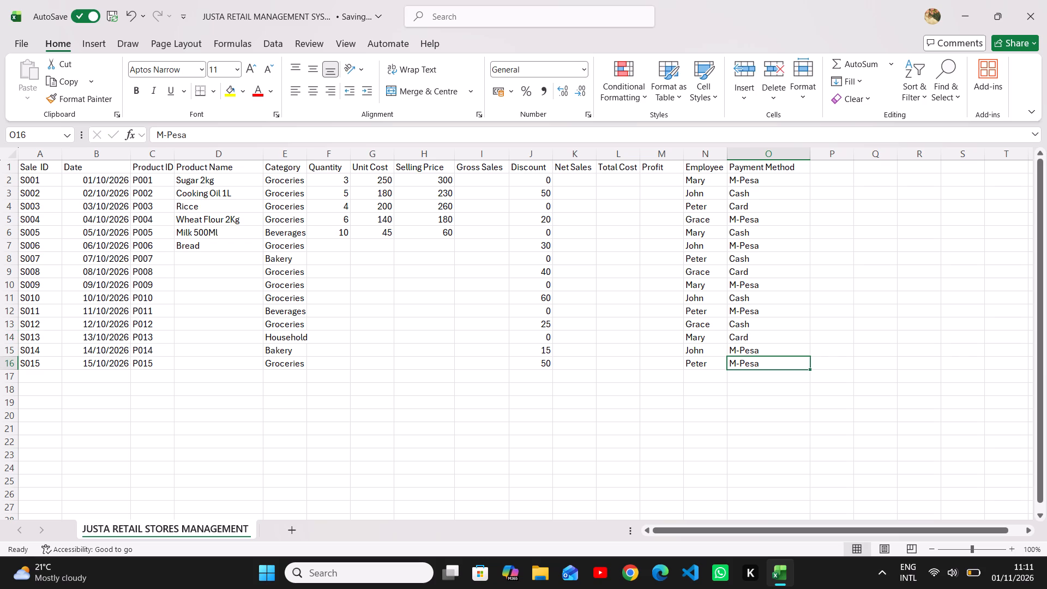
key("BackSpace")
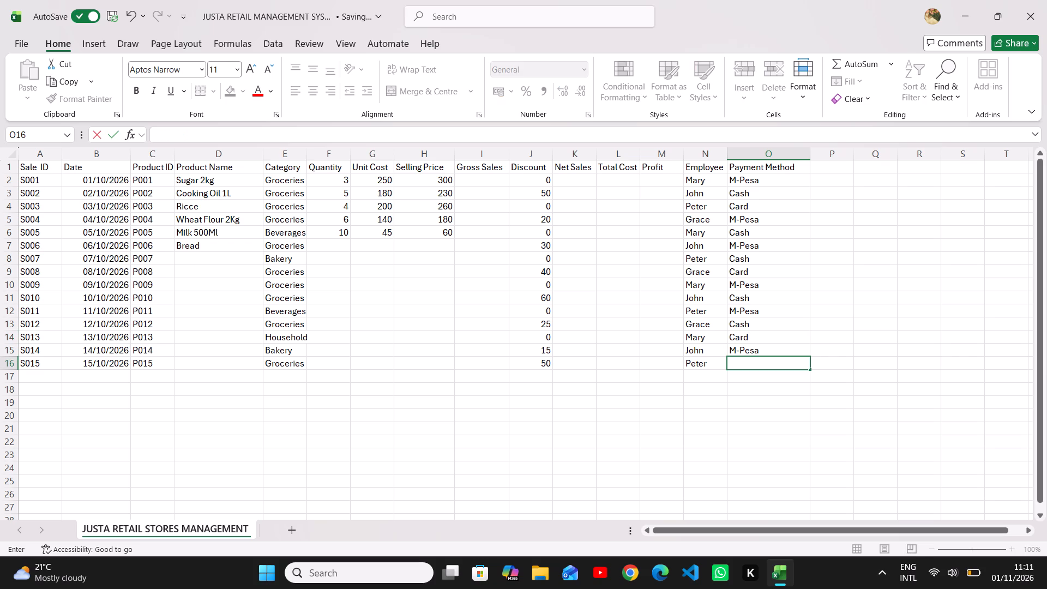
type("ash")
left_click(370, 245)
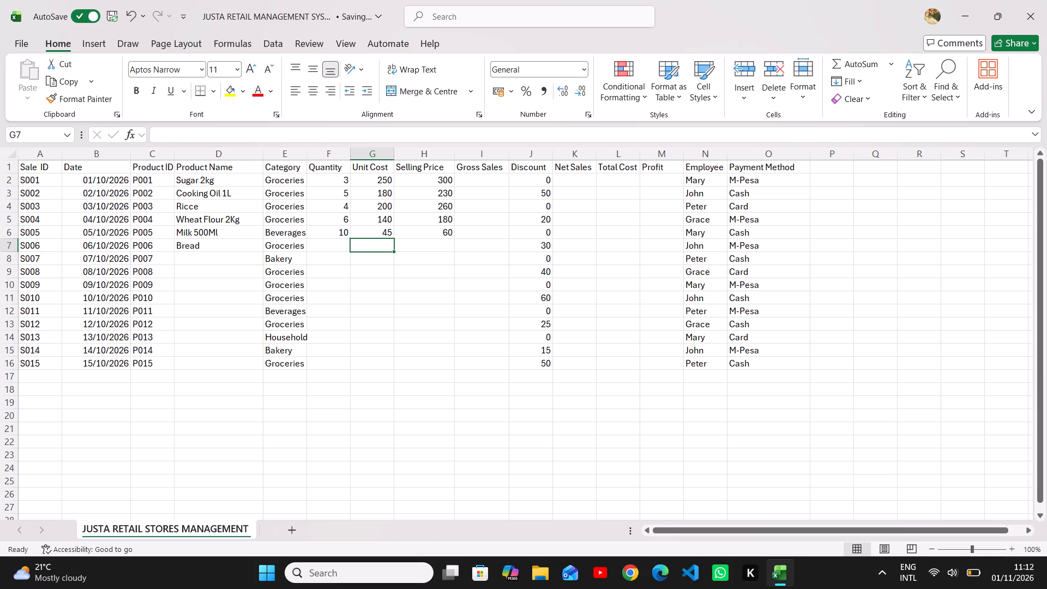
Replace the product name of sale S006 with Sugar 2Kg.
left_click(218, 244)
key("BackSpace")
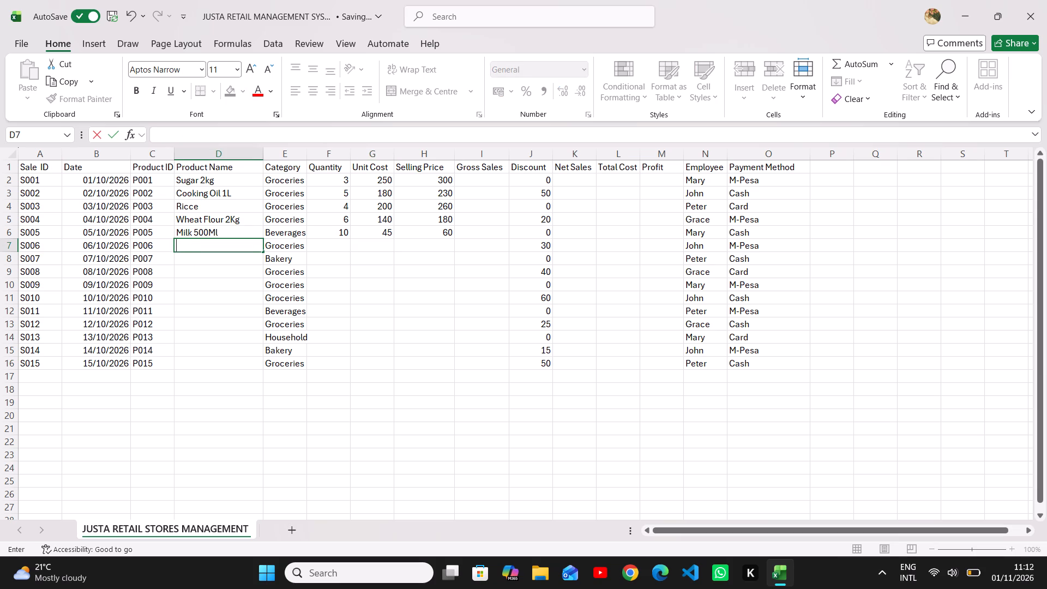
type("ug")
type("ar")
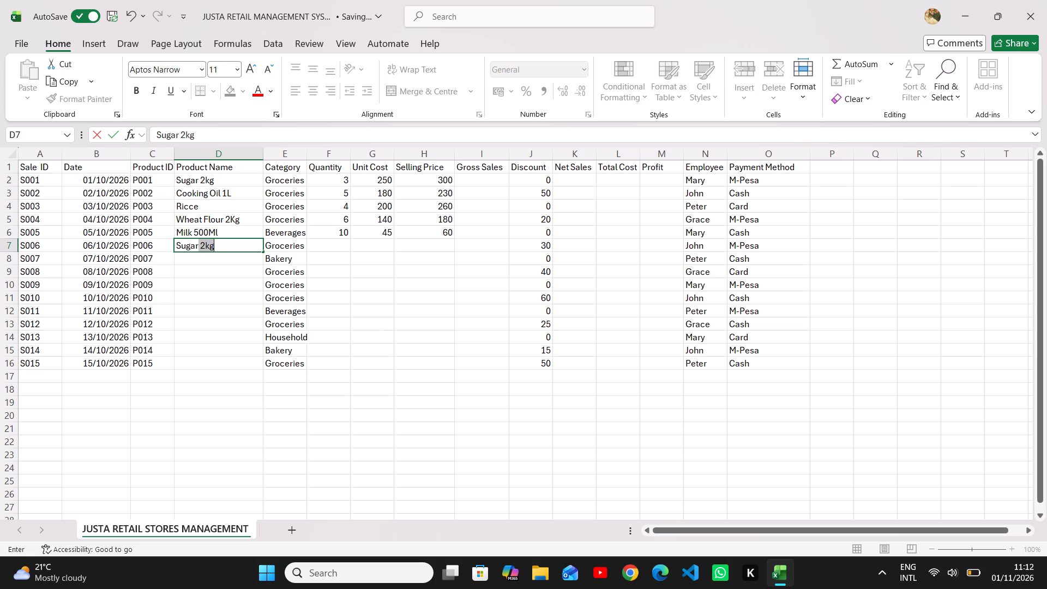
key("space")
key("space")
key("space")
key("BackSpace")
key("BackSpace")
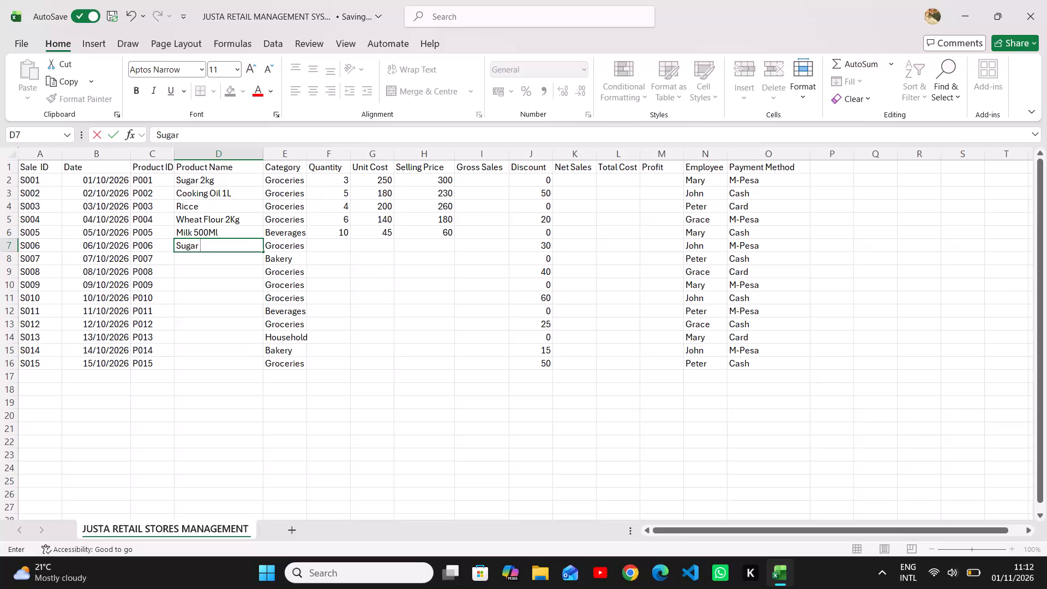
key("2")
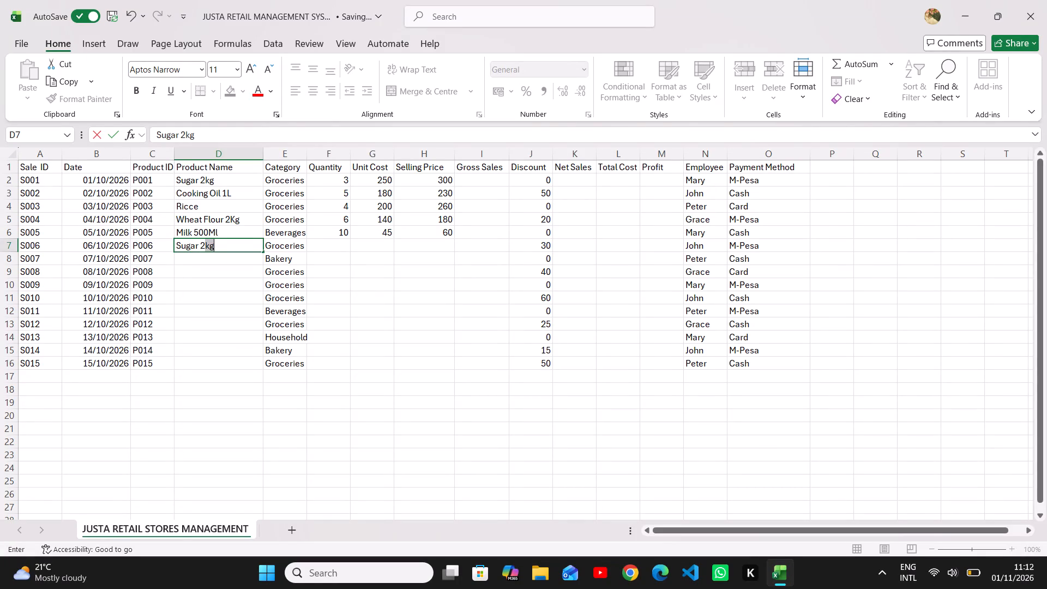
key("g")
For sale S006, enter quantity 2, unit cost 5, selling price 3 and gross sales 2.
left_click(332, 248)
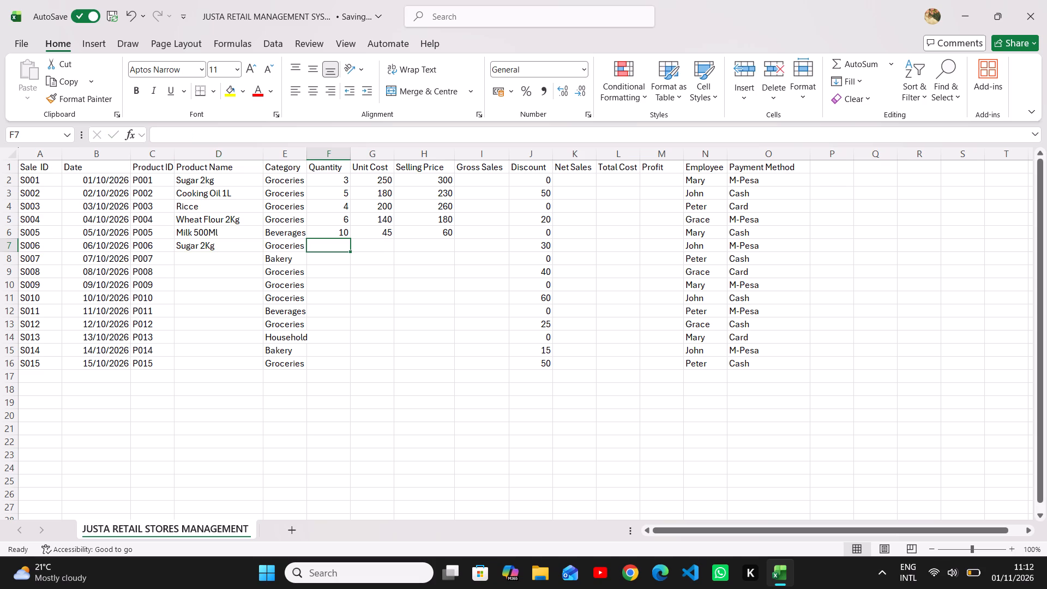
key("2")
key("Right")
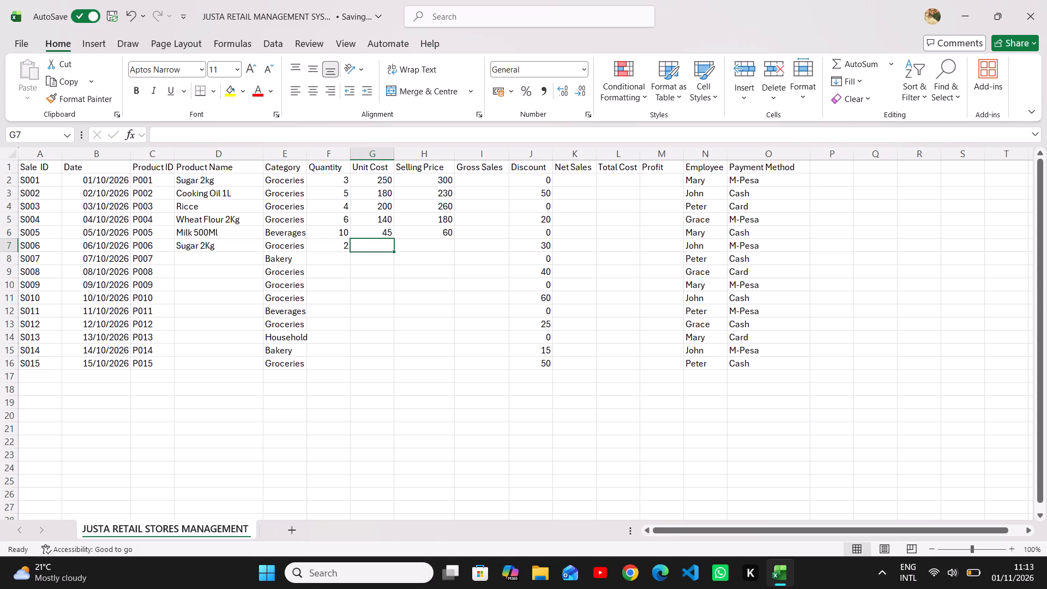
key("5")
key("Right")
key("3")
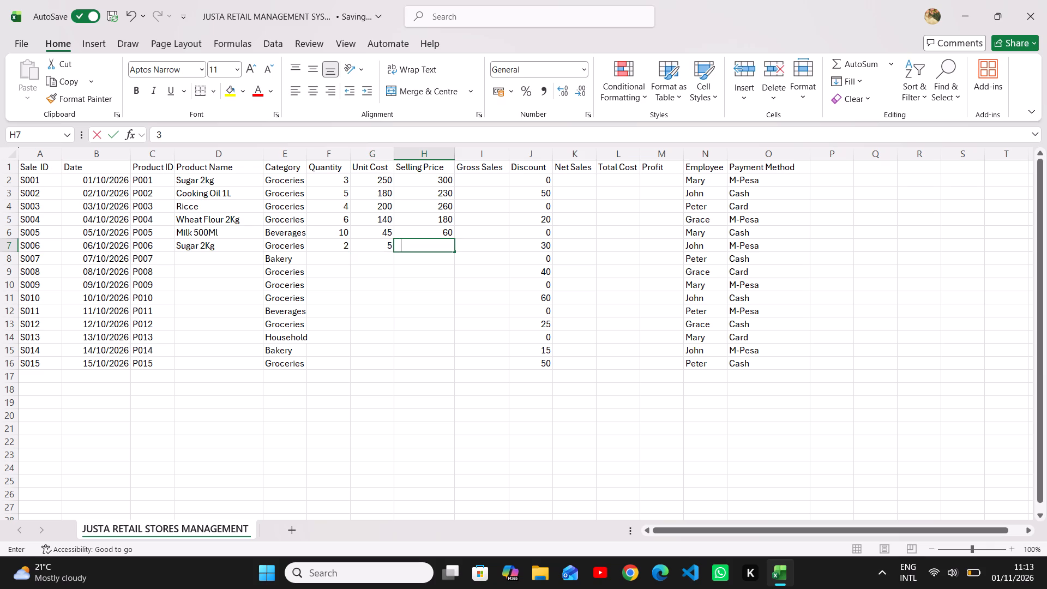
key("Right")
key("2")
key("Right")
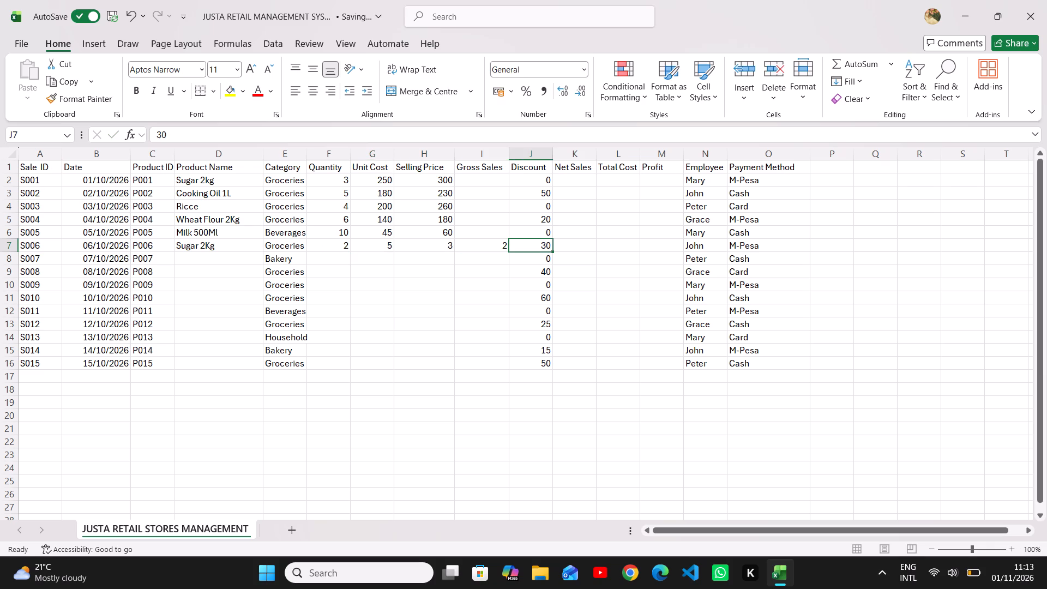
For sale S006, set discount to 5, net sales to 8, total cost to 4, profit to 6 and employee to 4.
key("5")
key("Right")
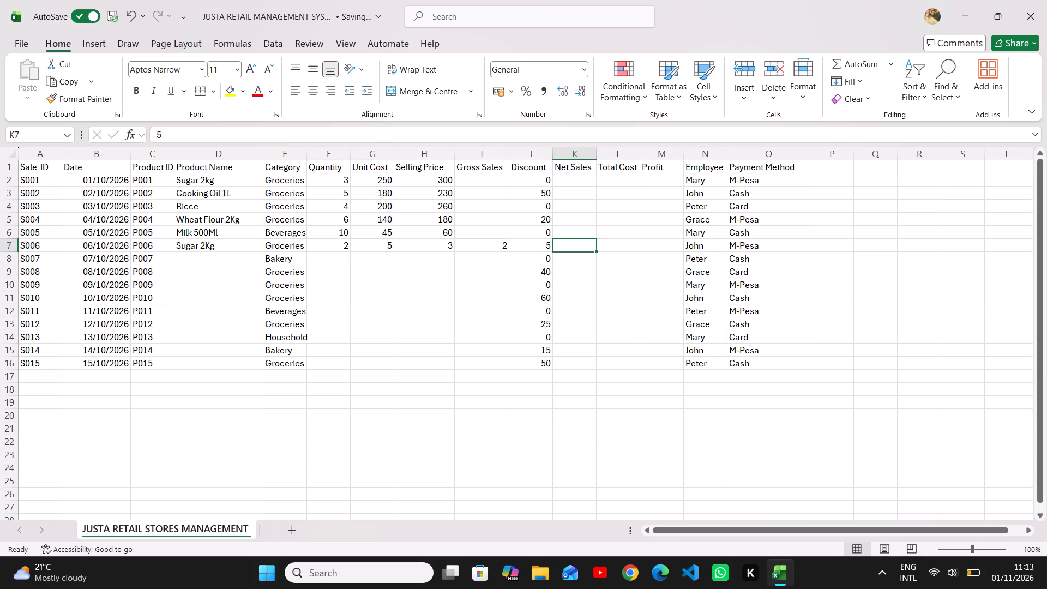
key("8")
key("Right")
key("4")
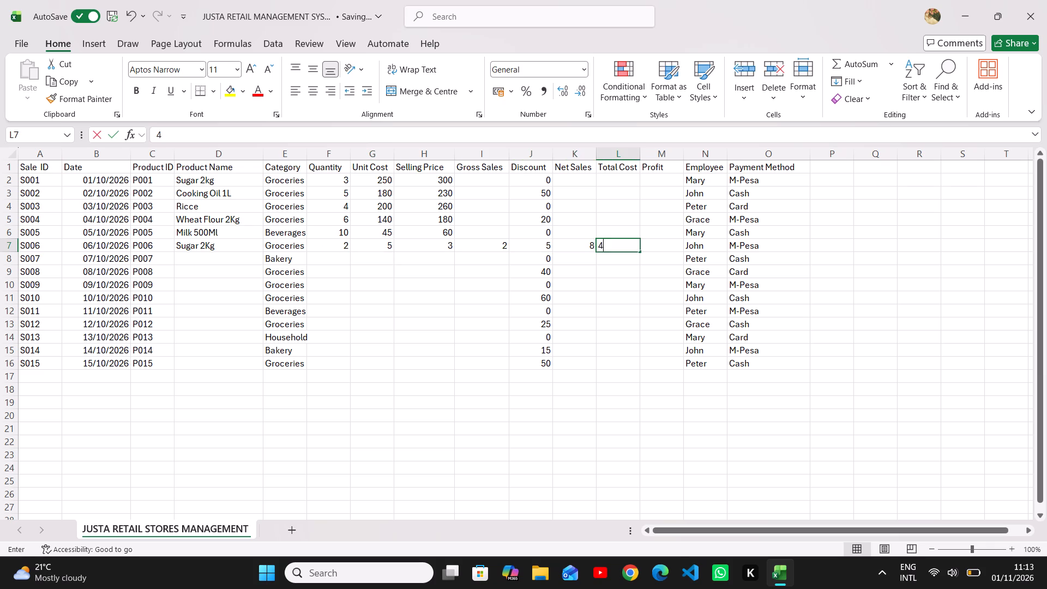
key("Right")
key("6")
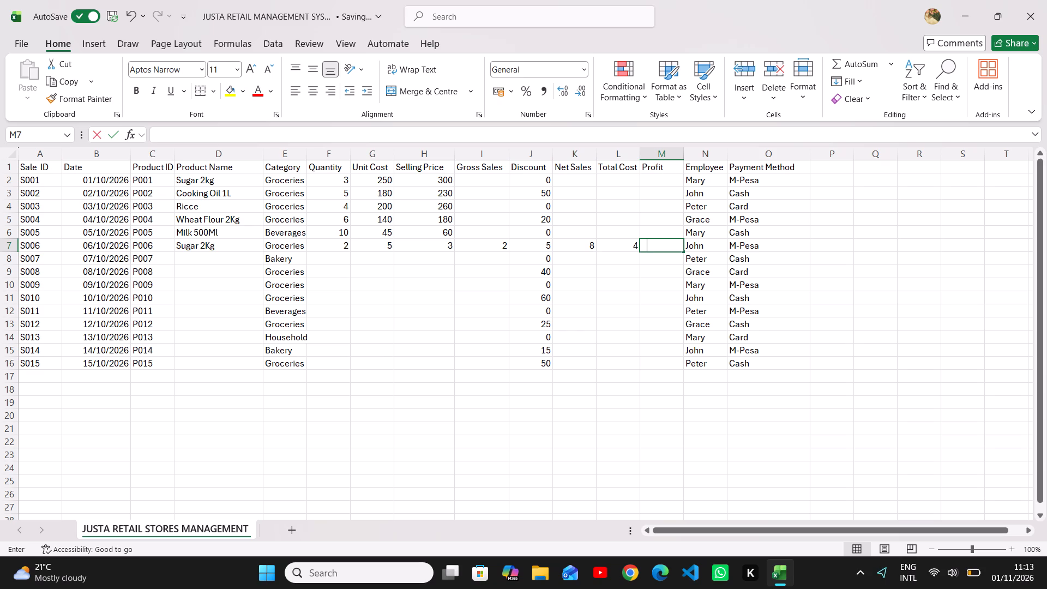
key("Right")
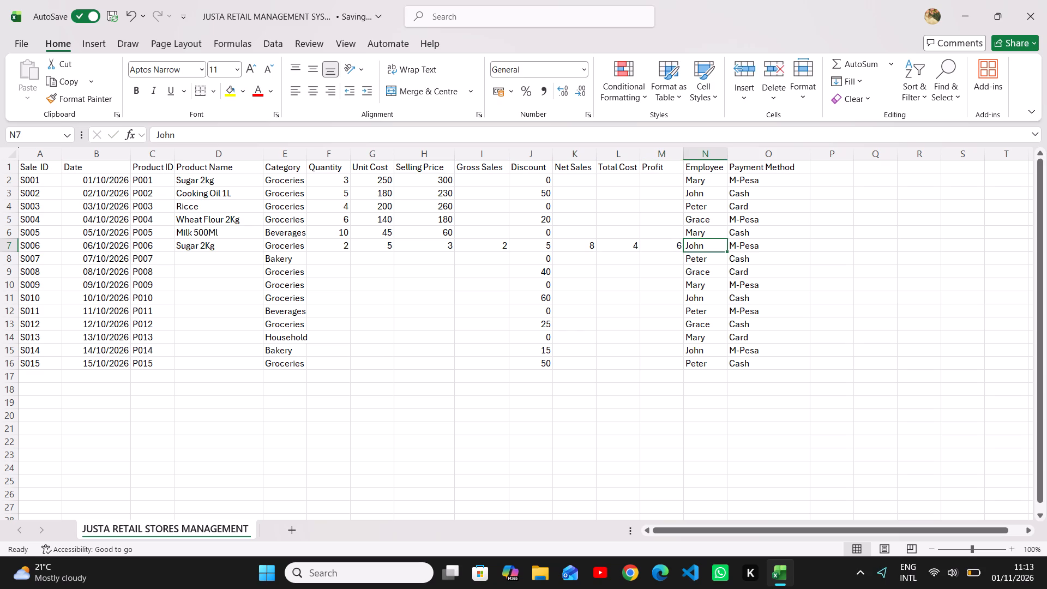
key("4")
key("Right")
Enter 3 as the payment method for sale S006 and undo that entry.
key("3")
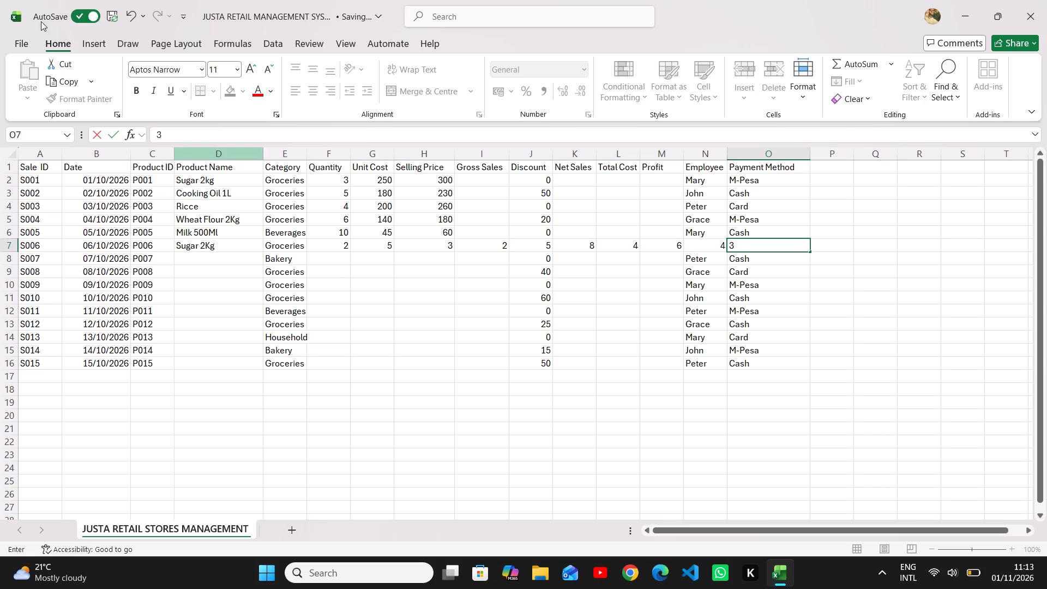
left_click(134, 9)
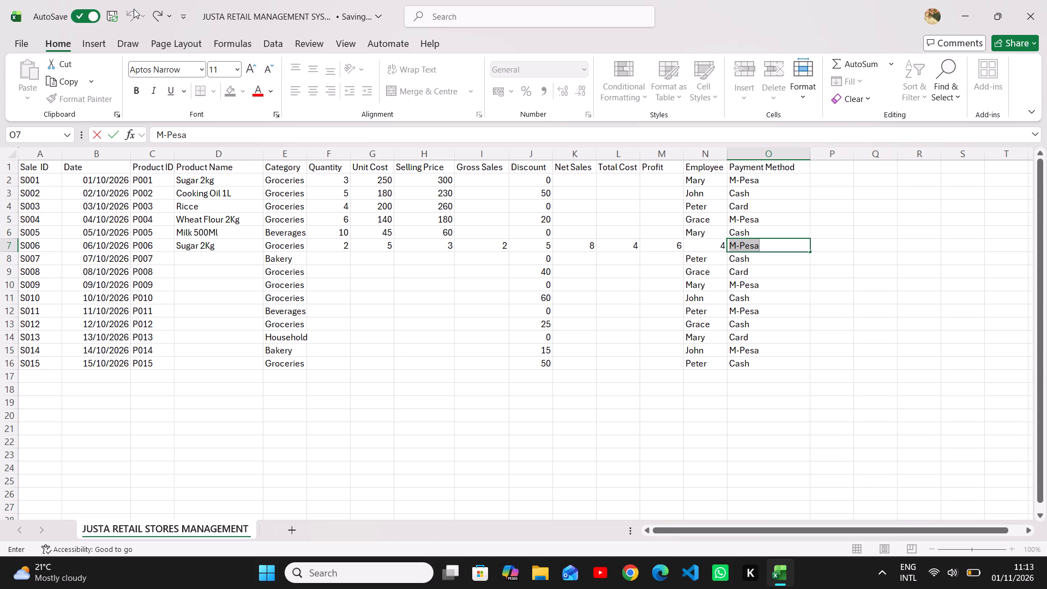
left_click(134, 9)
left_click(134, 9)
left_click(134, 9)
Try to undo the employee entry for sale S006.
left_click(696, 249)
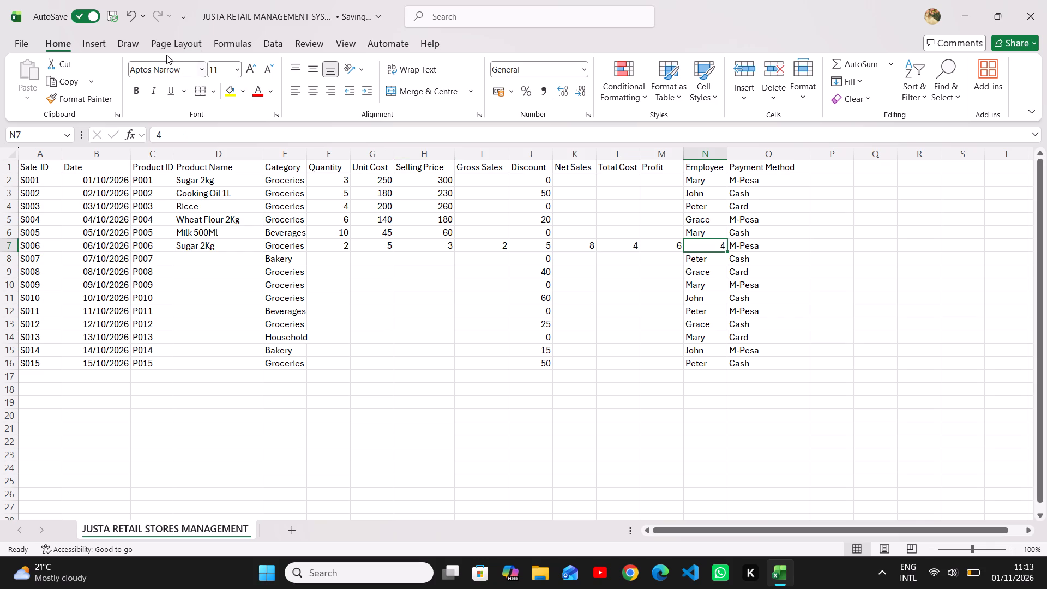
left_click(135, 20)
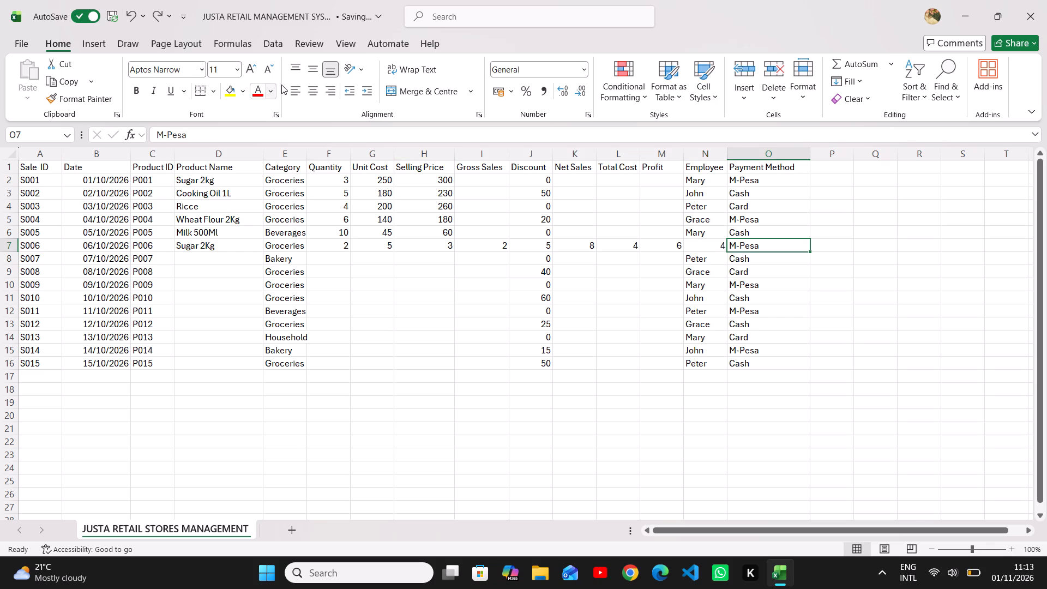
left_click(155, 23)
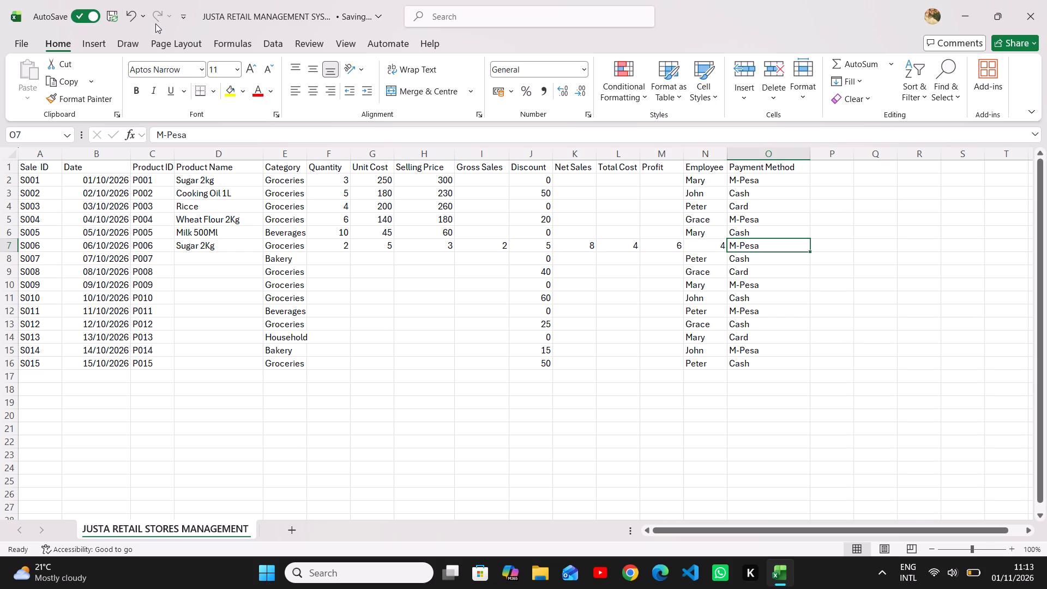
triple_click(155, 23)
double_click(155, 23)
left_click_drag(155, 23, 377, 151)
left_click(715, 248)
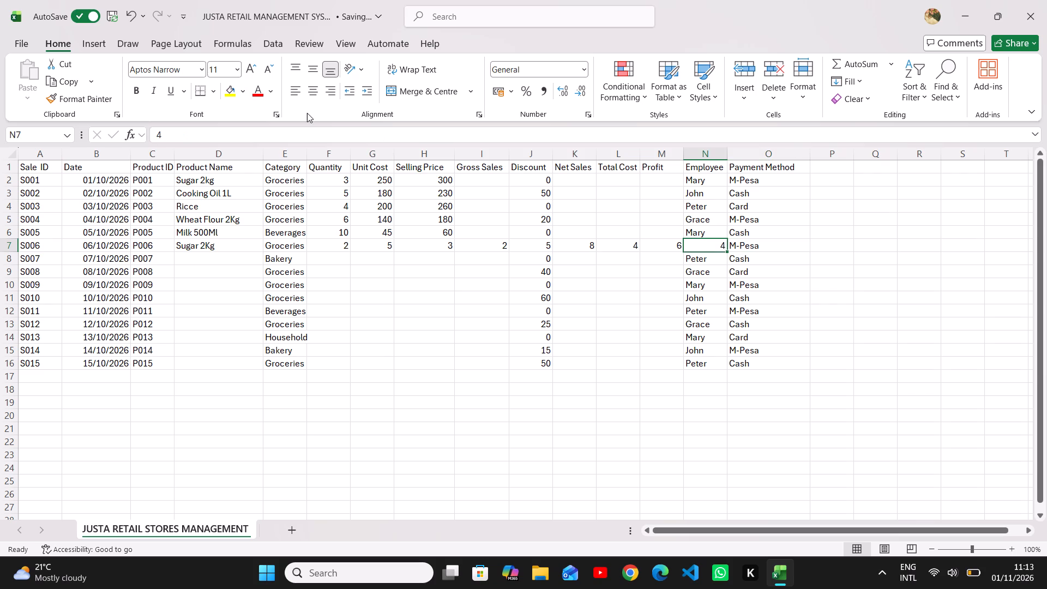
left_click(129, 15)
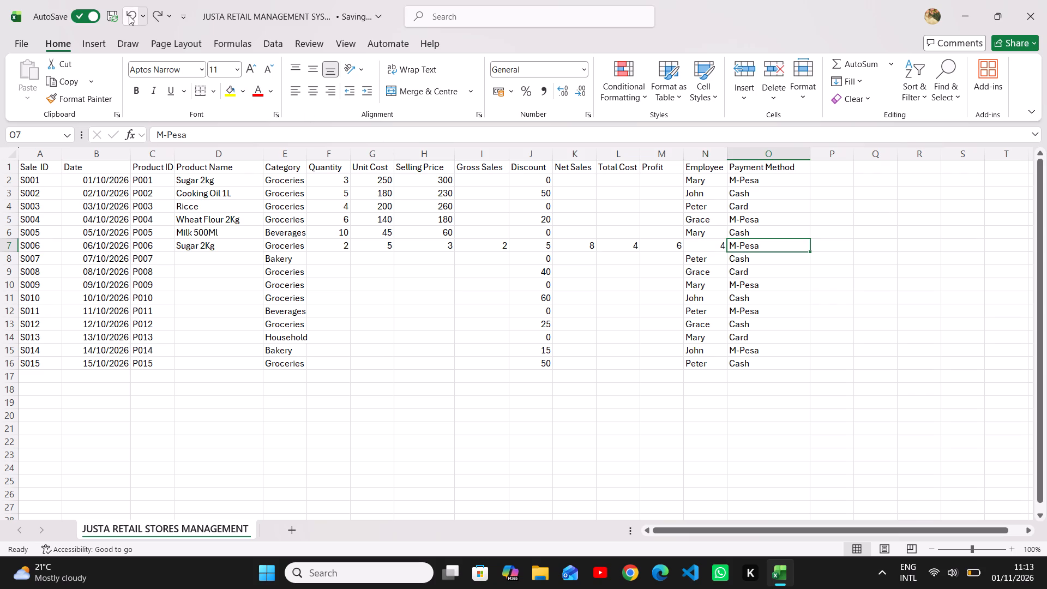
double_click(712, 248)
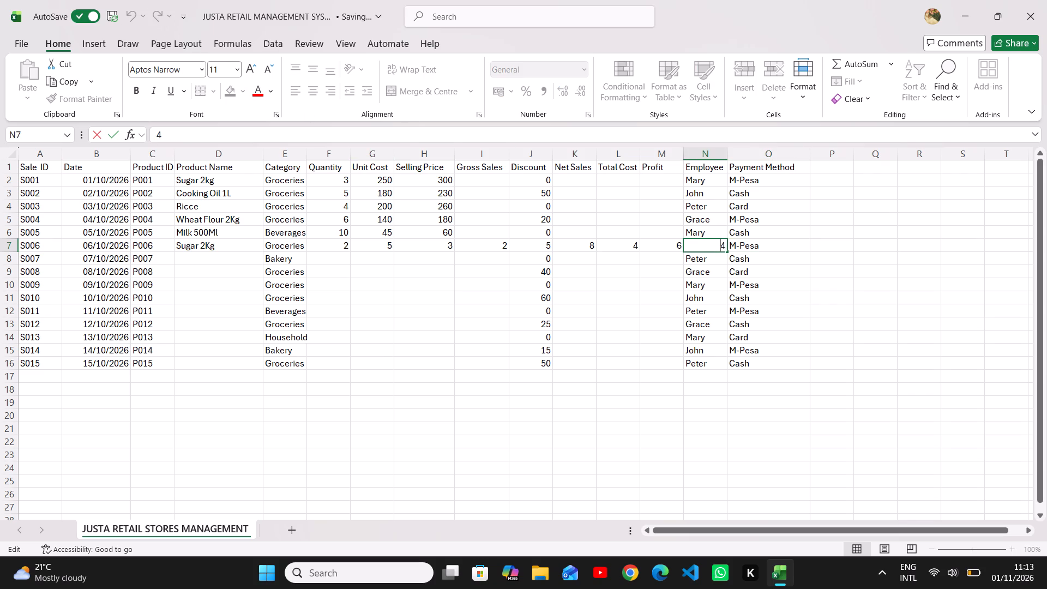
Enter quantities 5, 3, 2, 5 and 8 for sales S007 to S011 respectively.
left_click(345, 254)
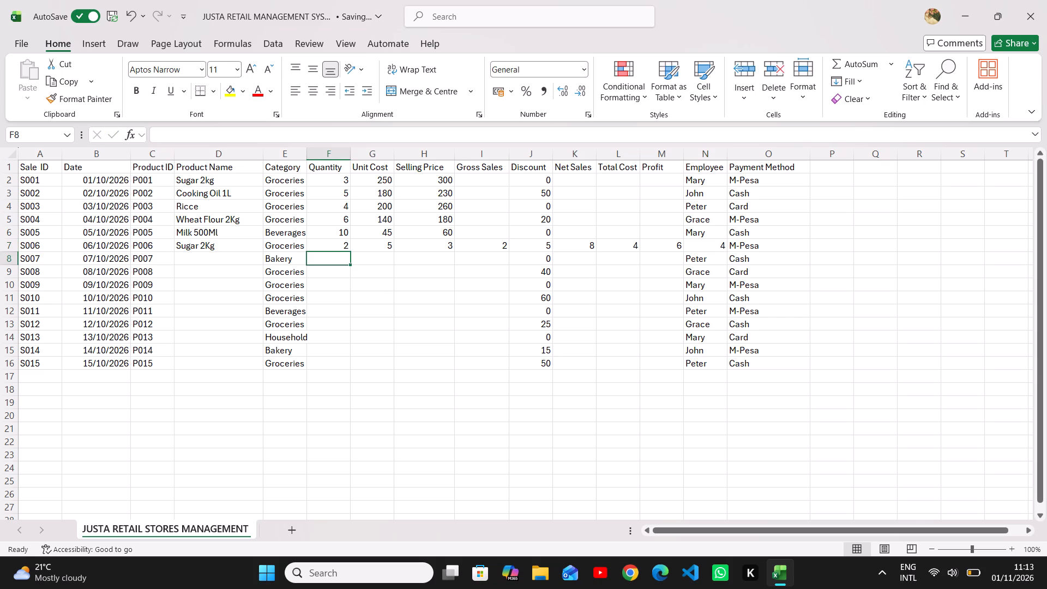
key("5")
key("Down")
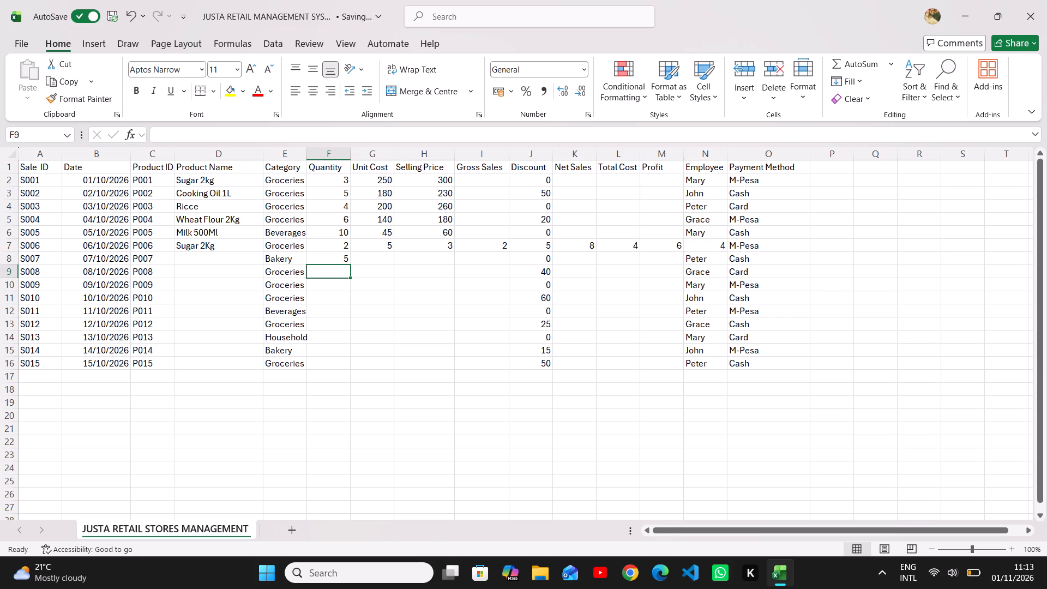
key("3")
key("Down")
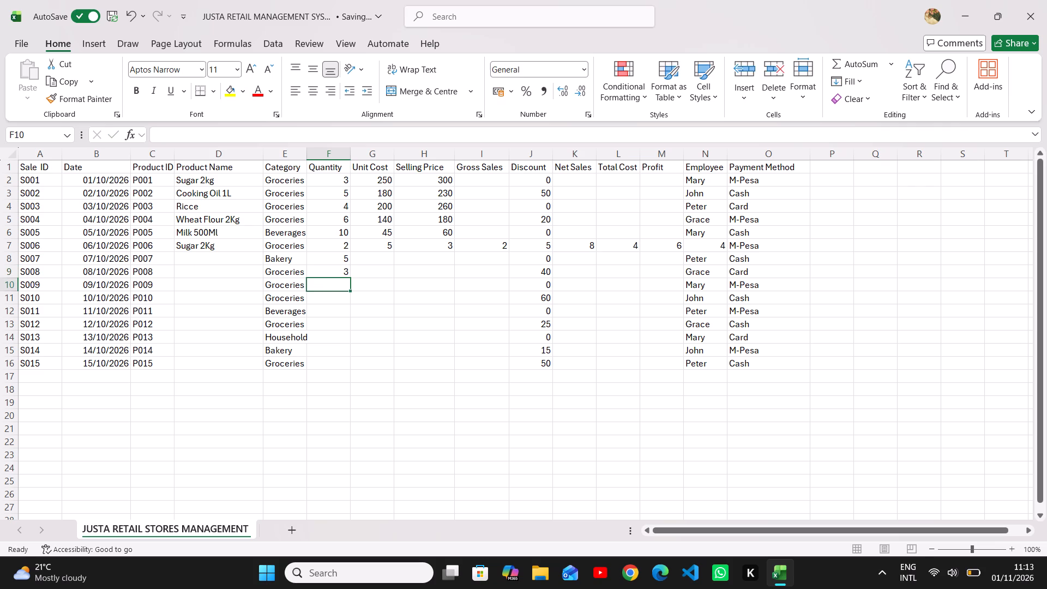
key("2")
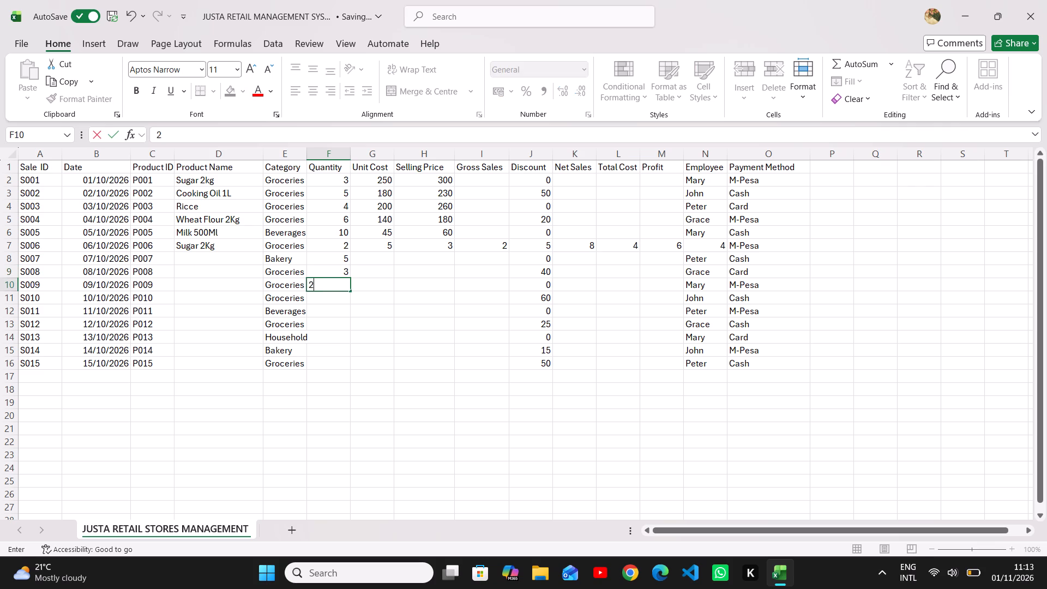
key("Down")
key("5")
key("Down")
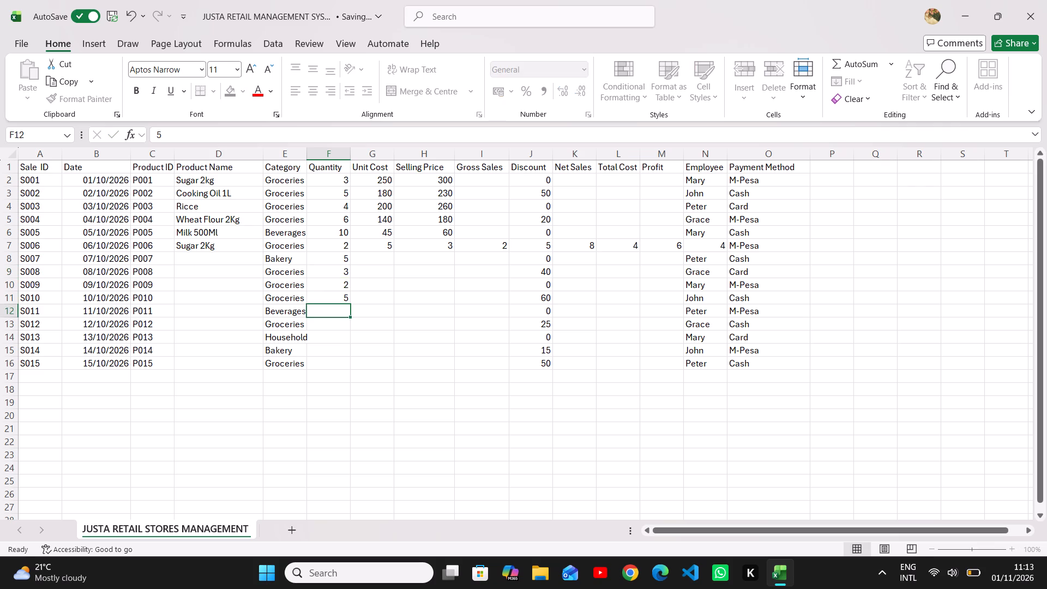
key("8")
key("Down")
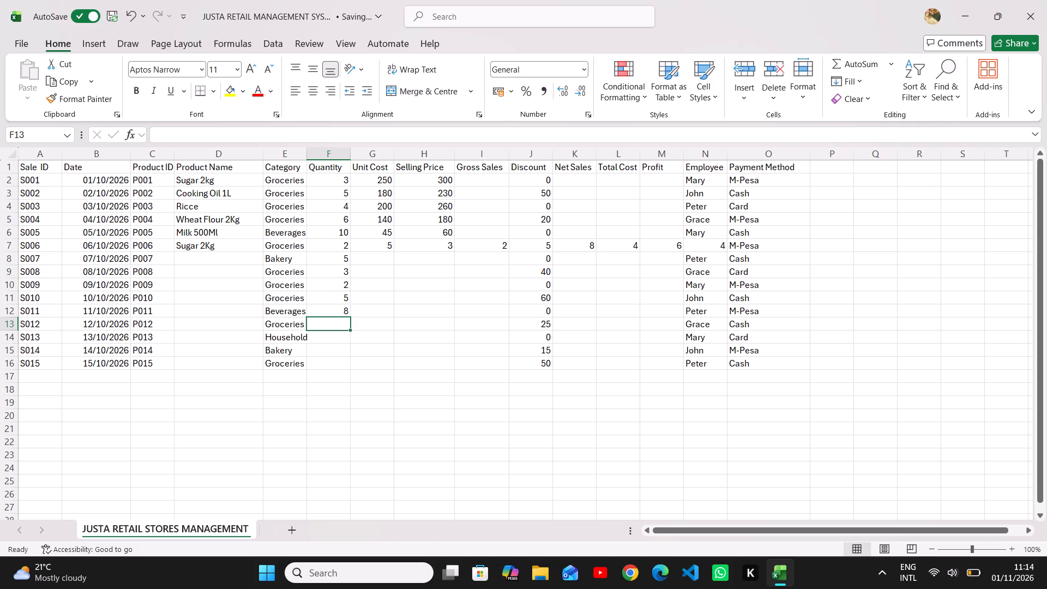
Enter quantities 4, 6, 4 and 3 for sales S012 to S015 respectively.
key("4")
key("Down")
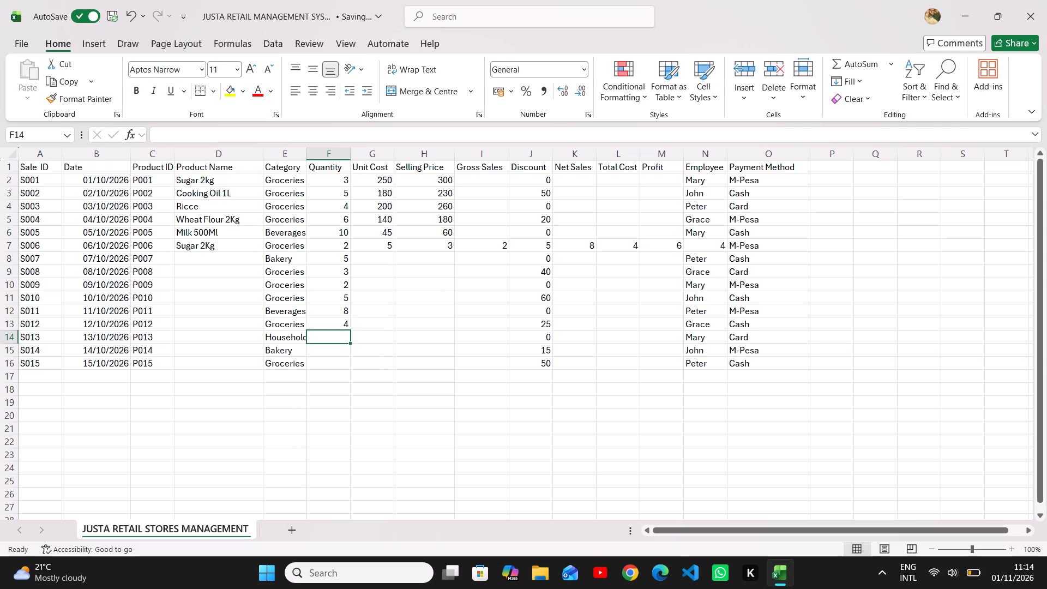
key("6")
key("Down")
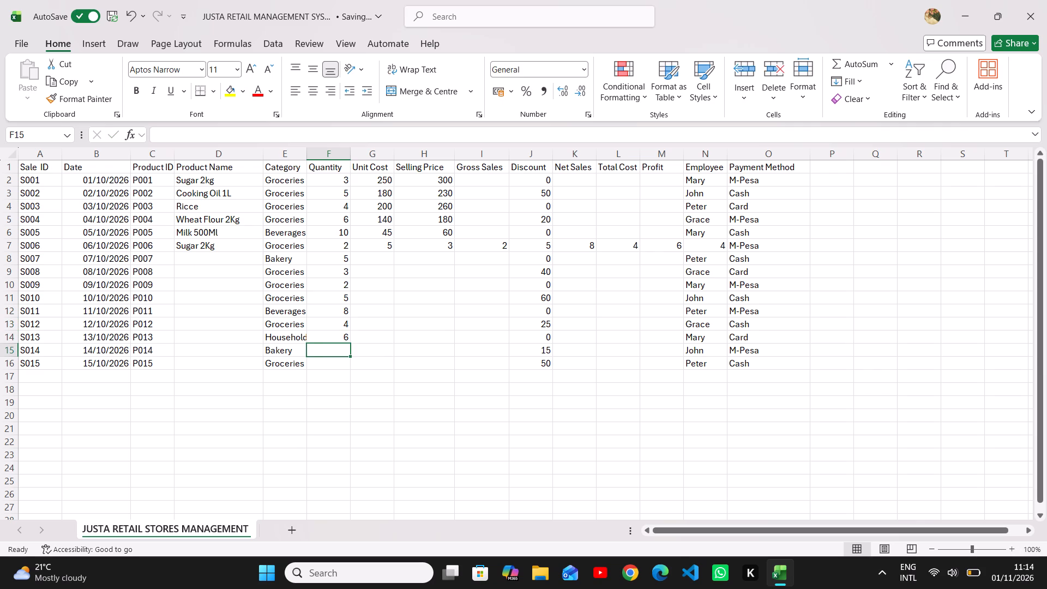
key("4")
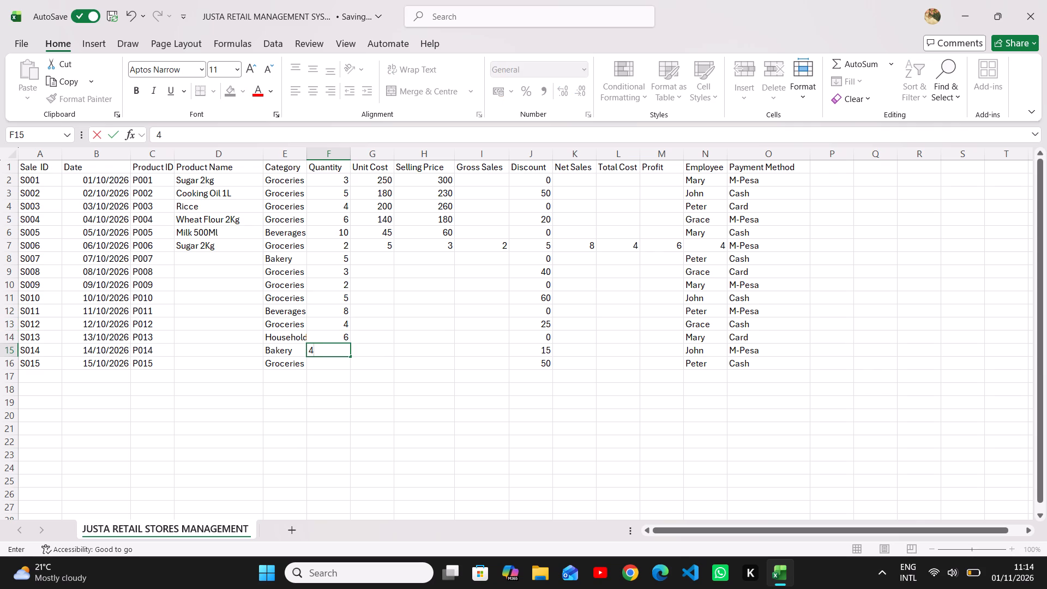
key("3")
key("Down")
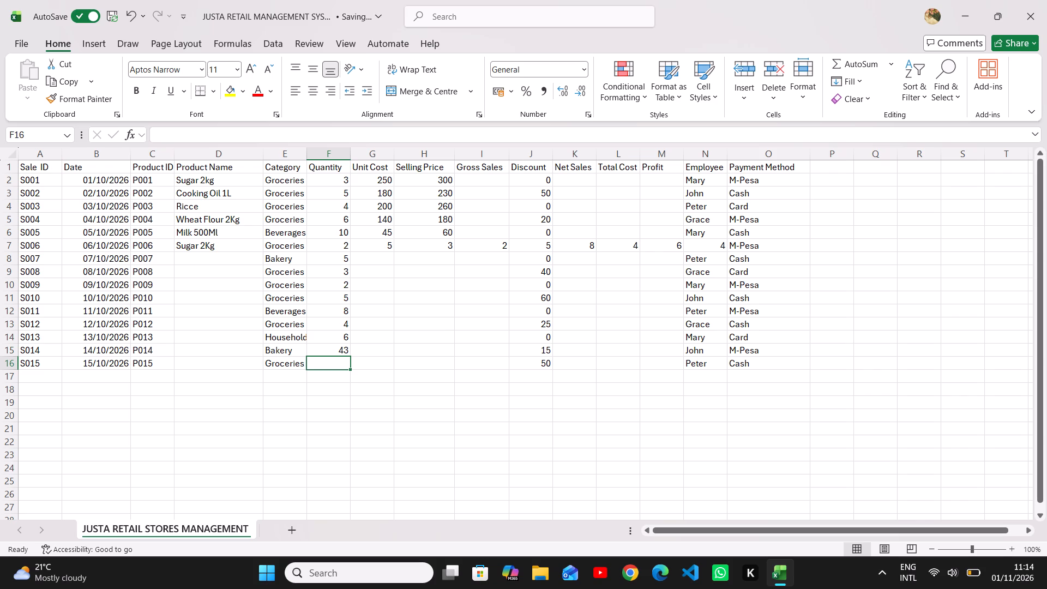
left_click(342, 346)
key("BackSpace")
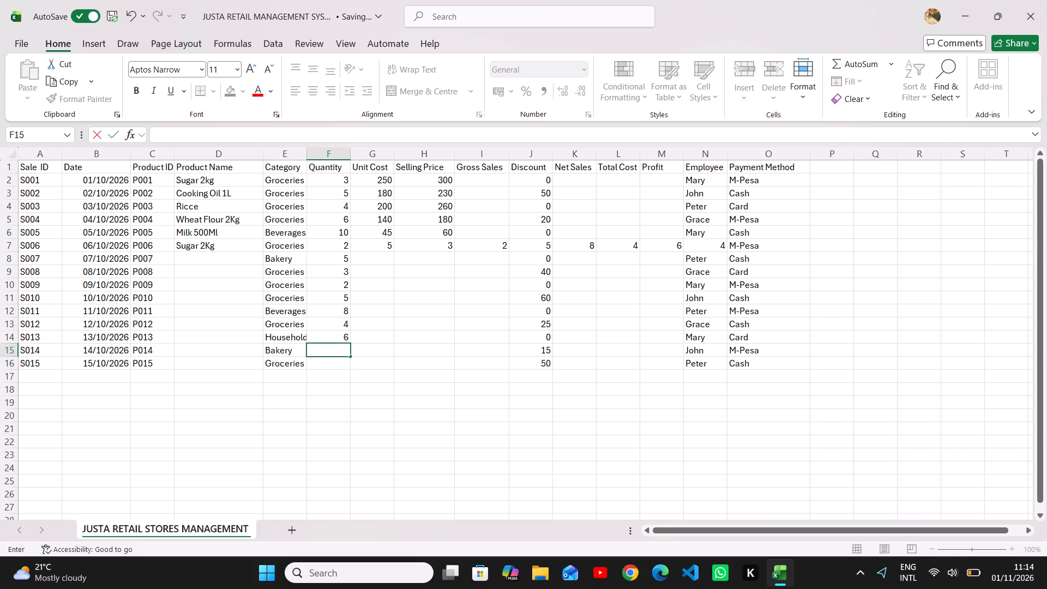
key("4")
key("Right")
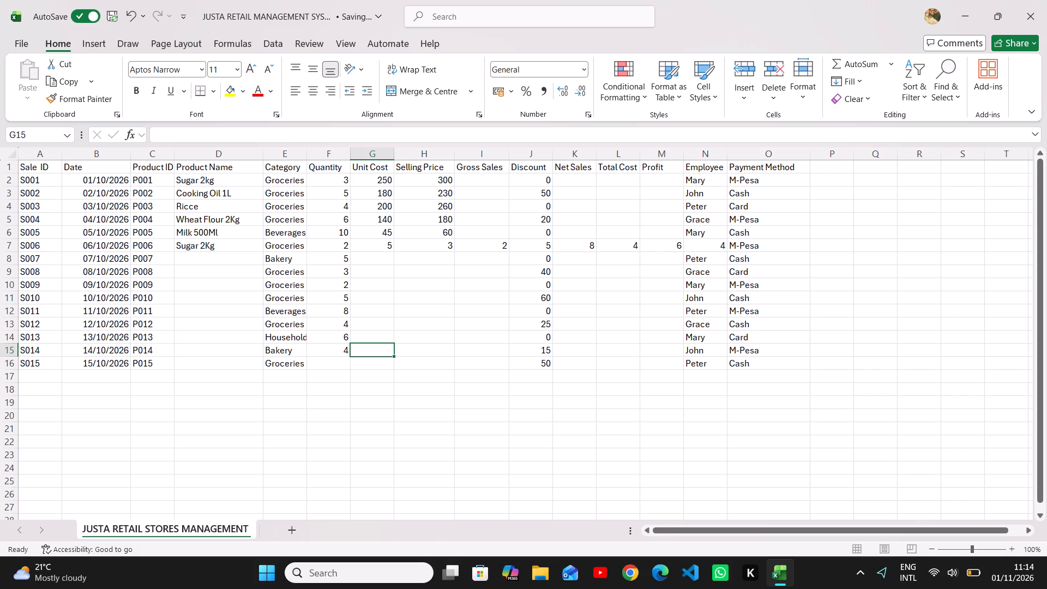
key("Down")
key("Left")
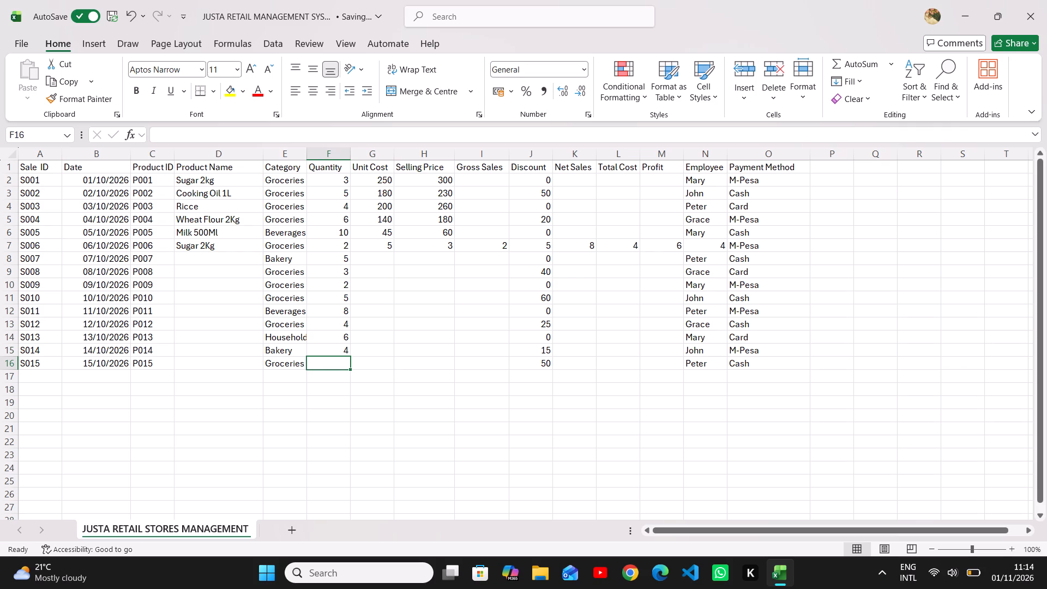
key("3")
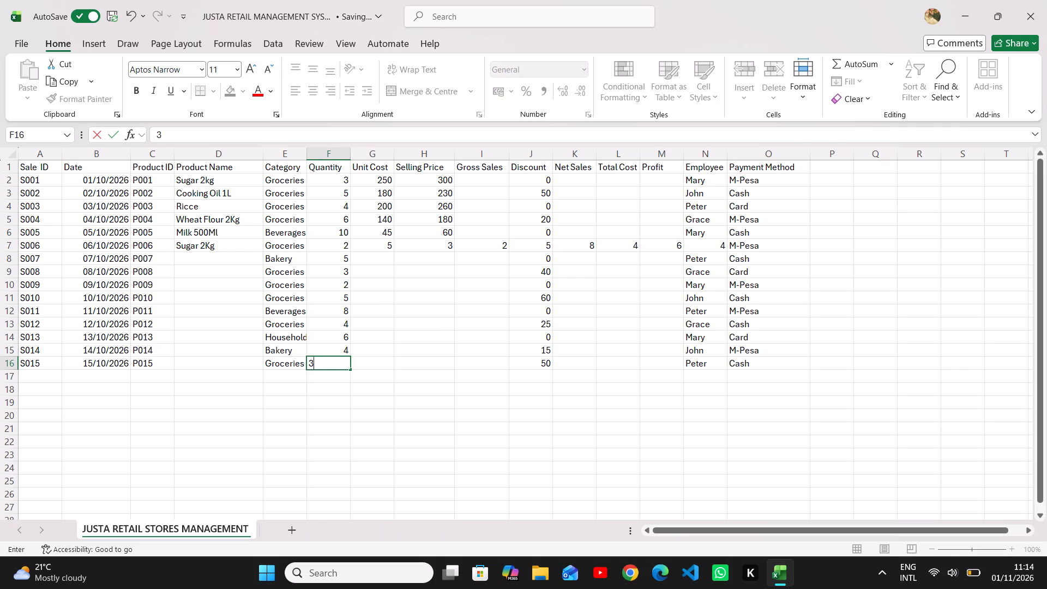
Set the unit cost of sale S006 to 250, and enter unit costs 50 for S007 and 180 for S008.
left_click(382, 243)
key("BackSpace")
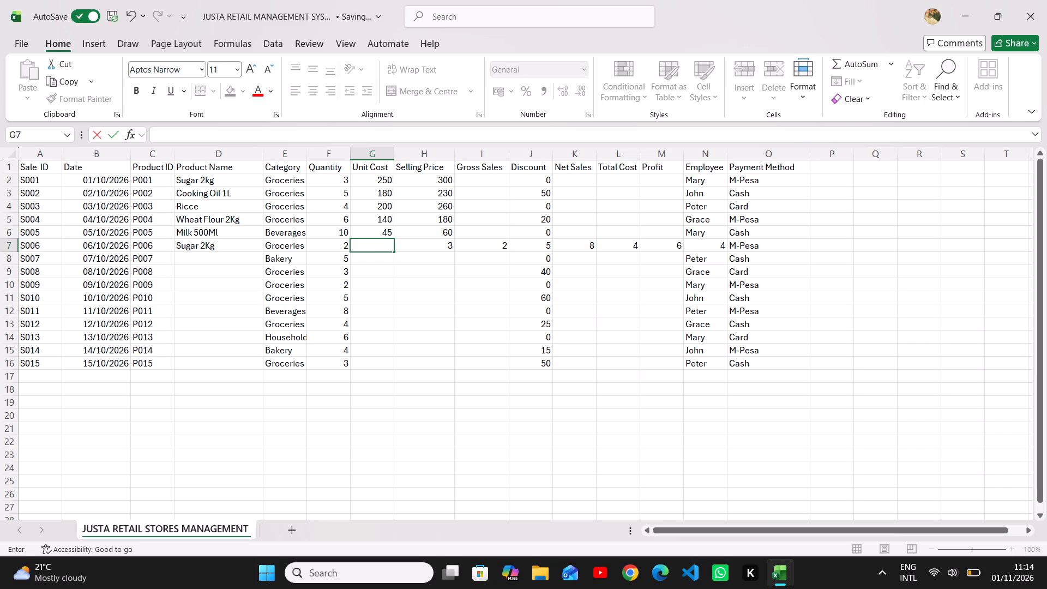
type("25")
key("0")
key("Right")
key("Down")
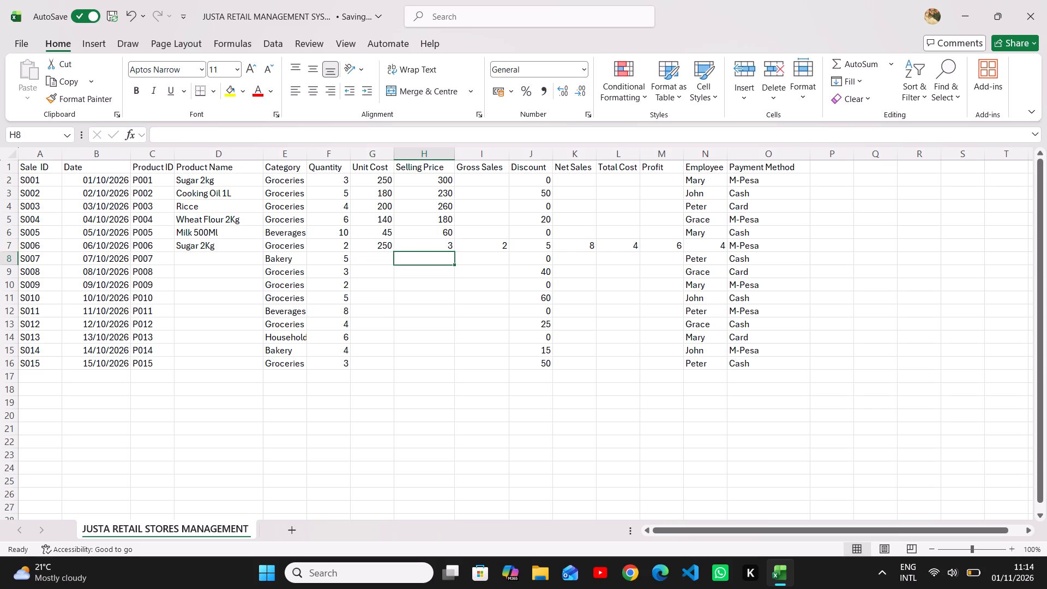
key("Left")
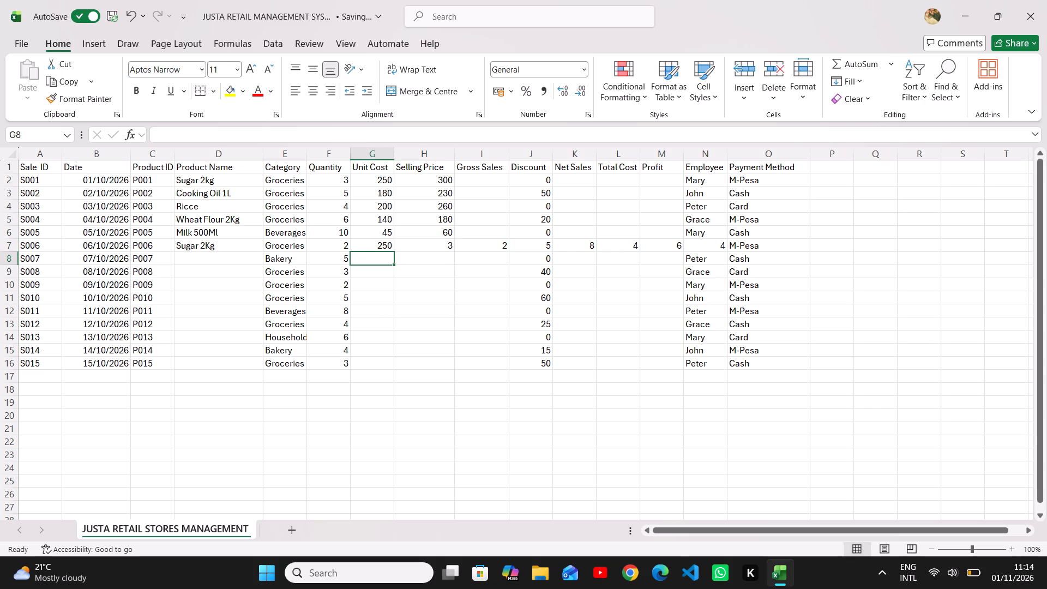
type("50")
key("Down")
key("1")
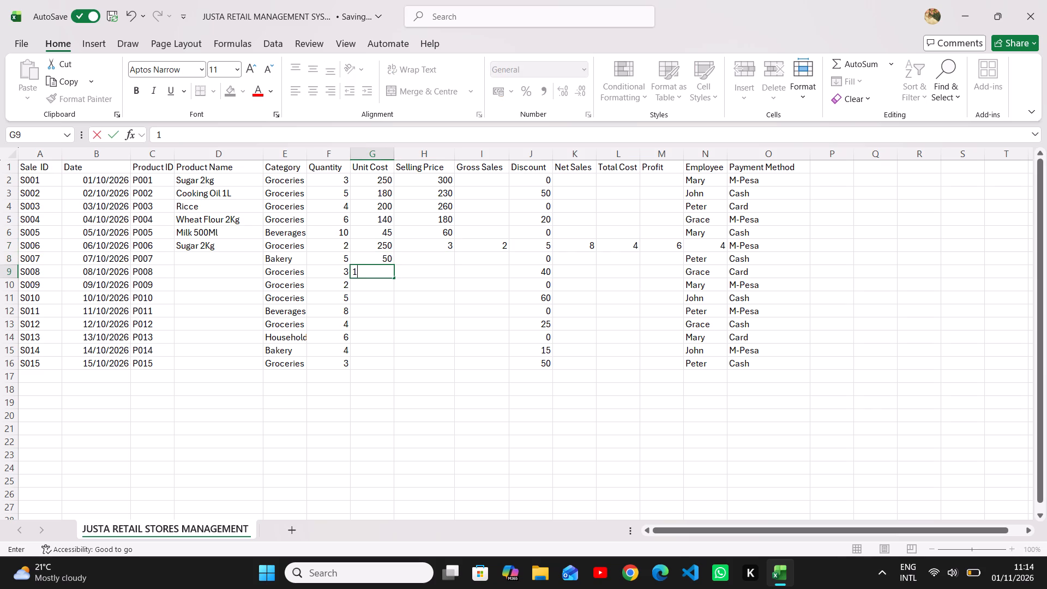
key("8")
key("0")
key("Down")
Enter unit costs 350, 200, 45, 140, 70, 50 and 350 for sales S009 to S015 respectively.
type("350")
key("Down")
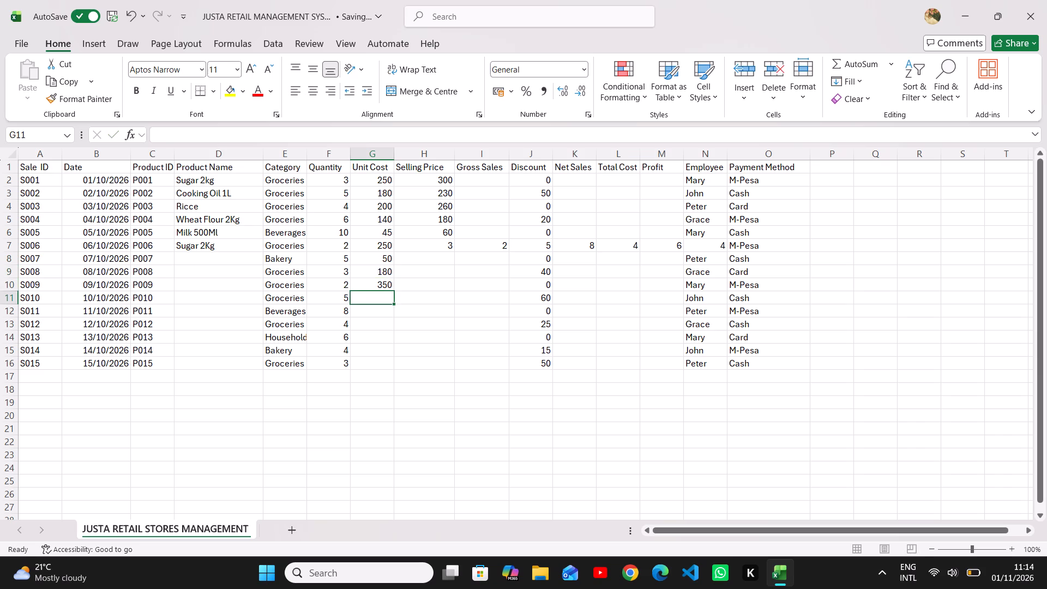
type("200")
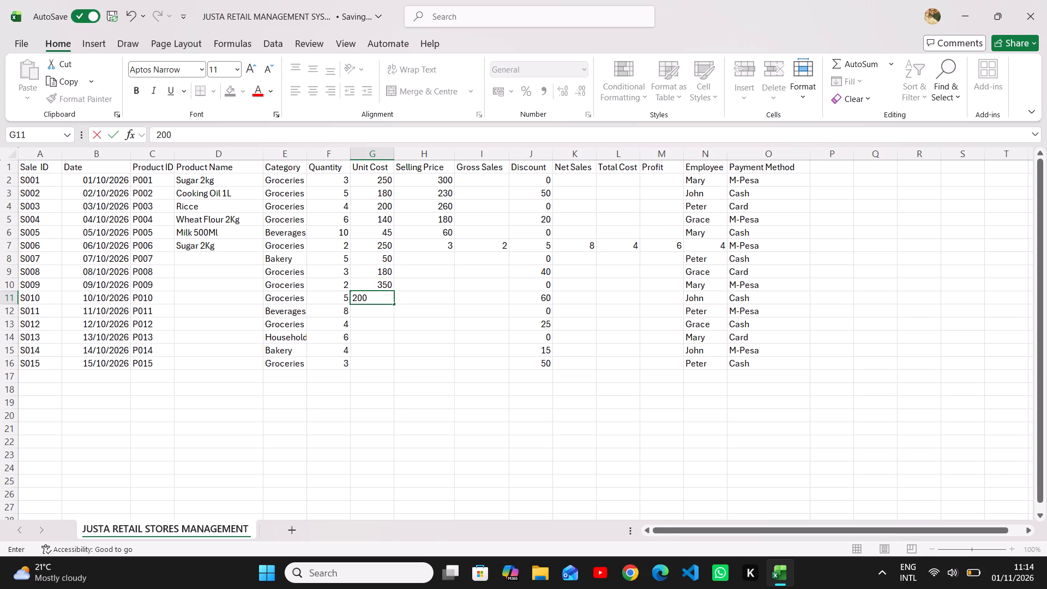
key("Down")
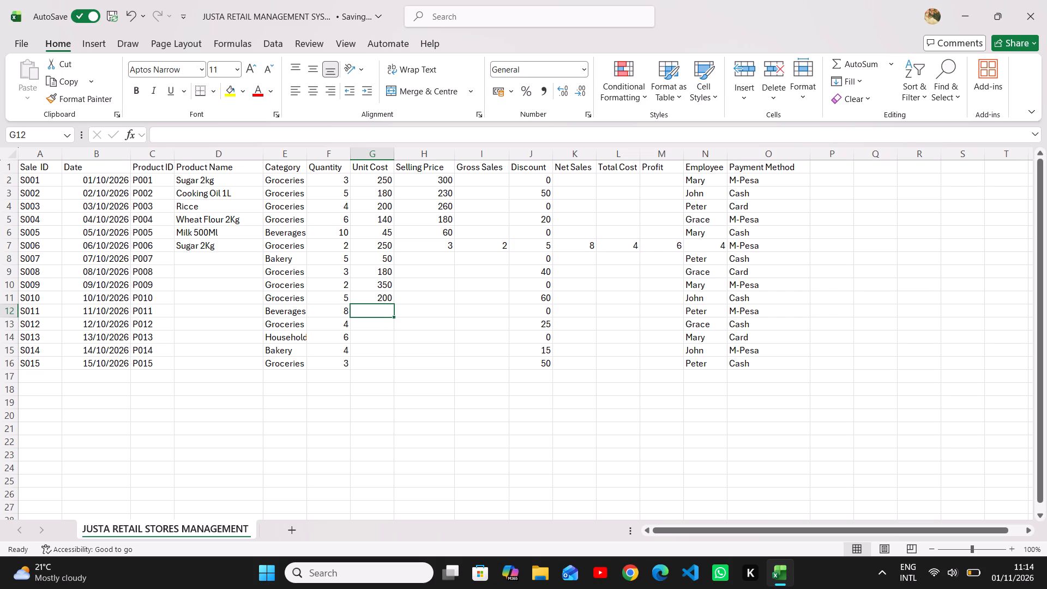
type("45")
key("Down")
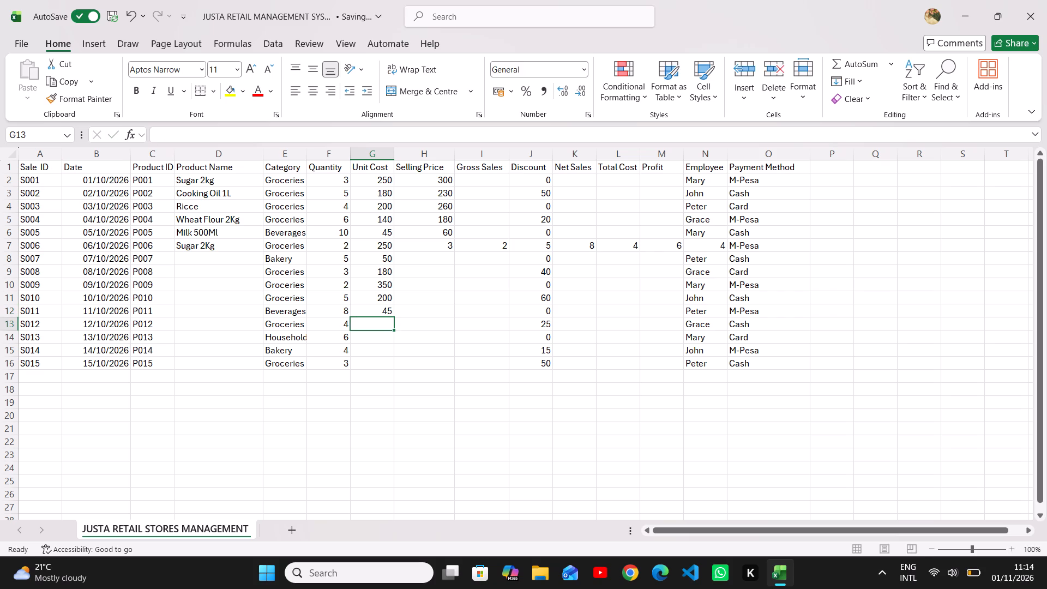
type("140")
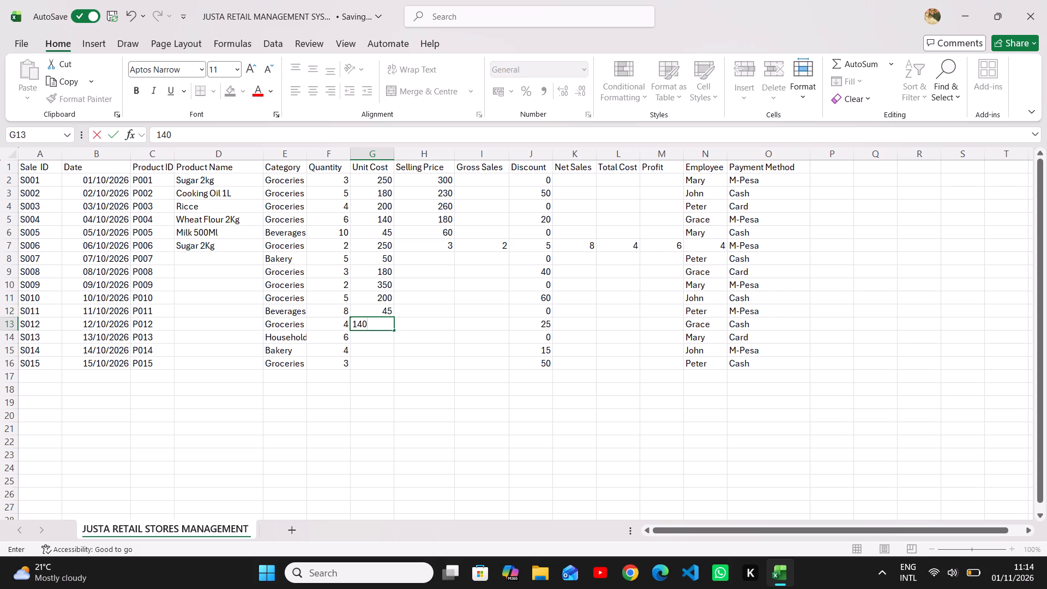
key("Down")
type("70")
key("Down")
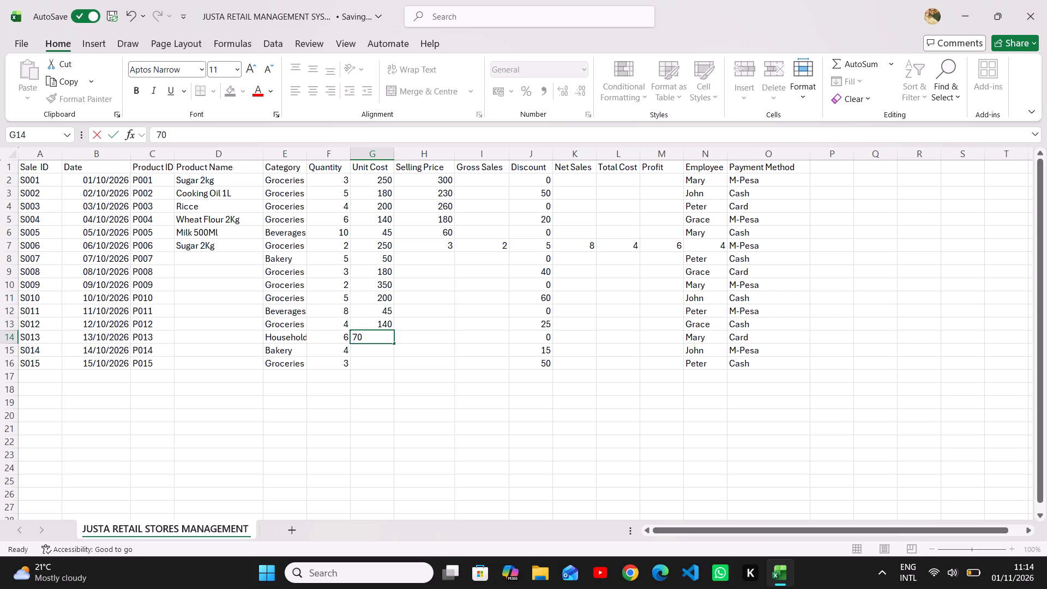
type("50")
key("Down")
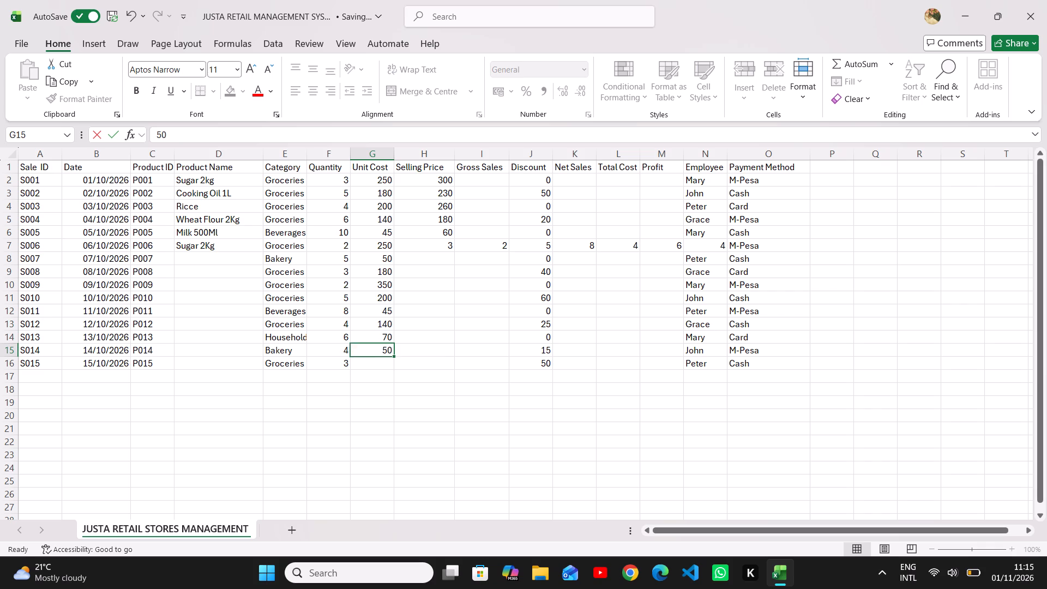
type("350")
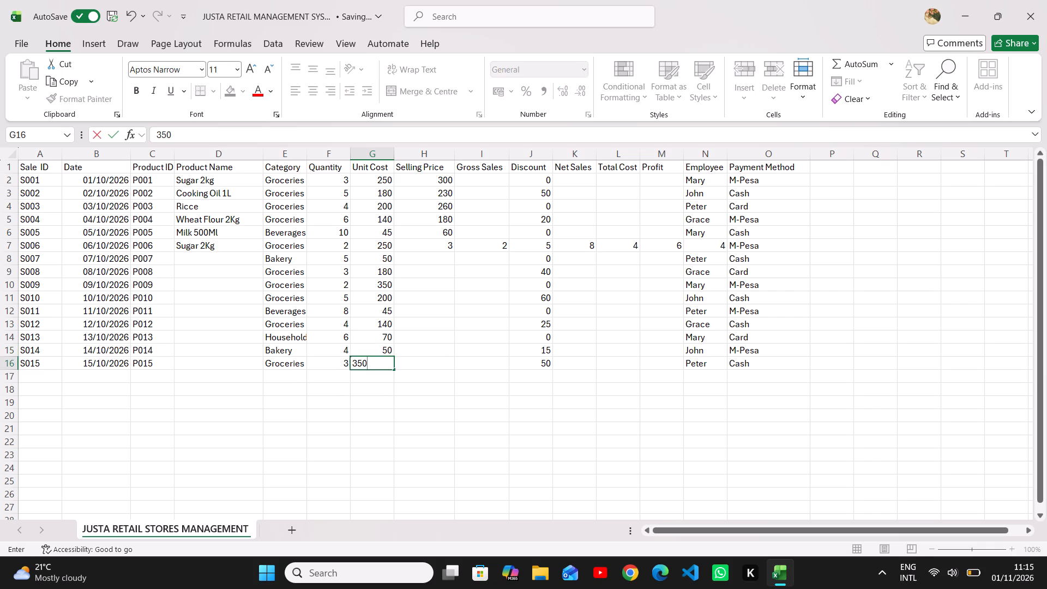
Set the selling price of sale S006 to 300 and enter a selling price of 65 for S007.
left_click(450, 240)
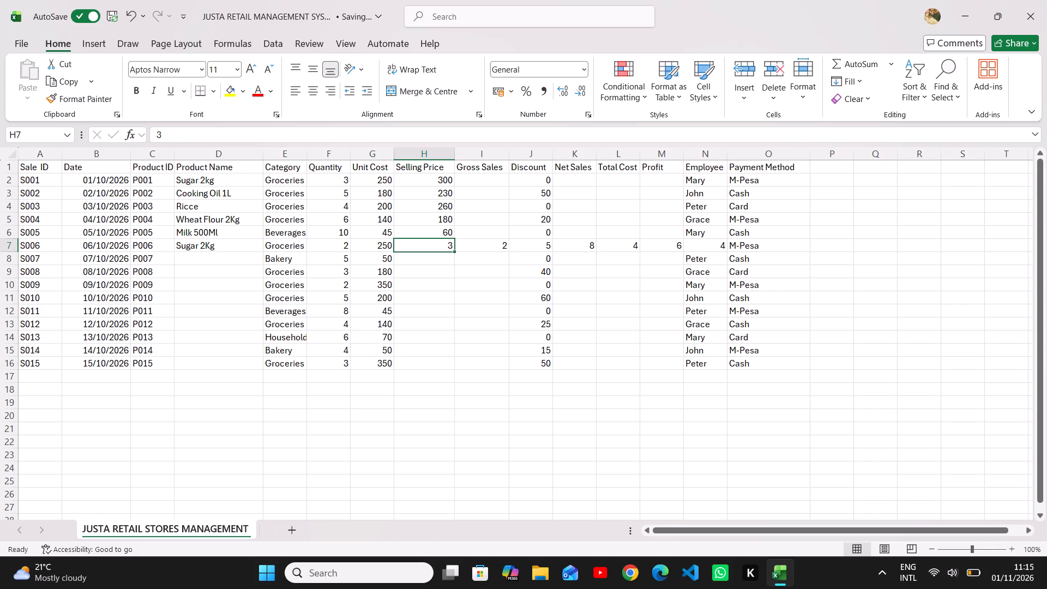
key("BackSpace")
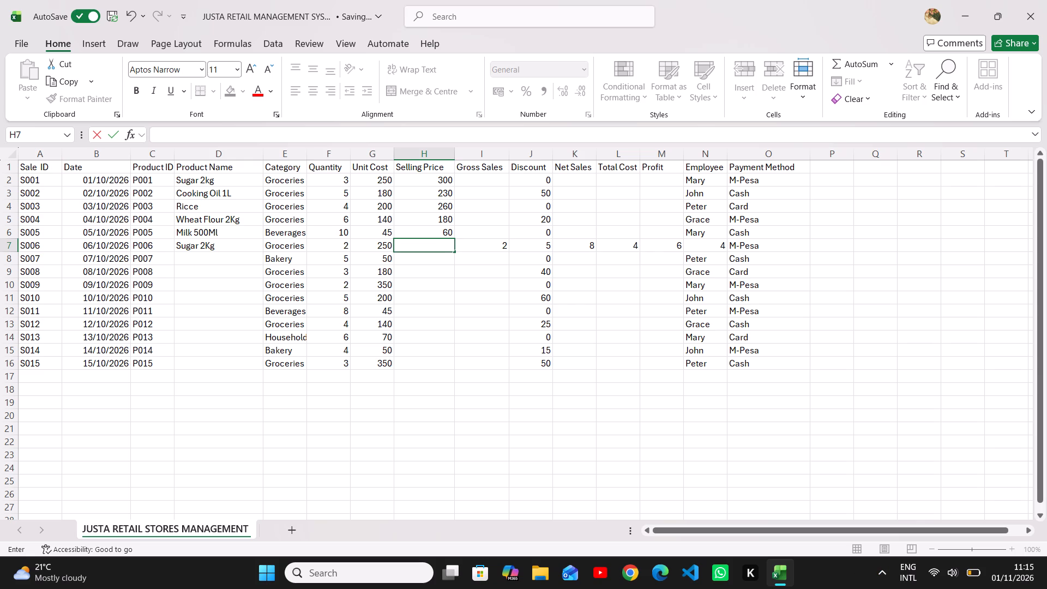
type("300")
key("Right")
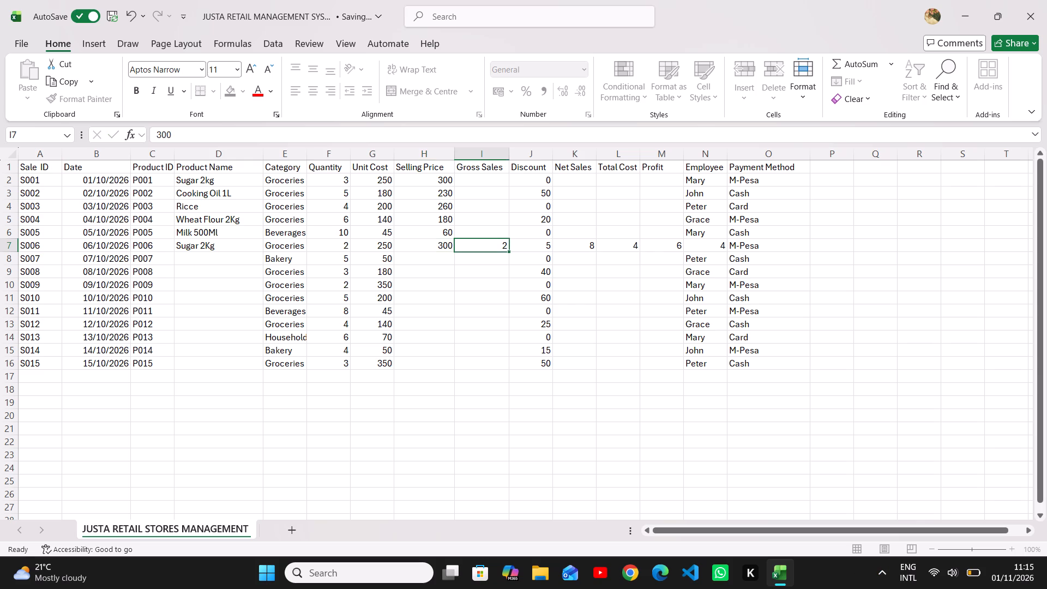
key("Down")
key("Left")
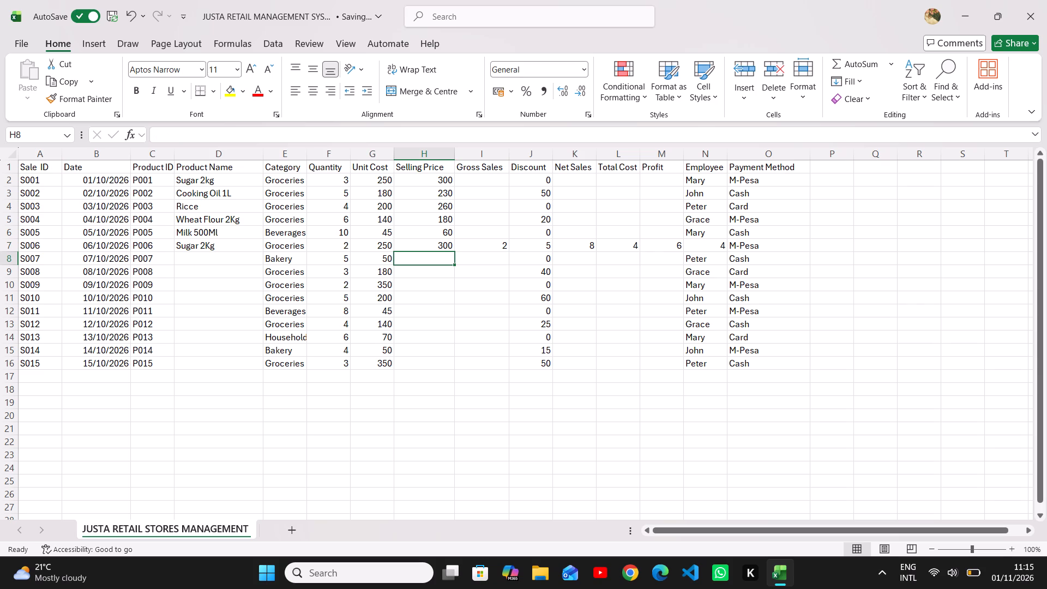
type("655")
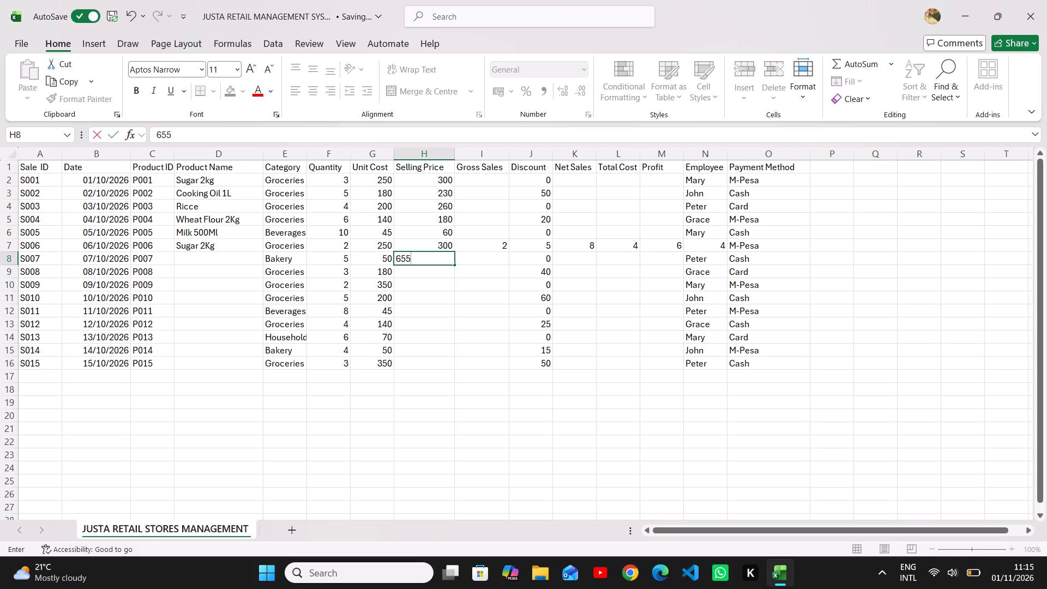
key("BackSpace")
key("Down")
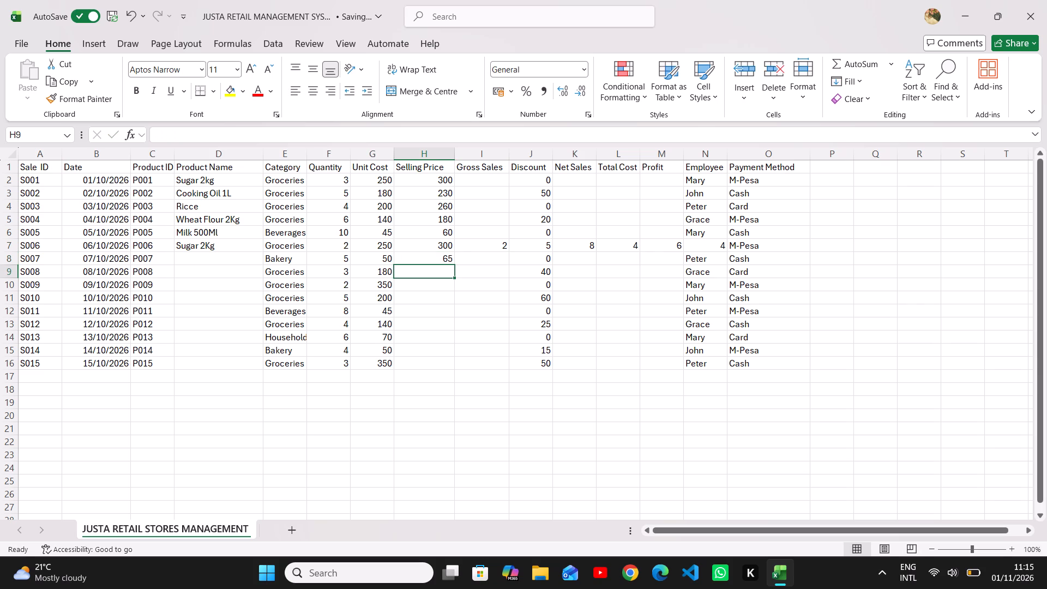
Enter selling prices 230, 420, 260 and 60 for sales S008 to S011 respectively.
type("23")
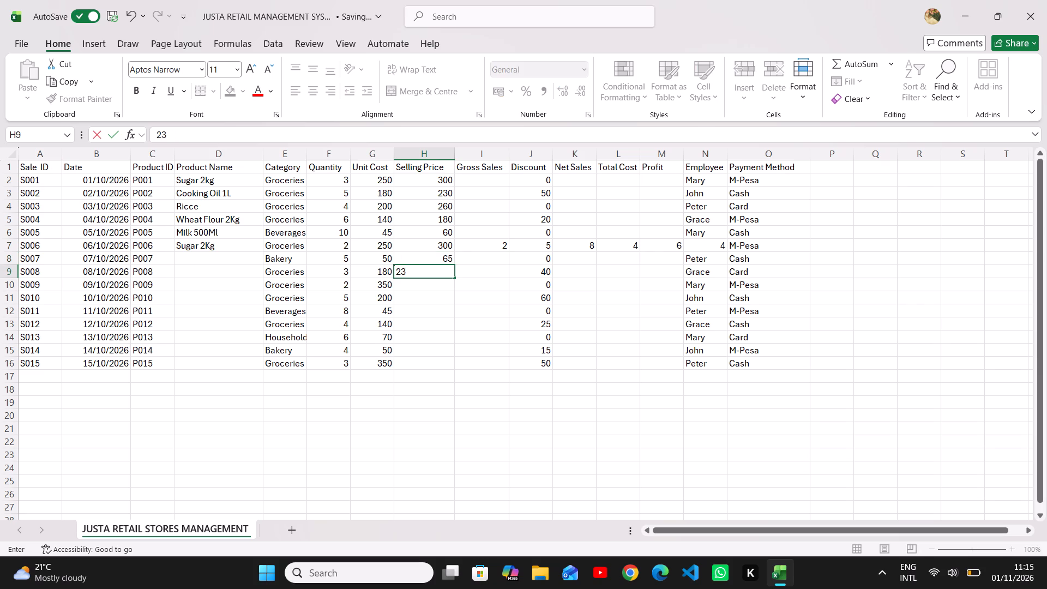
key("0")
key("Down")
type("420")
key("Down")
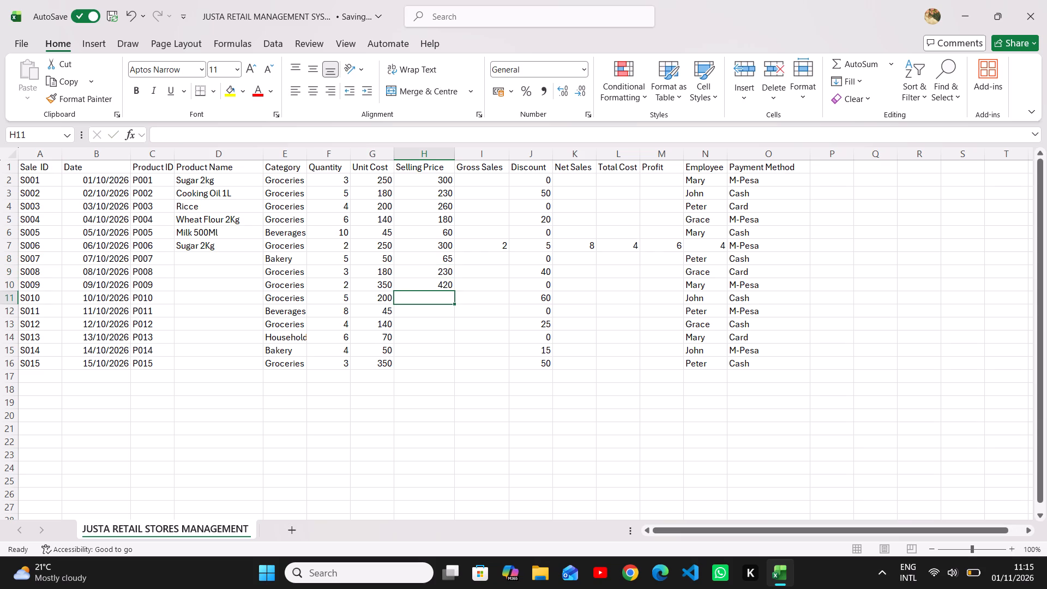
type("260")
key("Down")
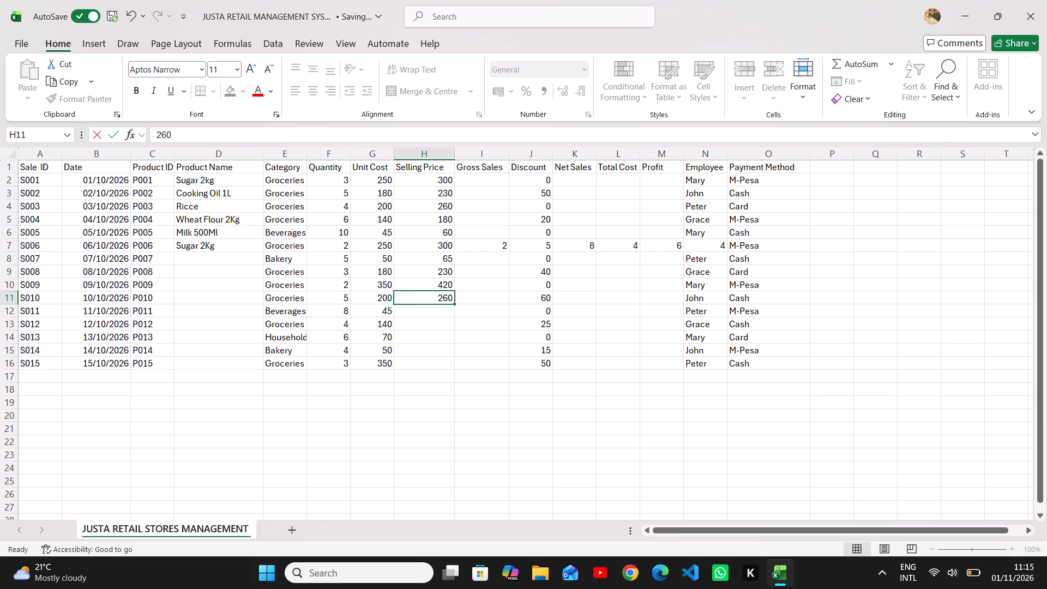
type("60")
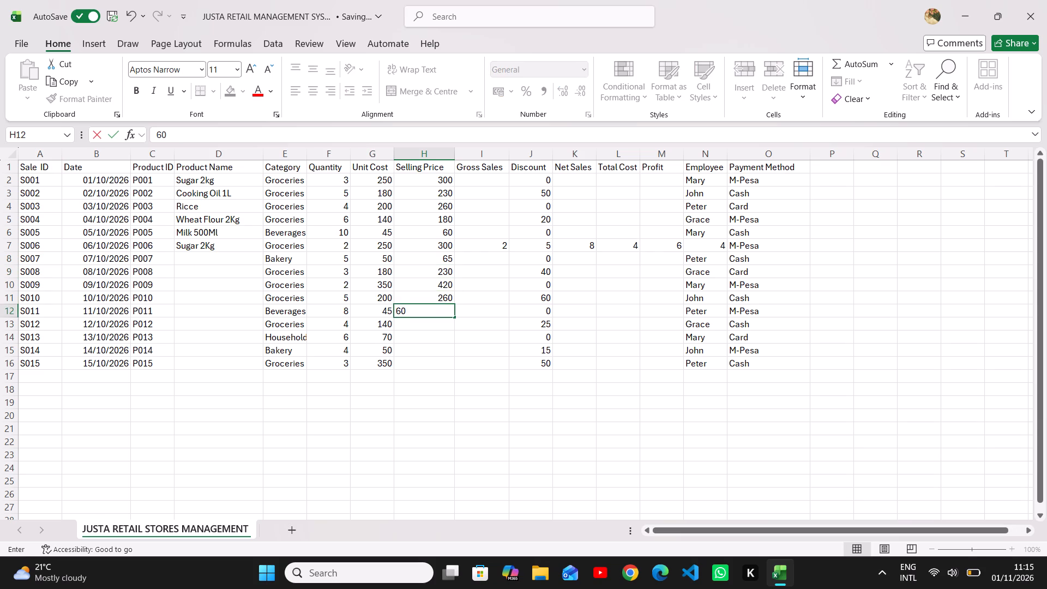
key("Down")
Enter selling prices 180, 95, 65 and 420 for sales S012 to S015 respectively.
key("1")
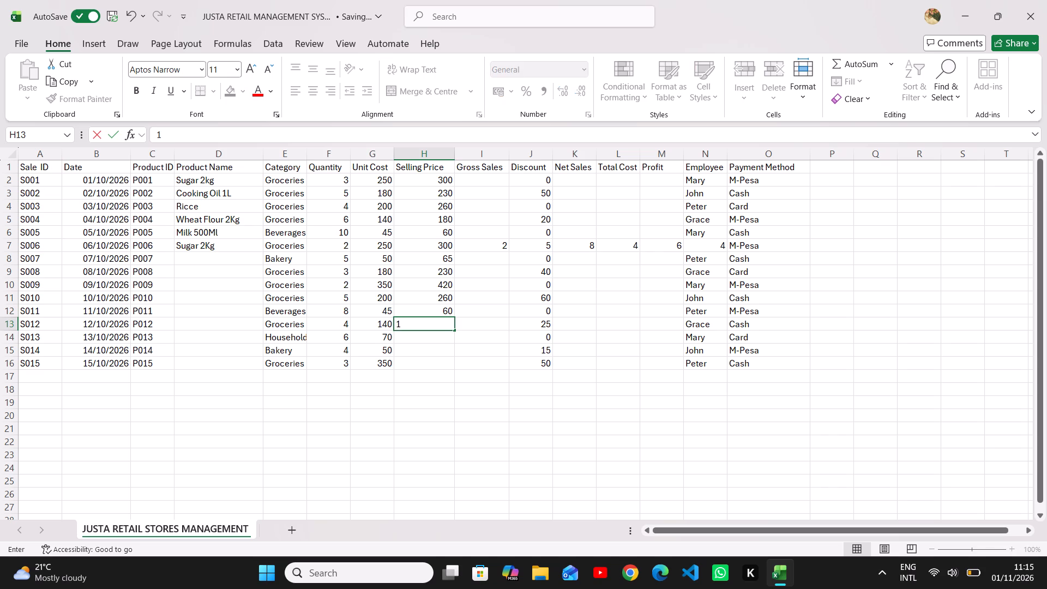
type("80")
key("Down")
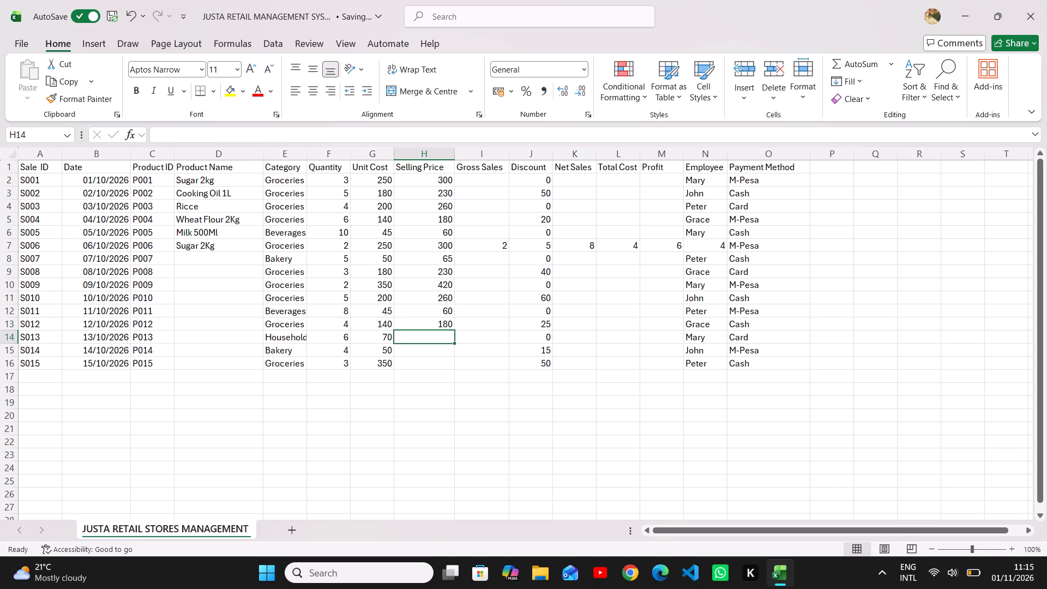
key("9")
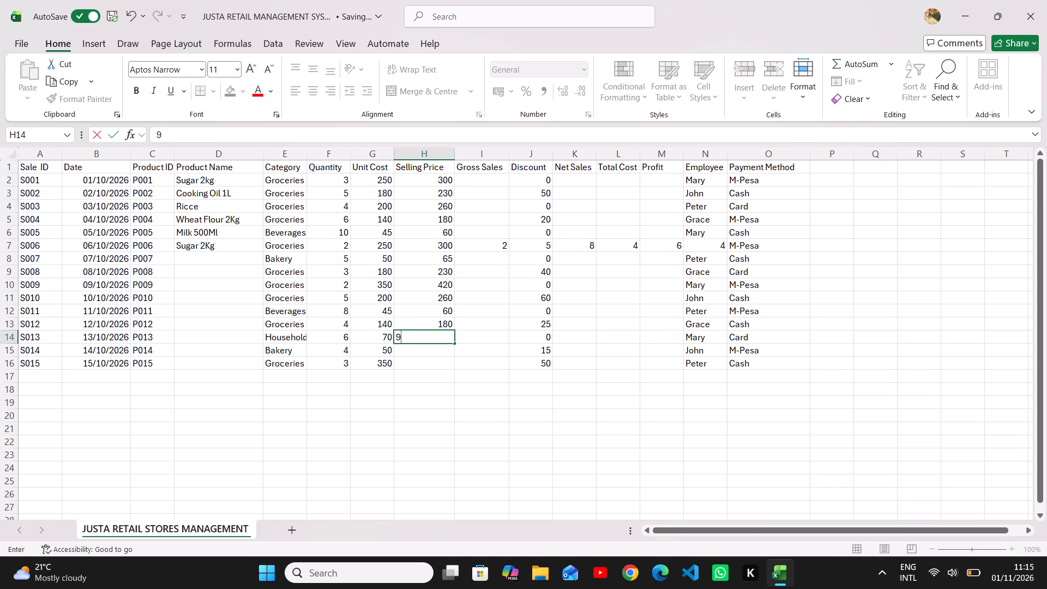
key("5")
key("Down")
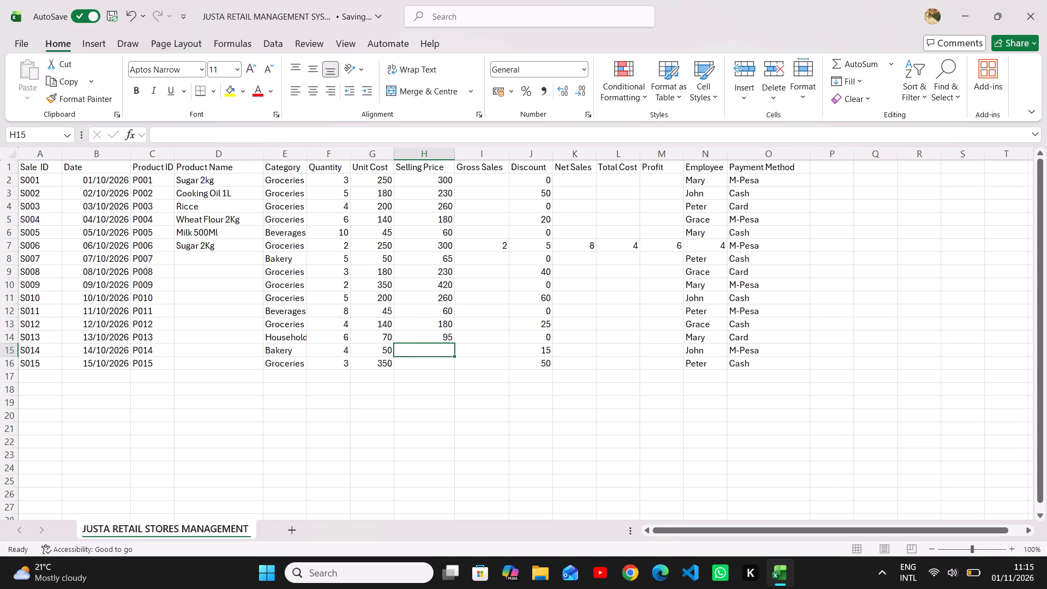
type("65")
key("Down")
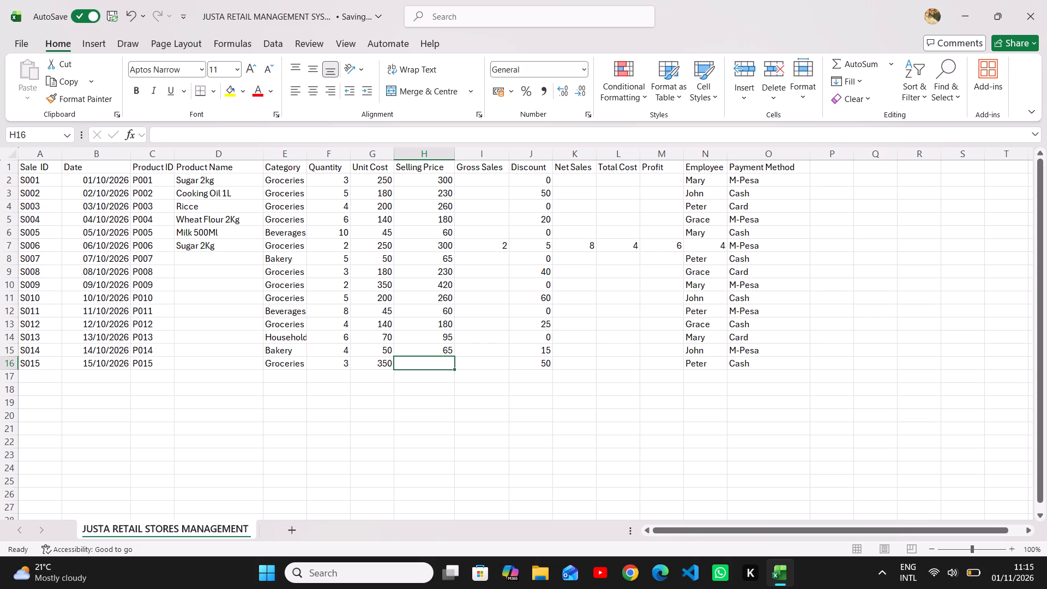
type("42")
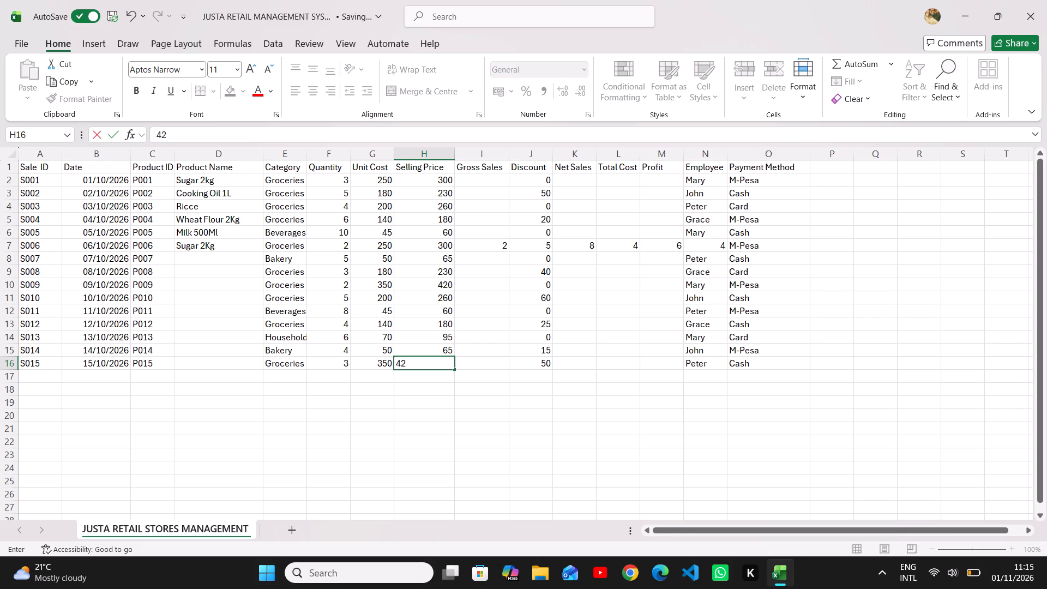
key("0")
key("Down")
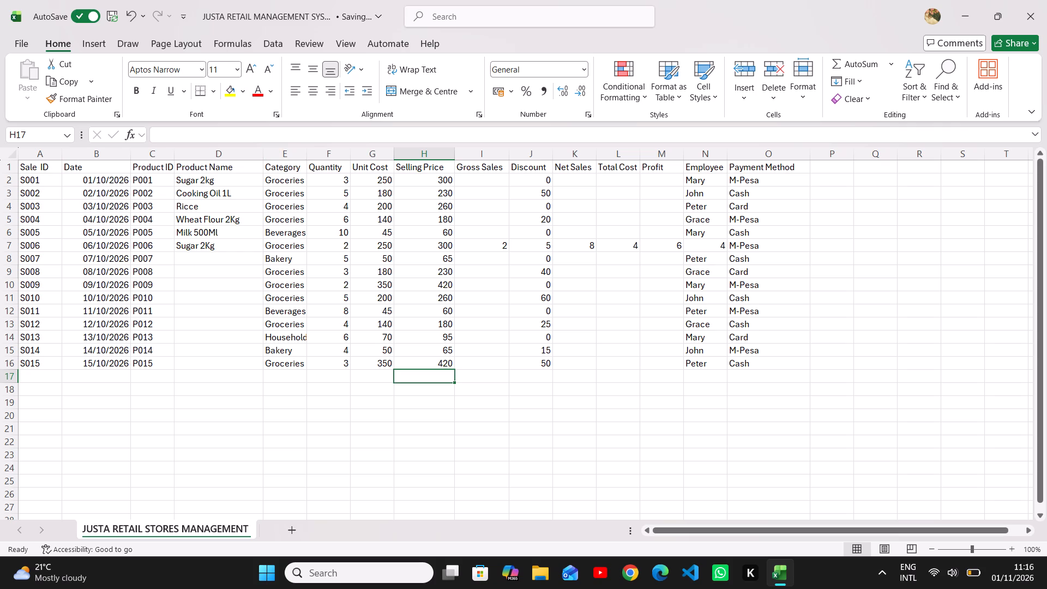
Enter the product names Bread, Cooking Oil 1L and Eggs Trayy for sales S007 to S009 respectively.
left_click(192, 259)
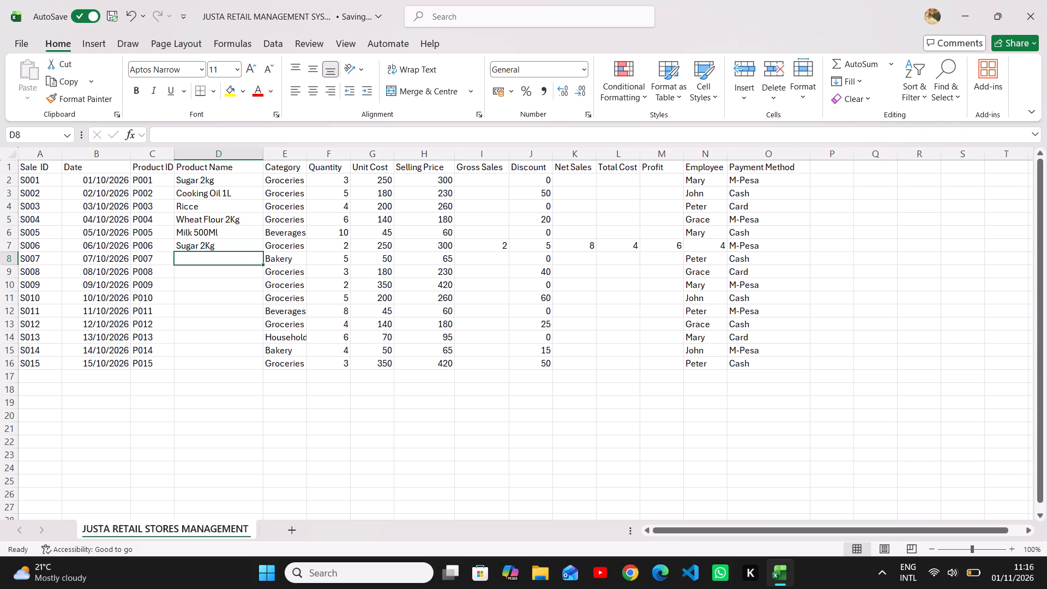
key("b")
type("read")
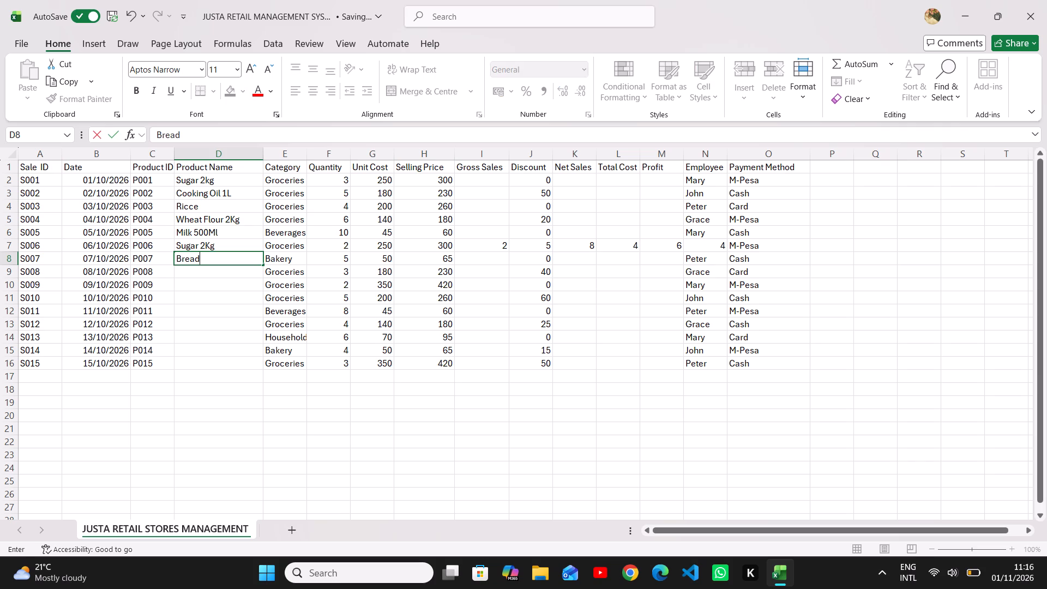
key("Down")
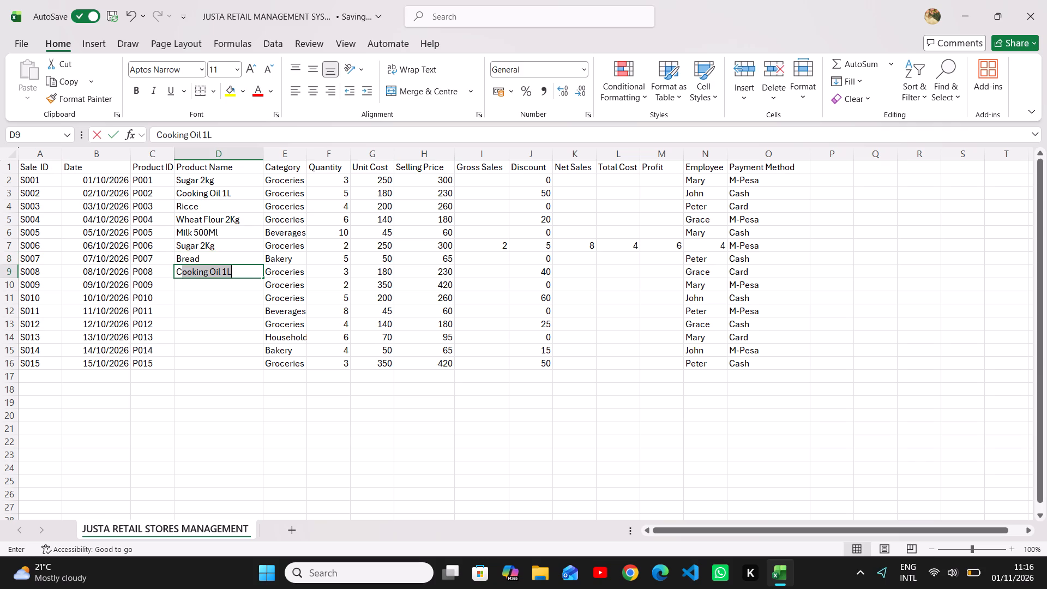
type("oo")
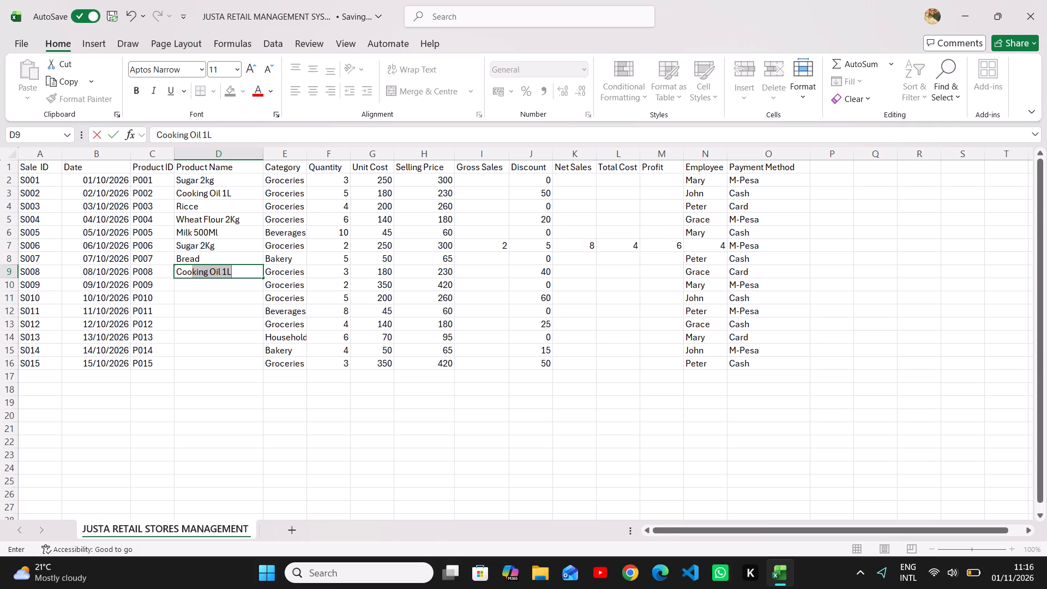
left_click(241, 267)
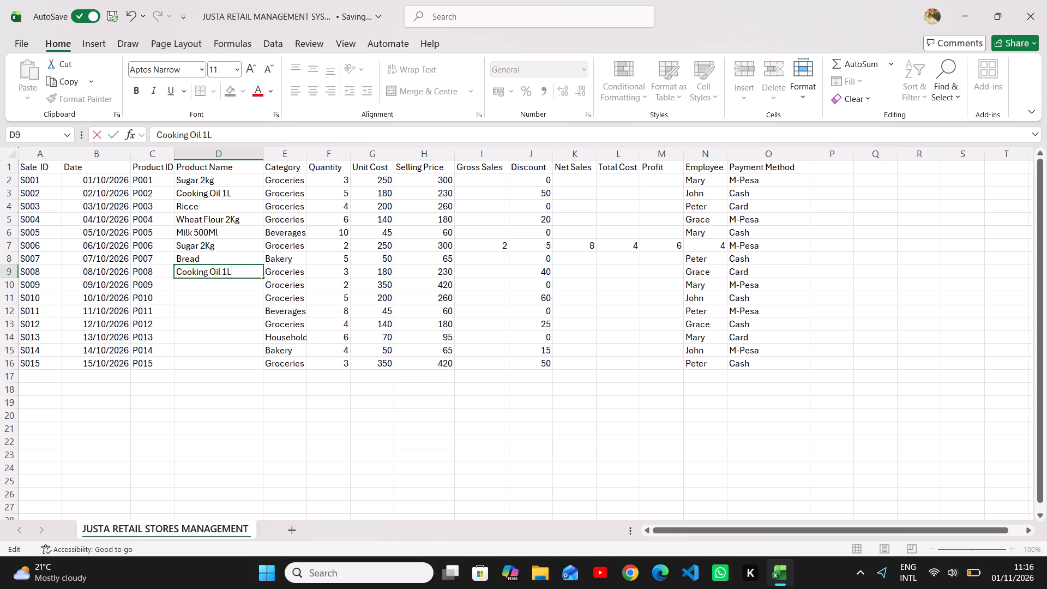
left_click(237, 288)
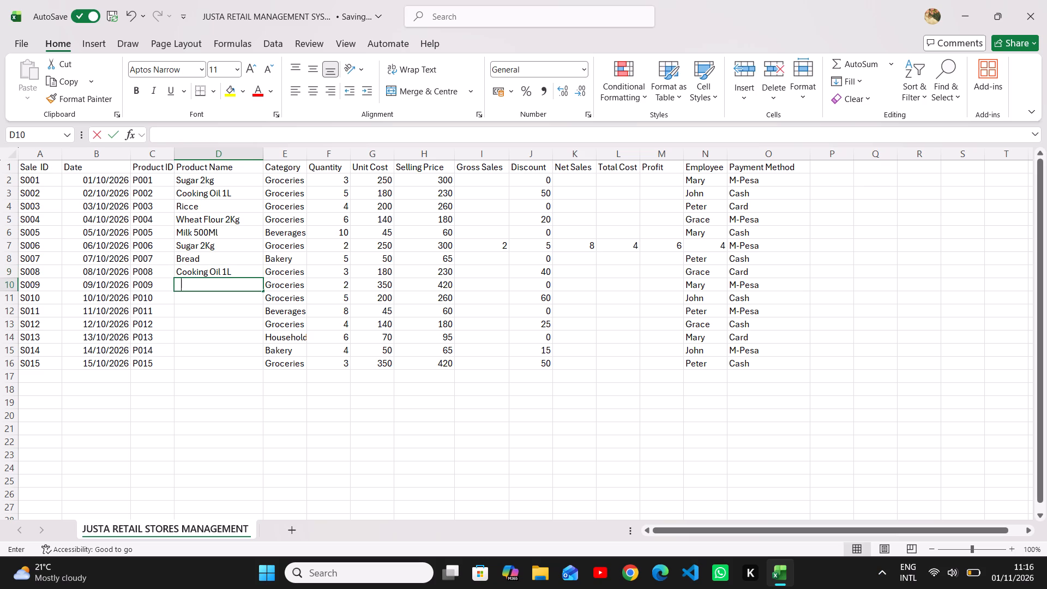
type("ggs")
key("space")
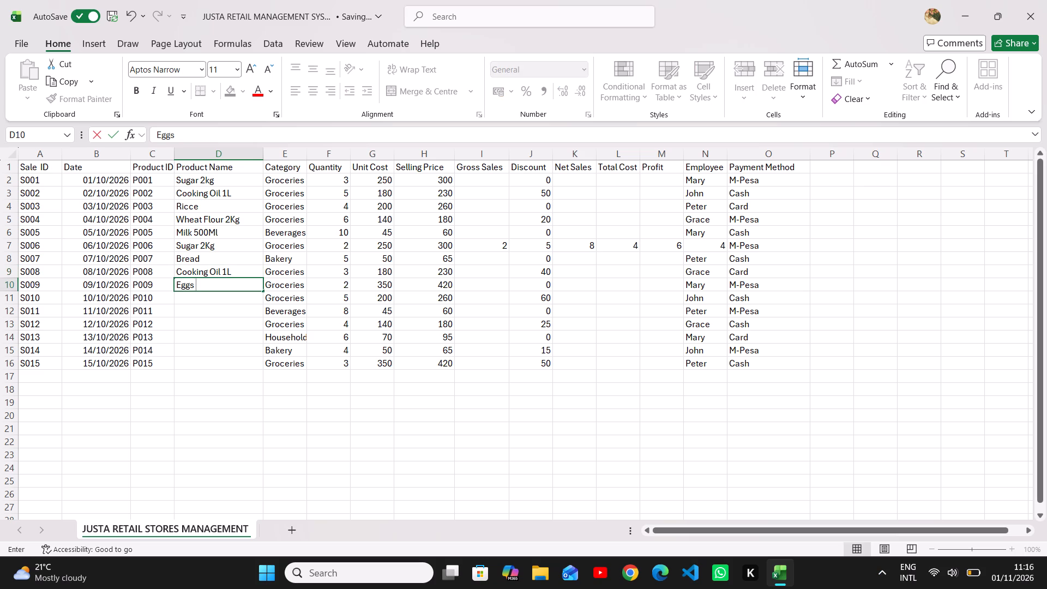
key("t")
type("rayy")
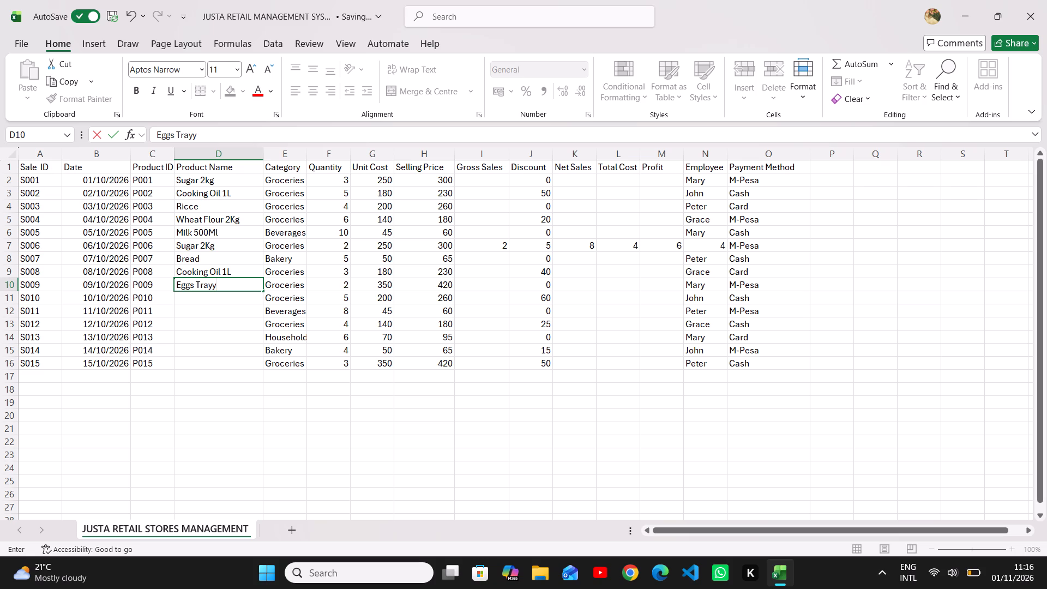
key("Down")
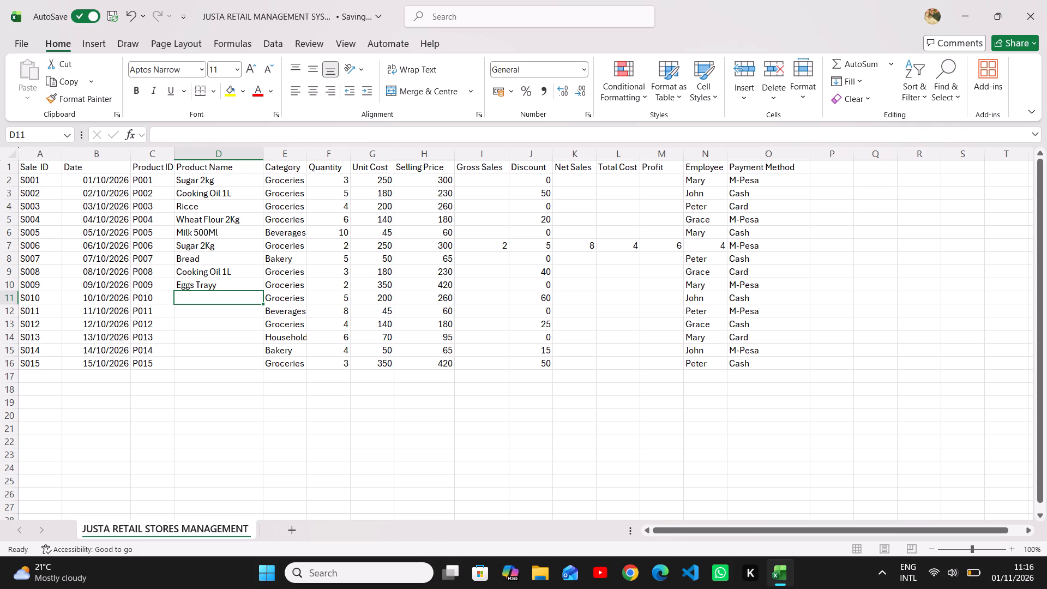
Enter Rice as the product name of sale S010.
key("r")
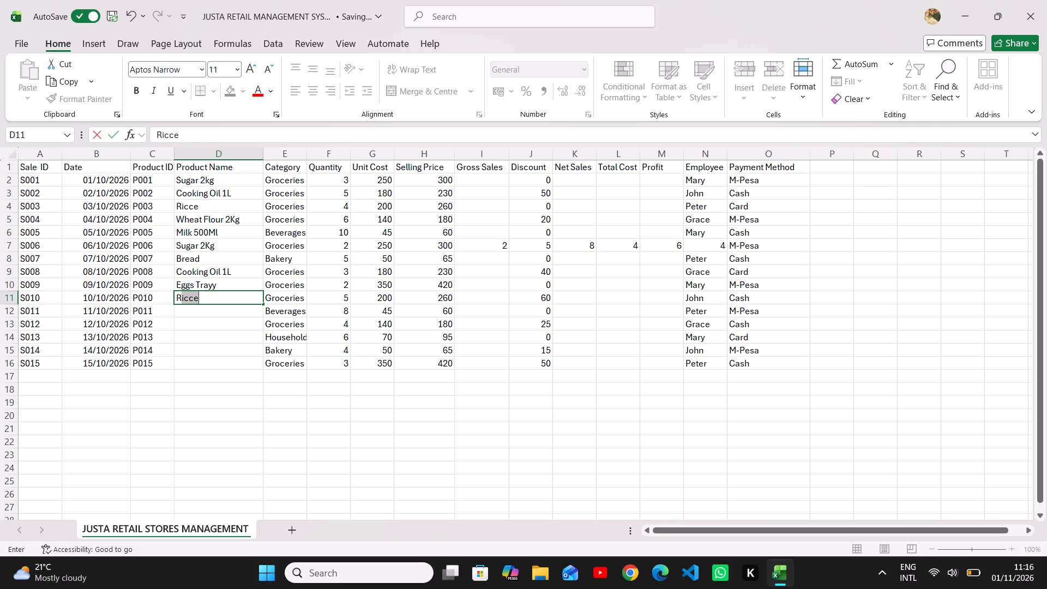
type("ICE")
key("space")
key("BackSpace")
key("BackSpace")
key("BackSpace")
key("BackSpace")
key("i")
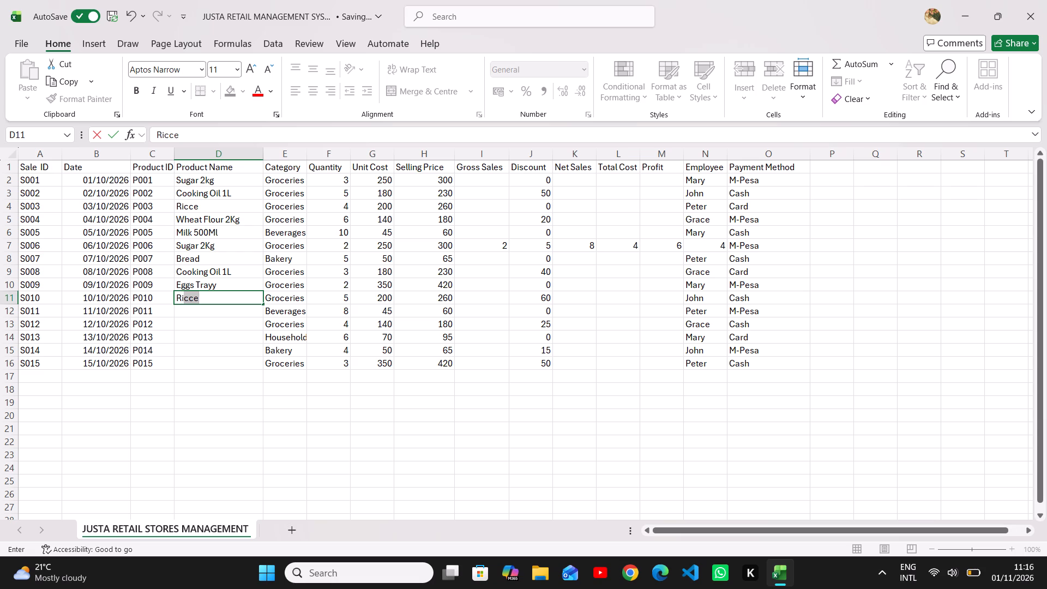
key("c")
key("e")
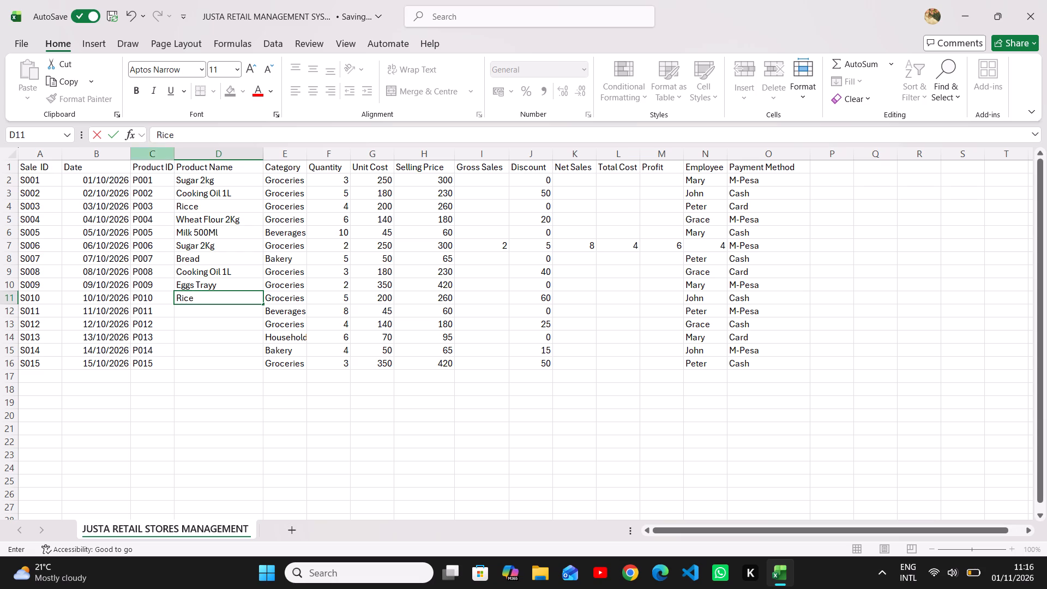
Correct the product name of sale S003 to Rice 2Kg.
left_click(189, 205)
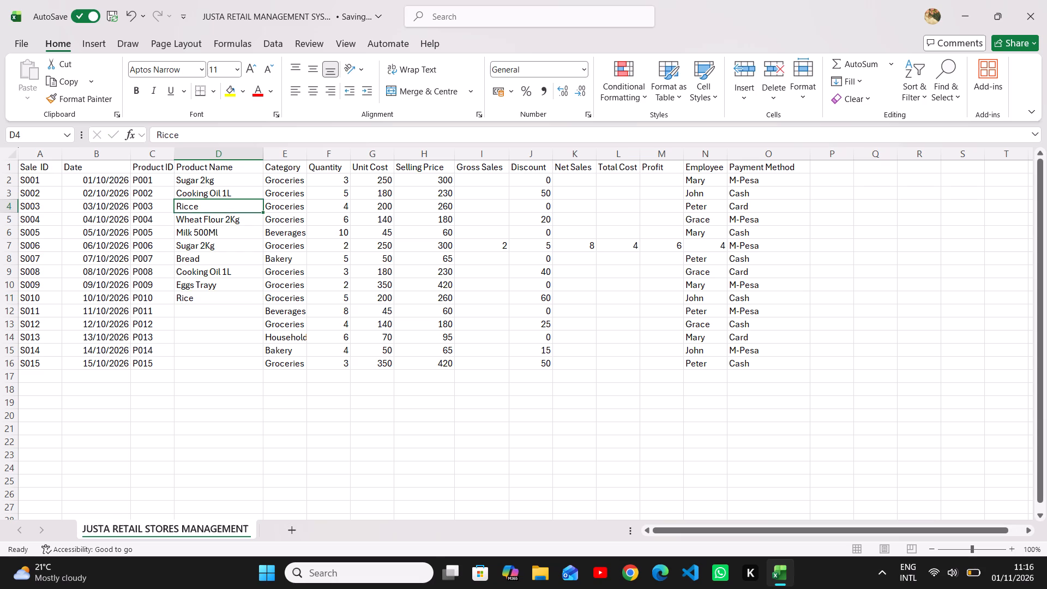
double_click(188, 205)
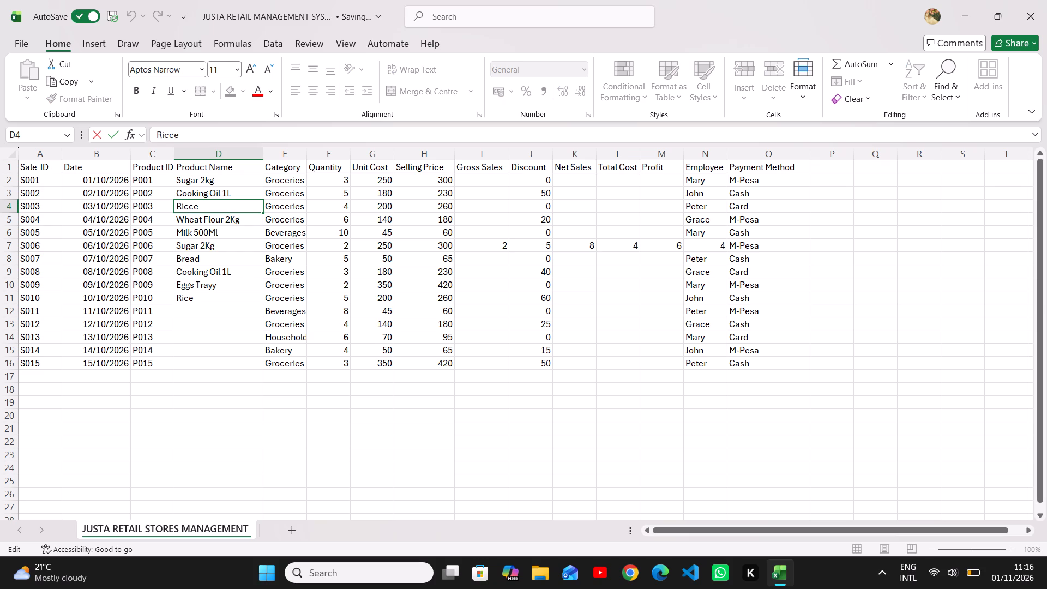
key("BackSpace")
left_click(215, 301)
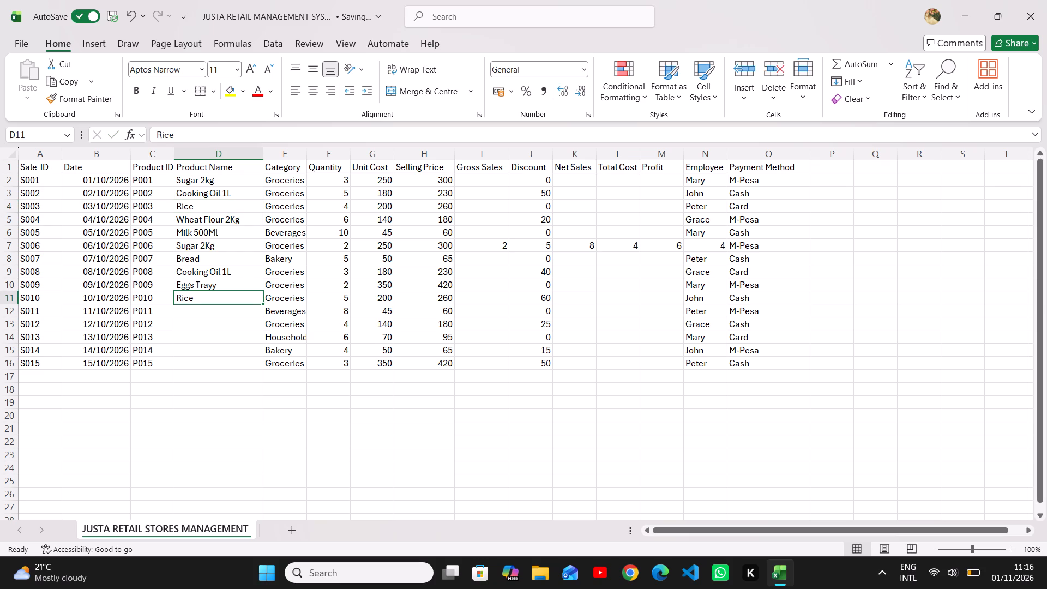
double_click(203, 203)
key("space")
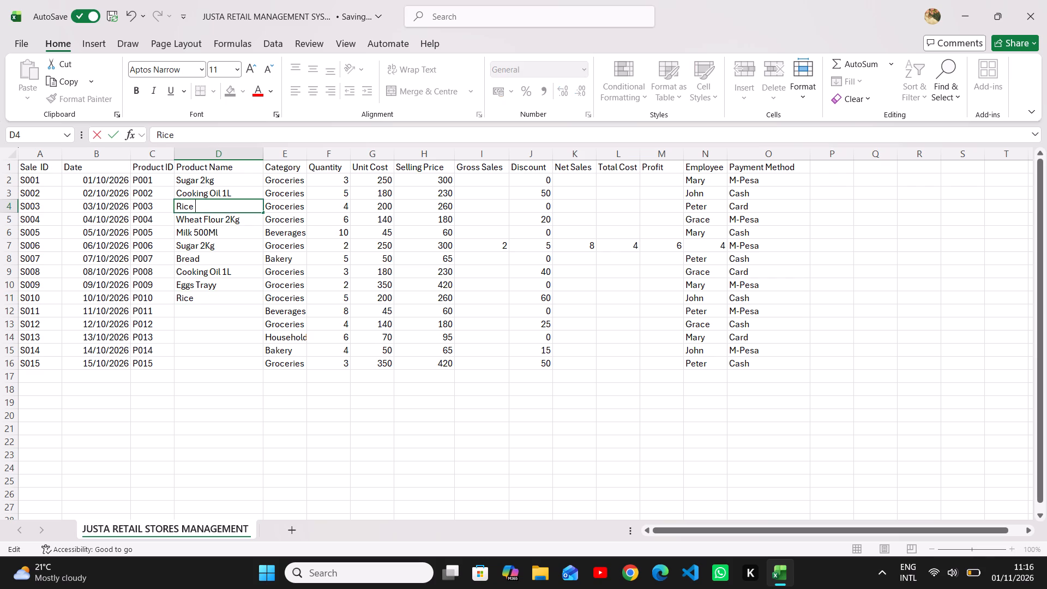
key("2")
key("g")
left_click(219, 303)
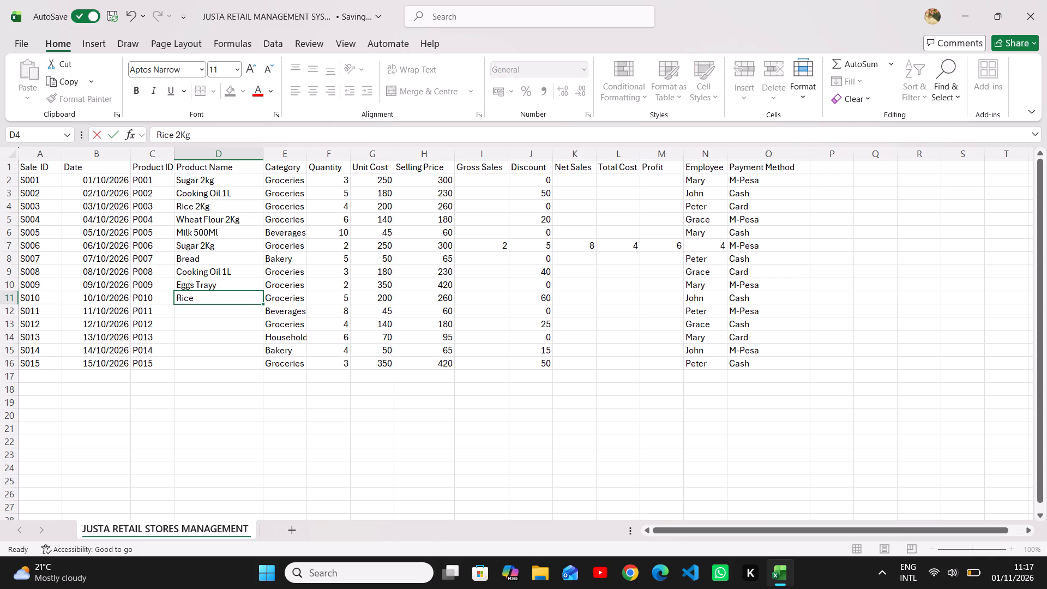
Set the product name of sale S010 to Rice 2Kg.
left_click(207, 298)
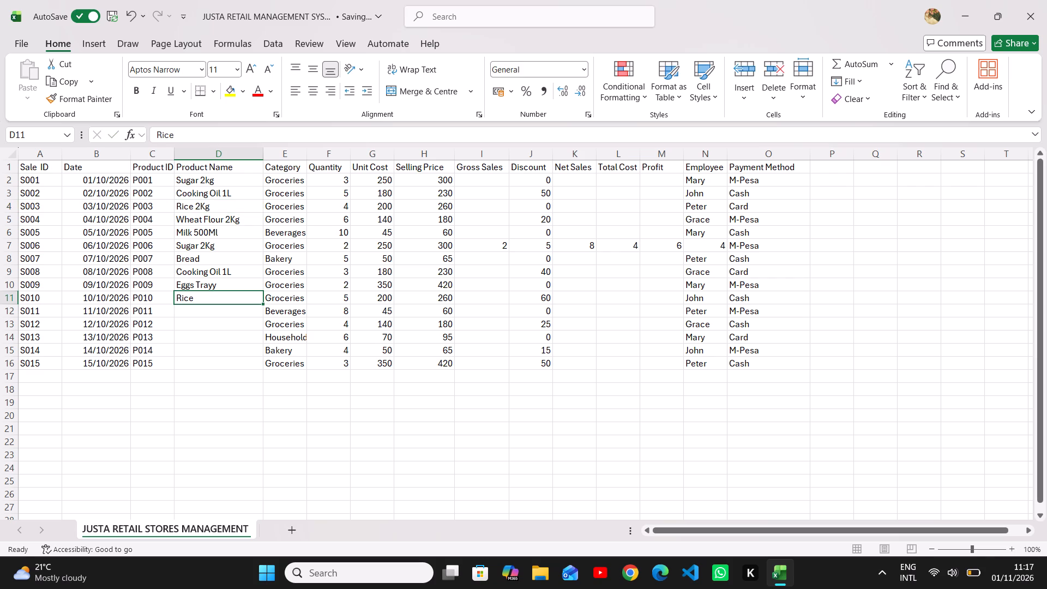
key("2")
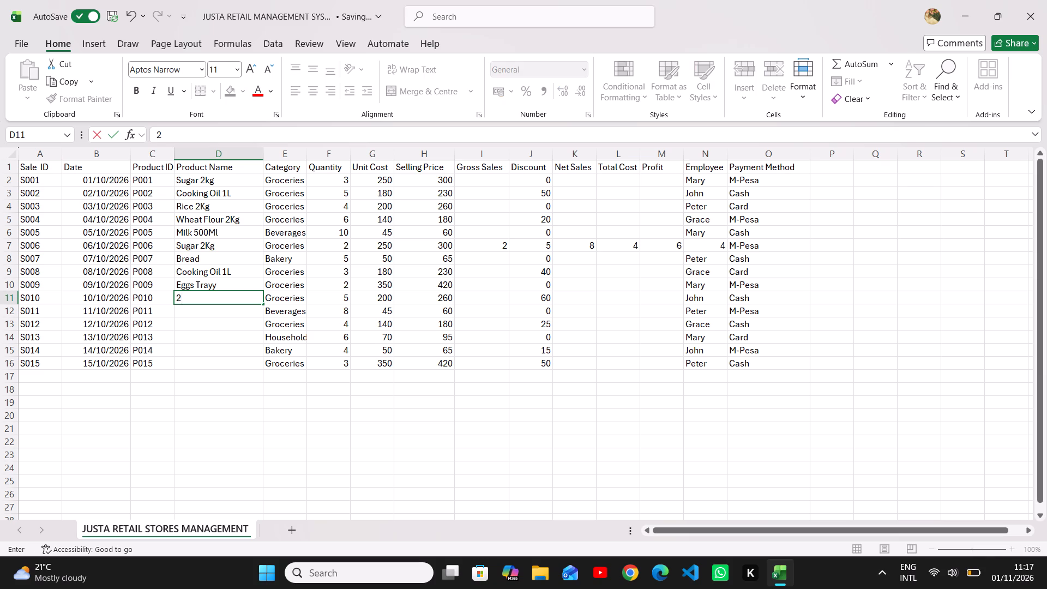
key("BackSpace")
key("r")
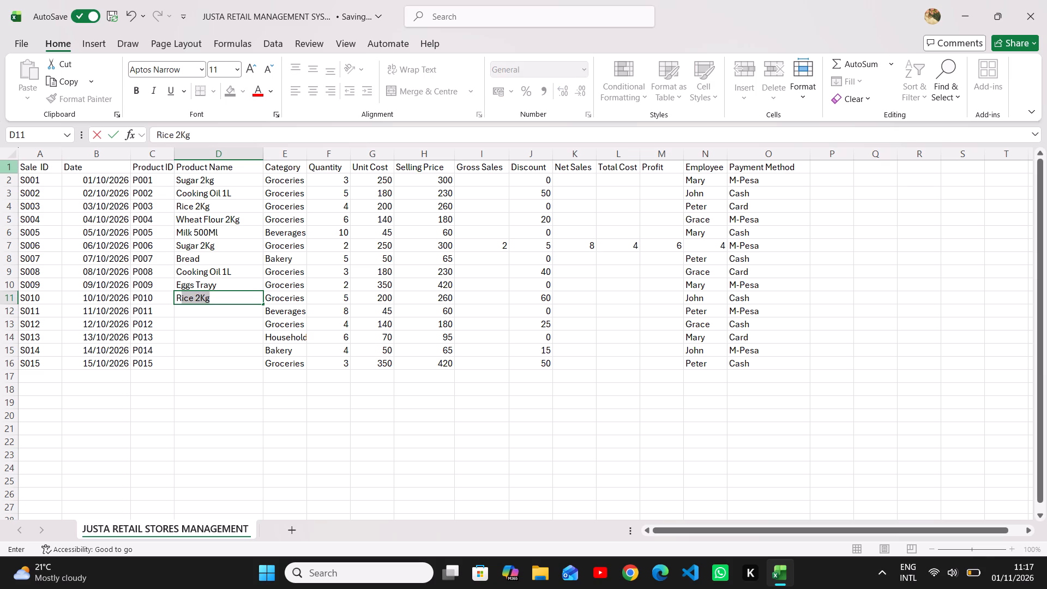
left_click(239, 300)
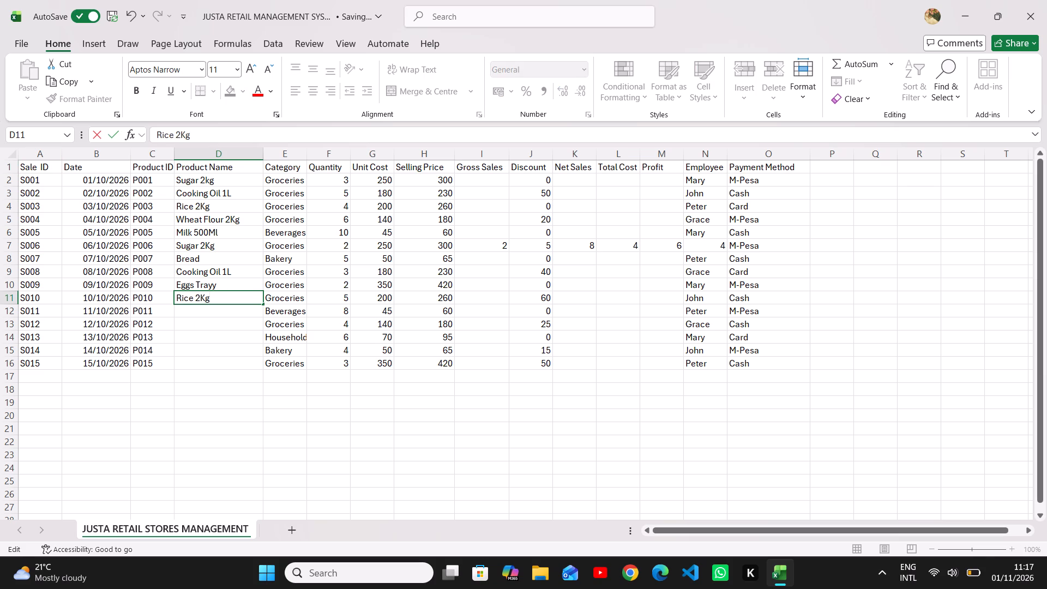
Enter the product names Milk 500Ml, Wheat Flour 2Kg and Soap for sales S011 to S013 respectively.
left_click(242, 314)
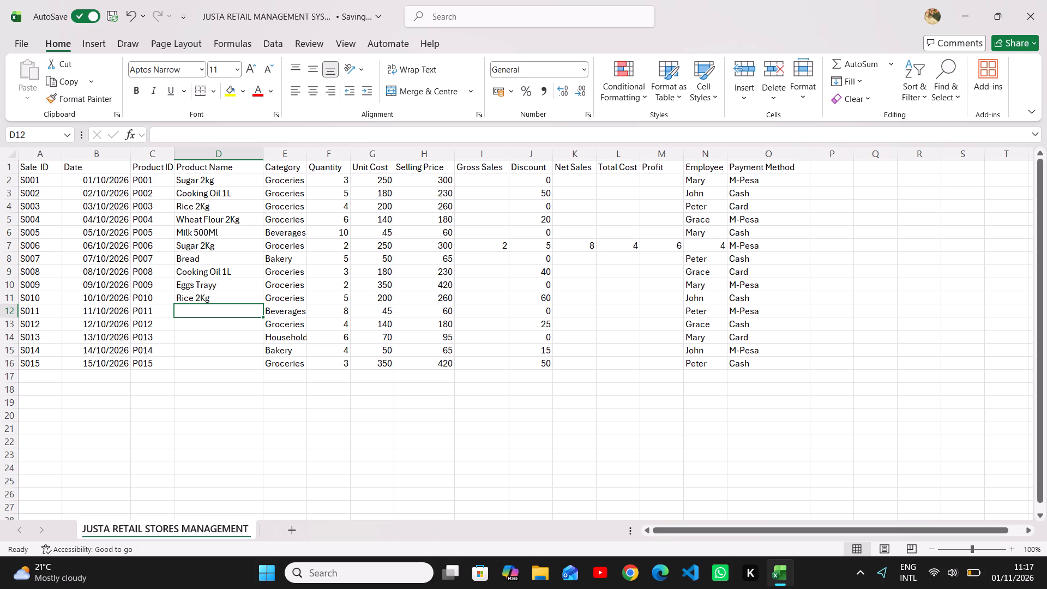
left_click(242, 314)
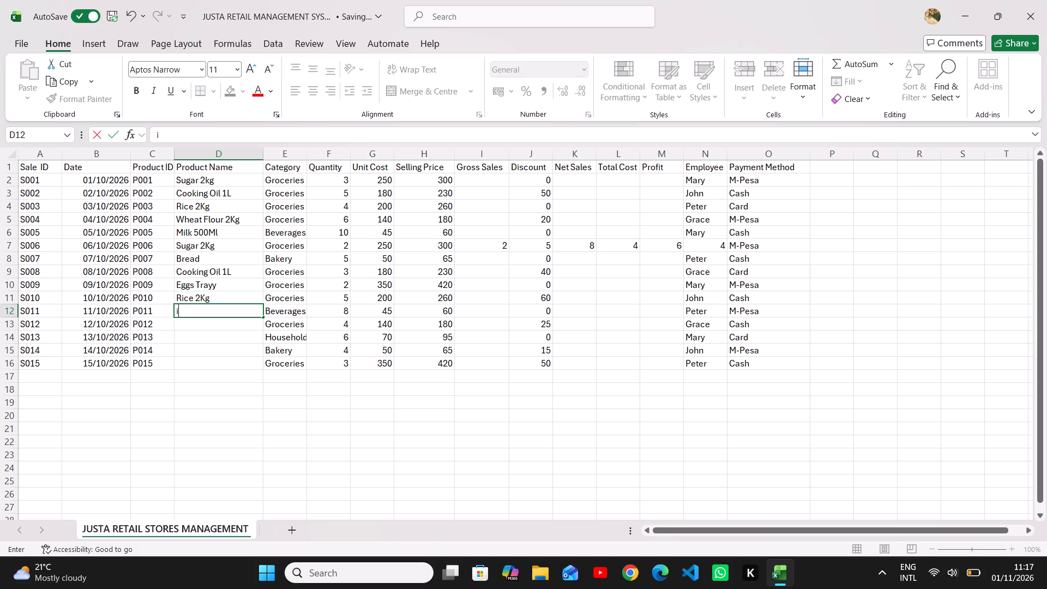
key("BackSpace")
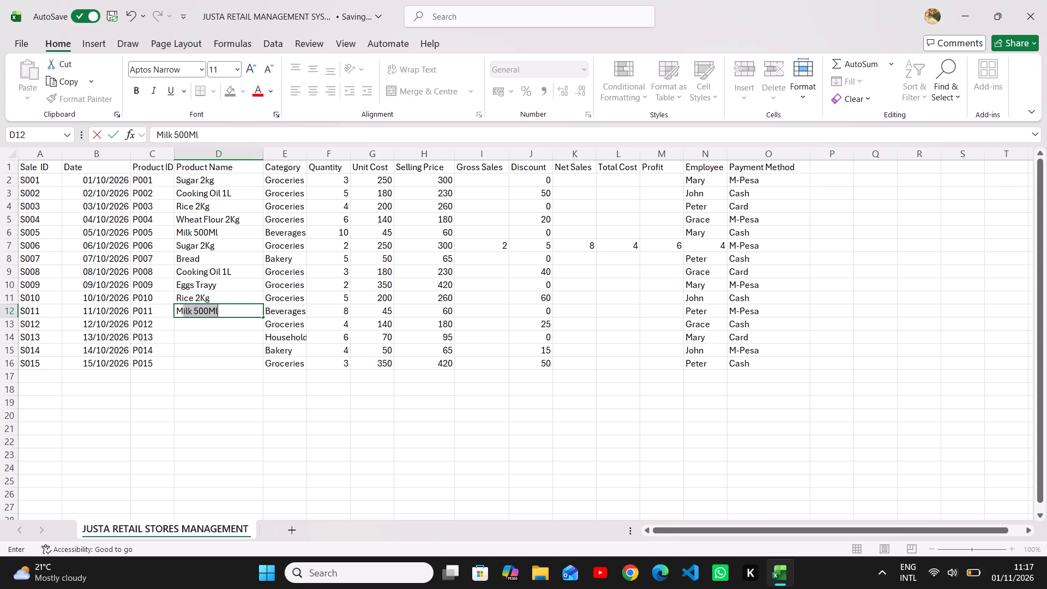
left_click(233, 322)
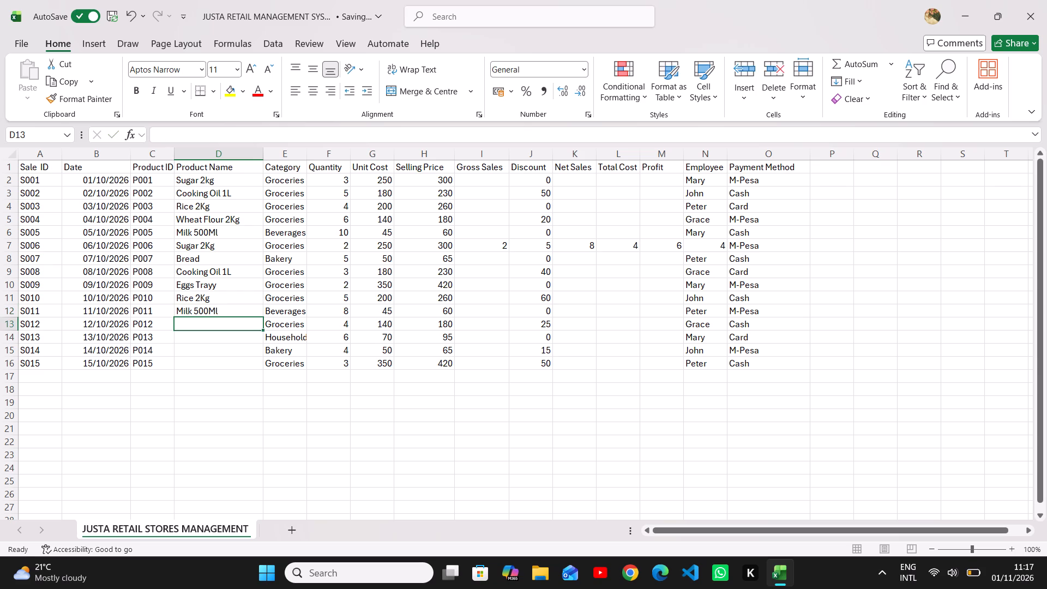
key("w")
left_click(228, 339)
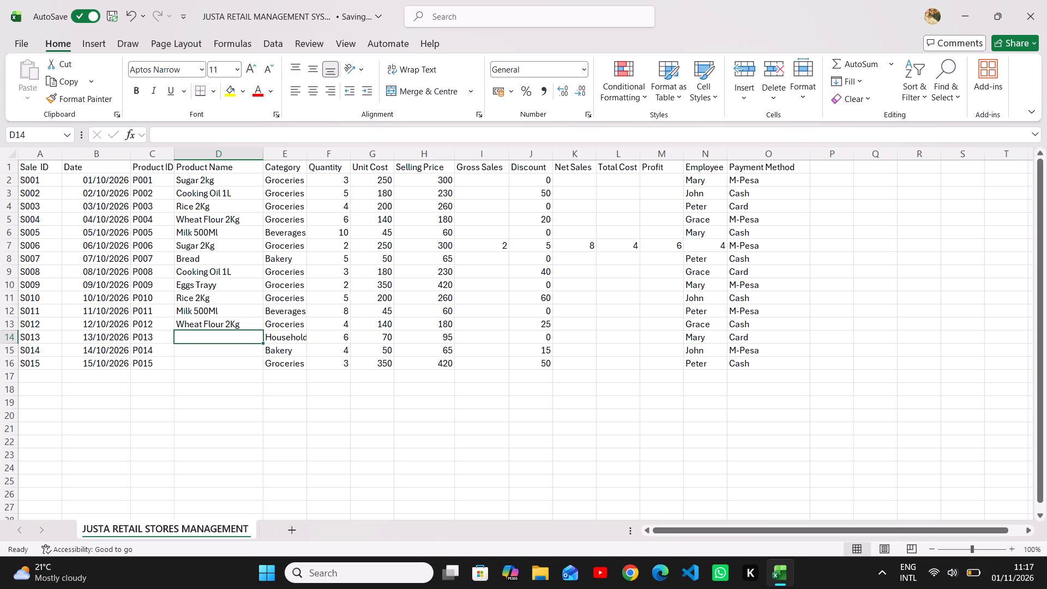
key("o")
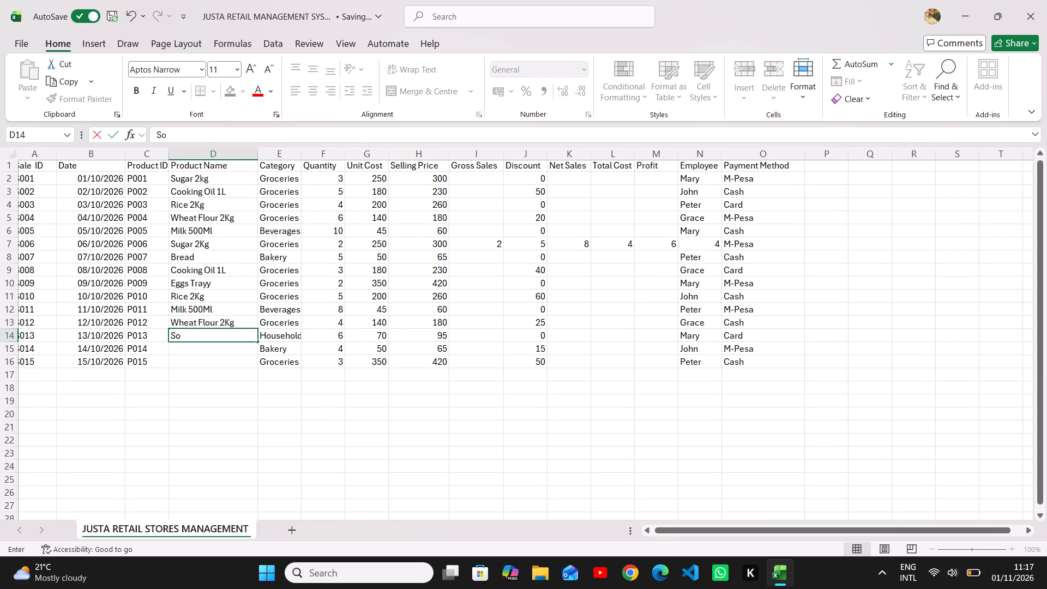
type("ap")
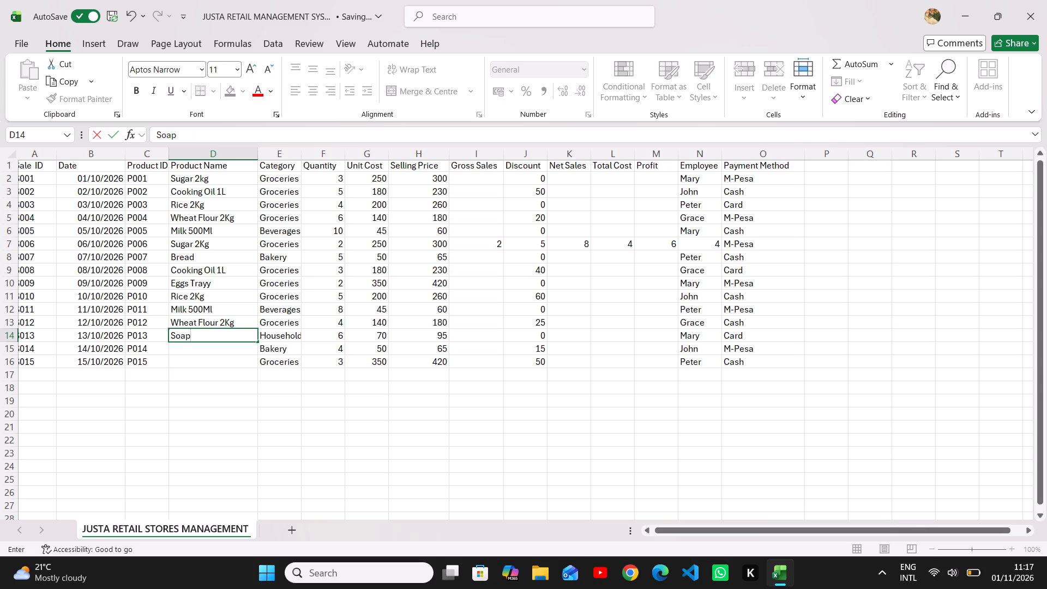
key("Down")
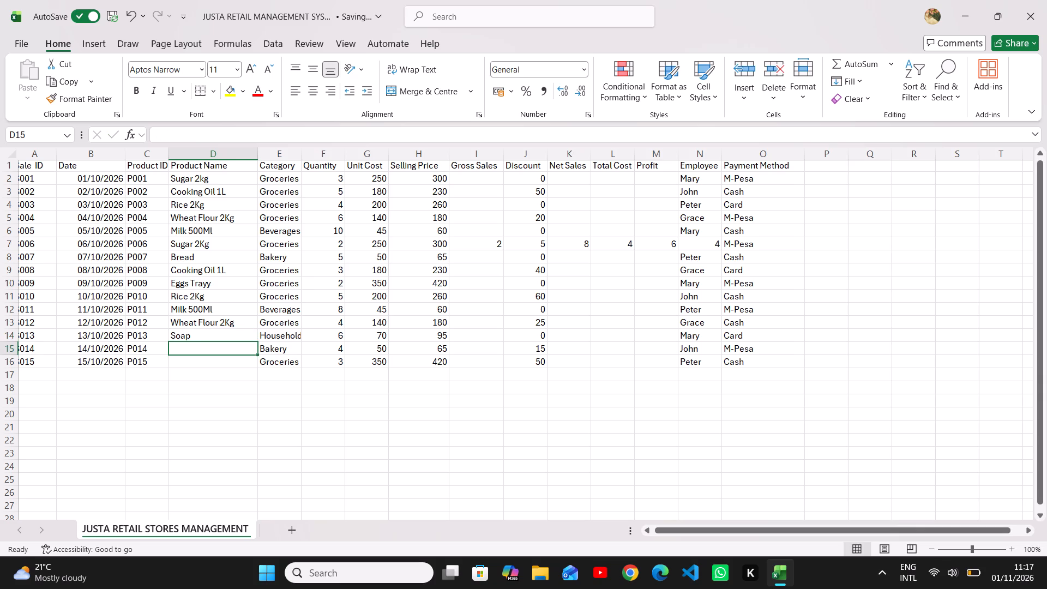
Enter Bread as the product name of sale S014 and Eggs Trayy as that of sale S015.
type("reead")
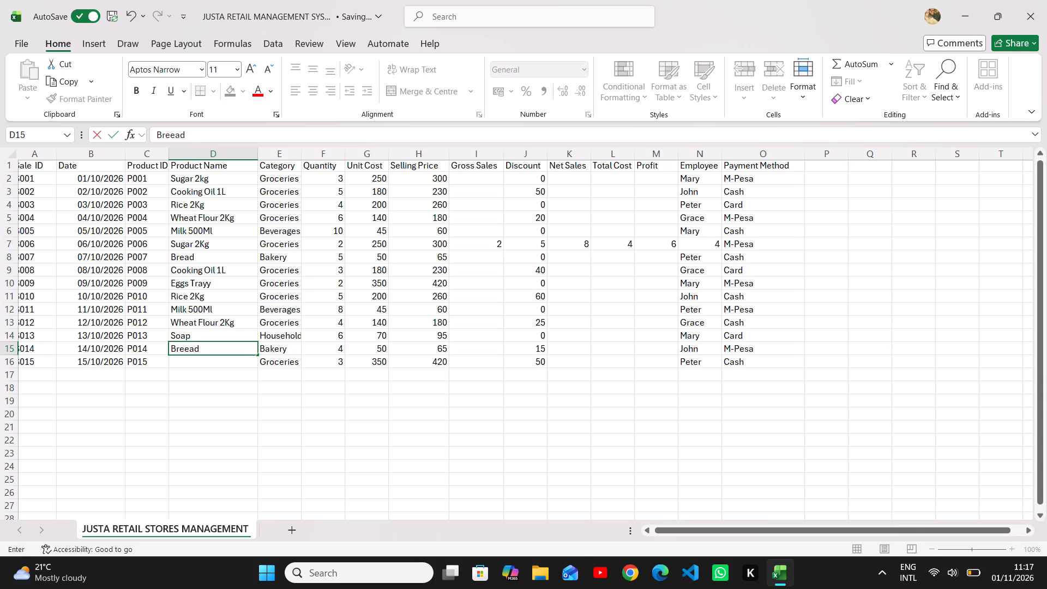
key("BackSpace")
key("BackSpace")
key("BackSpace")
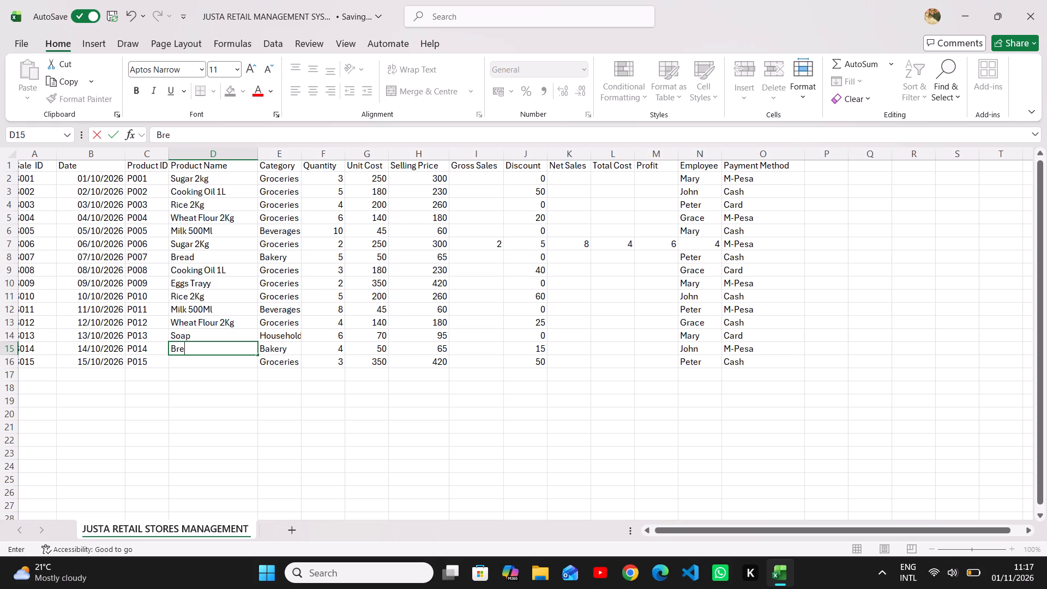
left_click(225, 356)
key("a")
key("d")
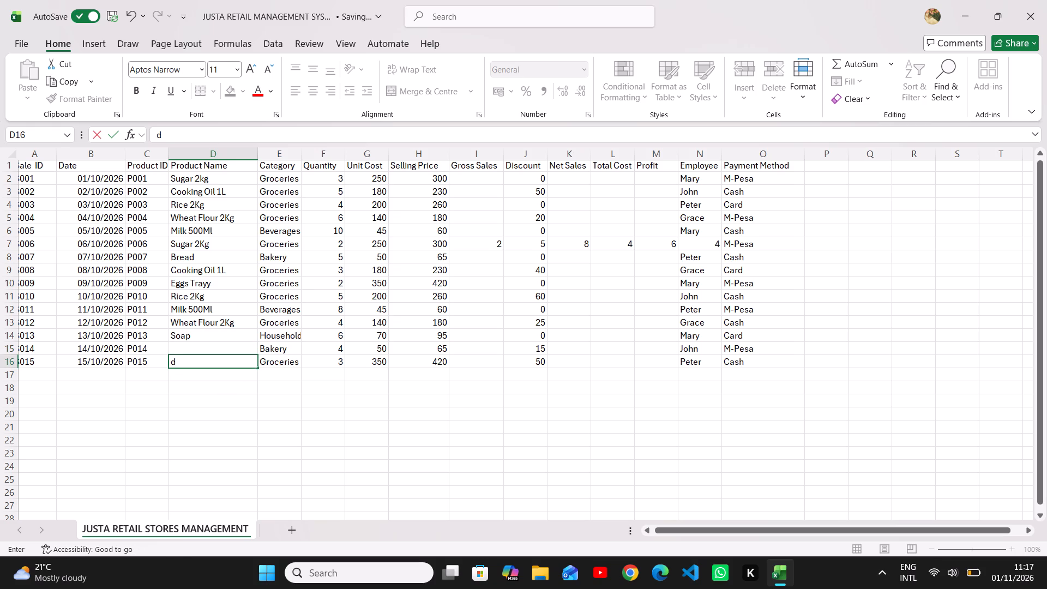
key("BackSpace")
left_click(202, 346)
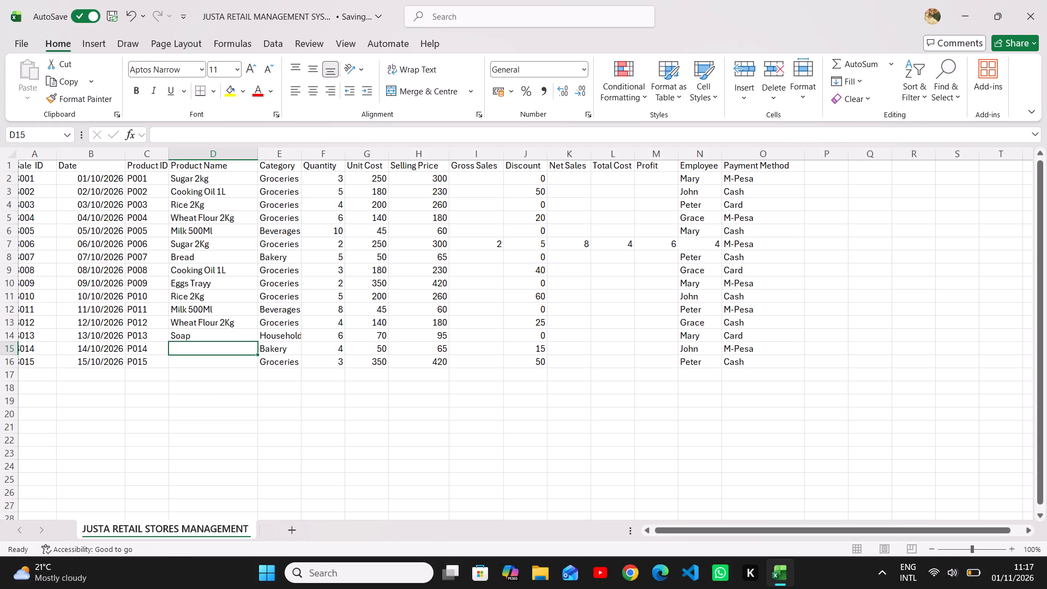
type("read")
key("Down")
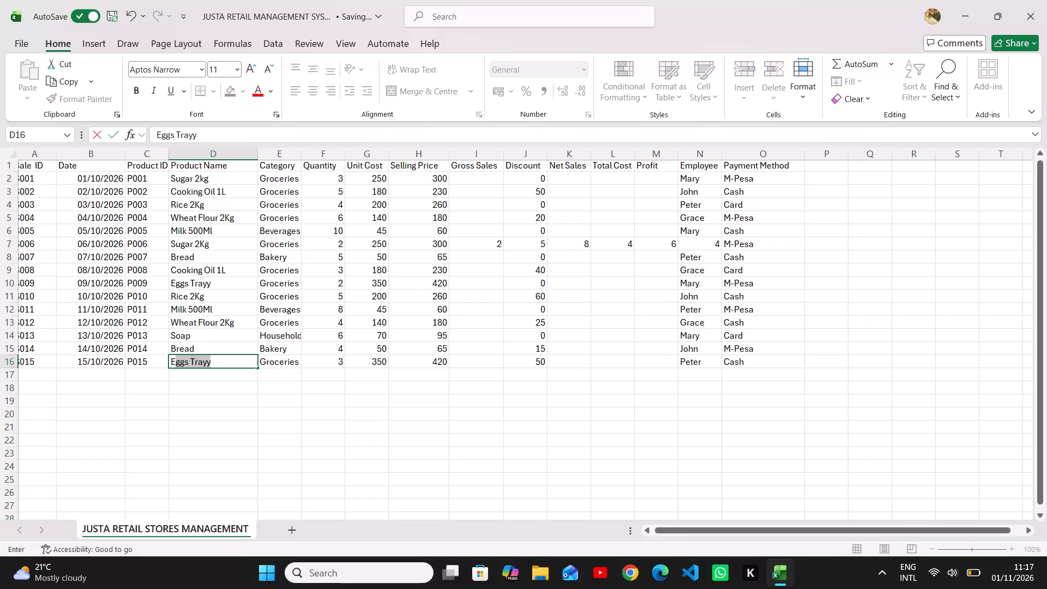
type("gg")
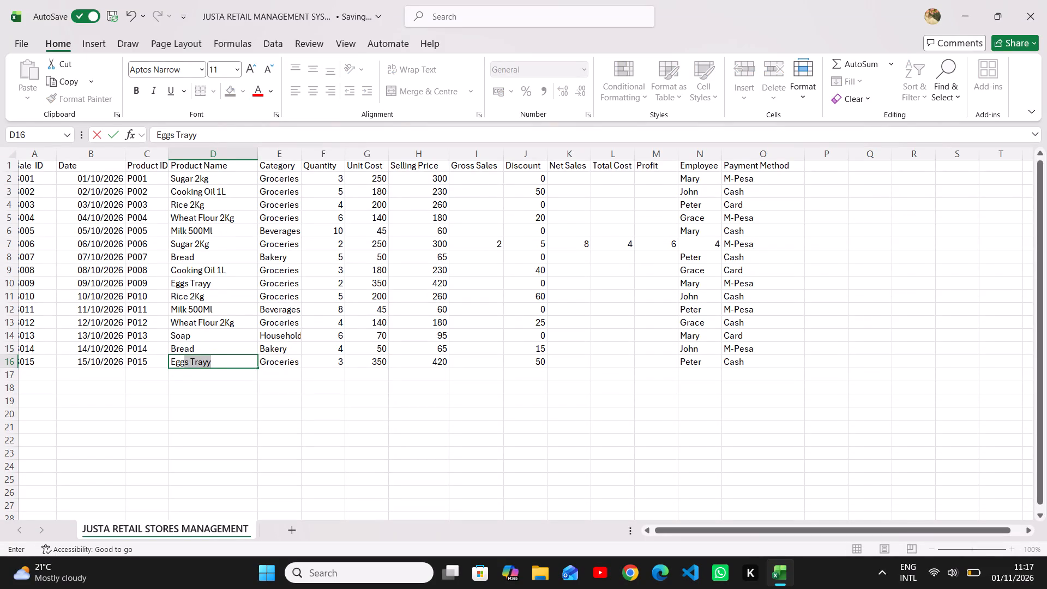
left_click(699, 247)
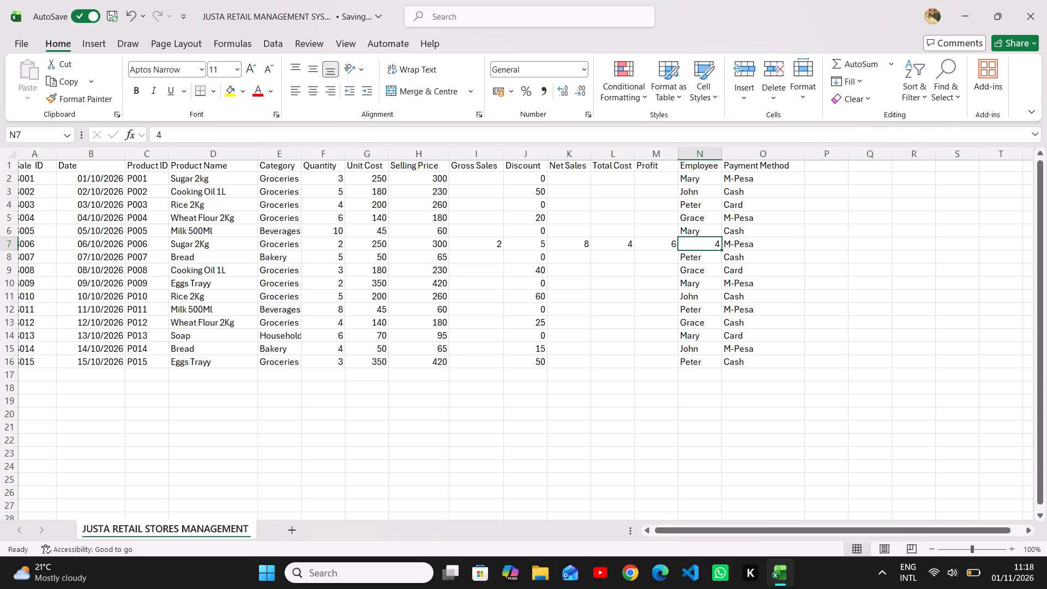
Correct sale S006 by setting its discount to 30 and its employee to John.
left_click(524, 247)
key("BackSpace")
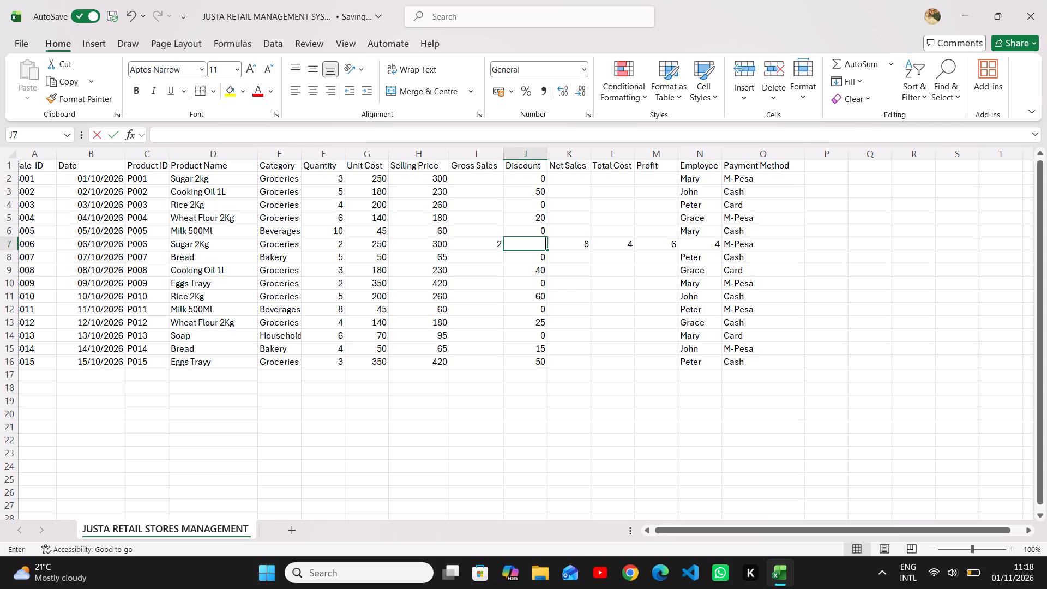
type("30")
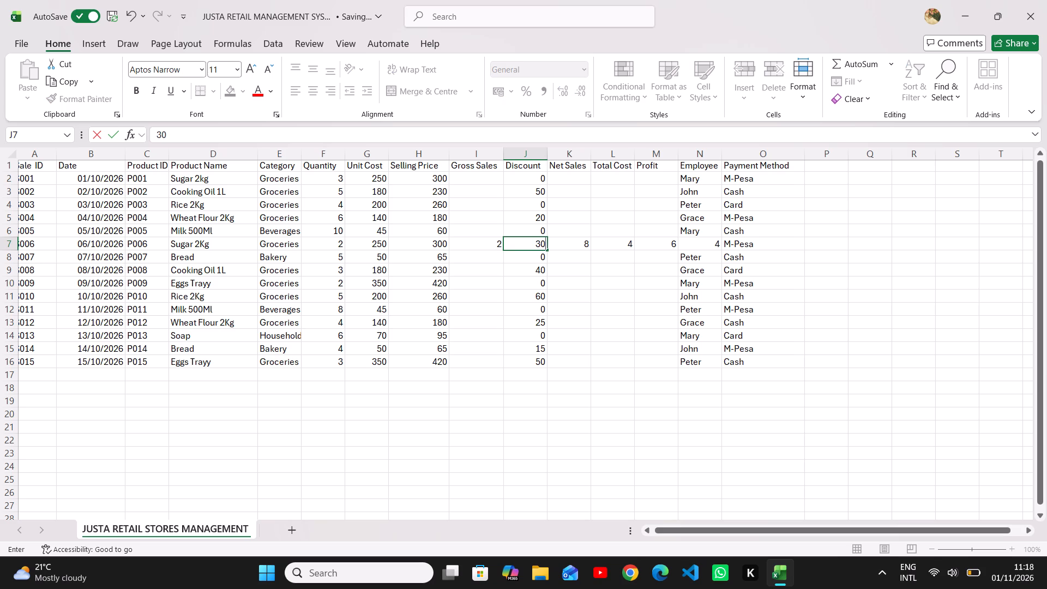
left_click(714, 242)
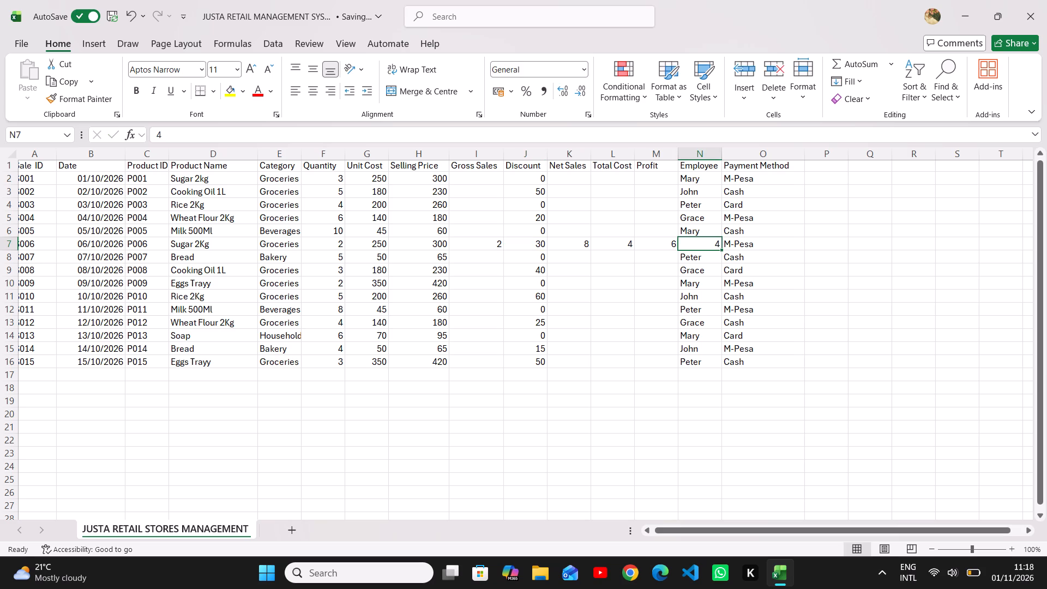
key("j")
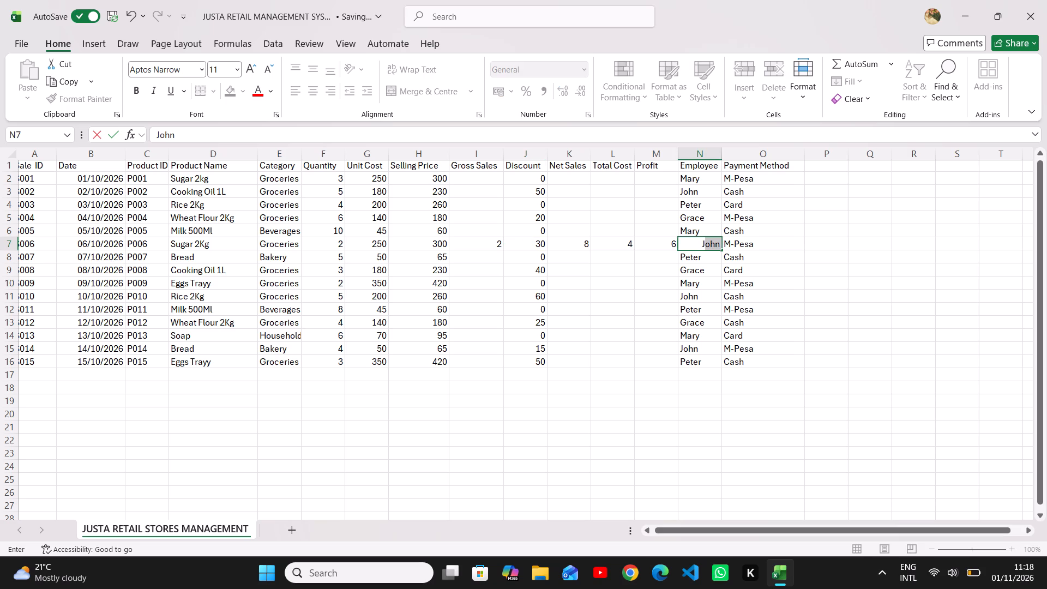
Clear the stray Profit, Total Cost, Net Sales and Gross Sales values in the row of sale S006.
left_click(651, 241)
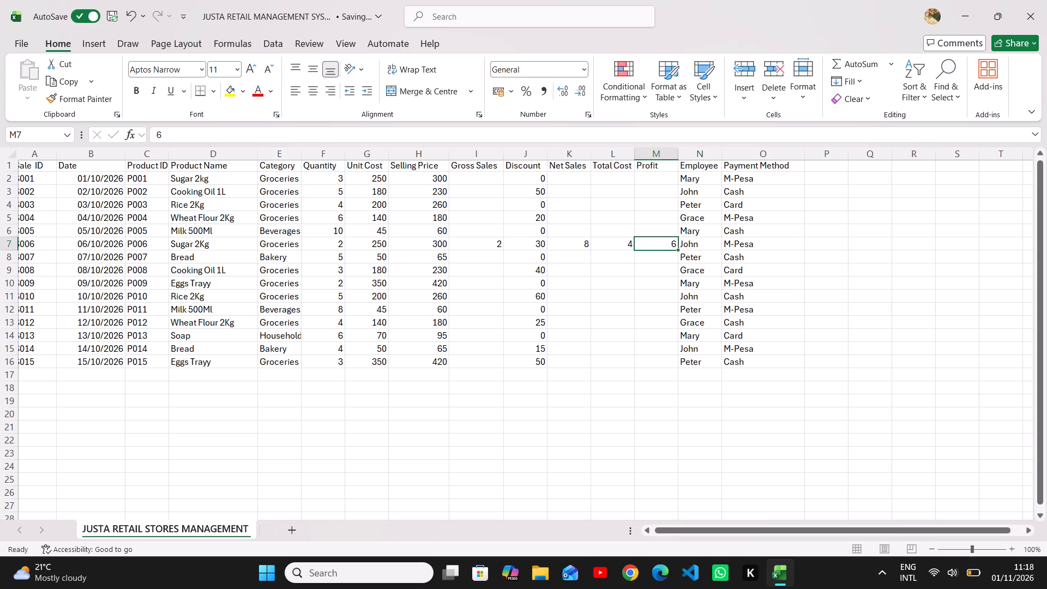
key("BackSpace")
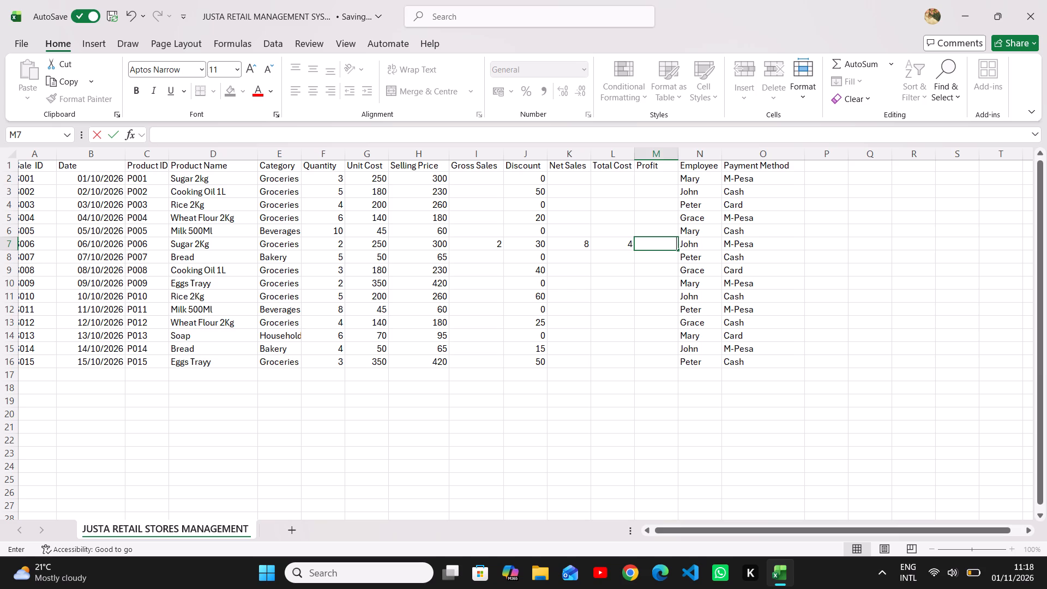
left_click(623, 241)
key("BackSpace")
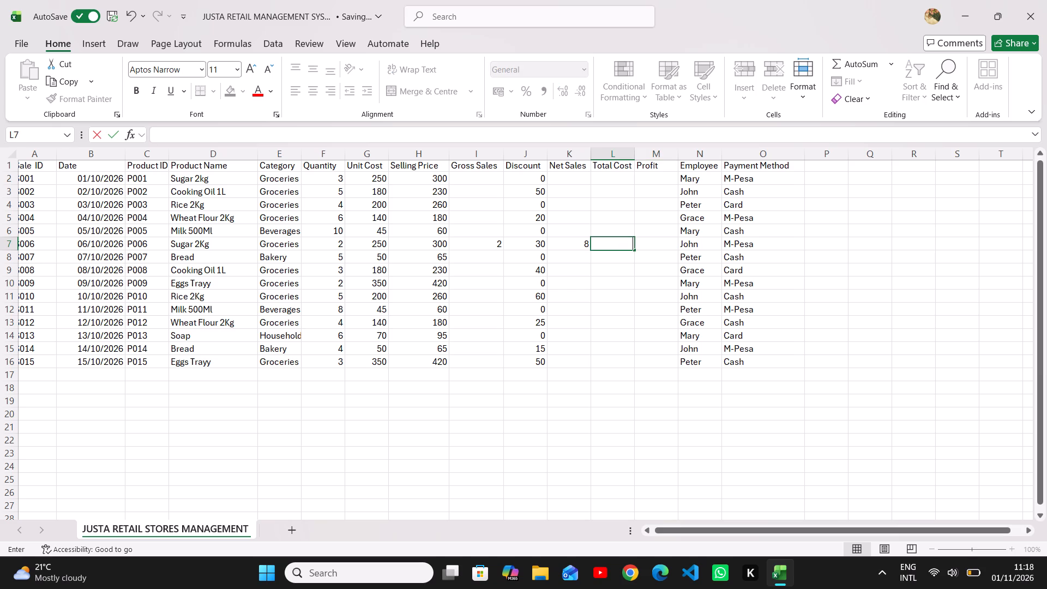
left_click(576, 239)
key("BackSpace")
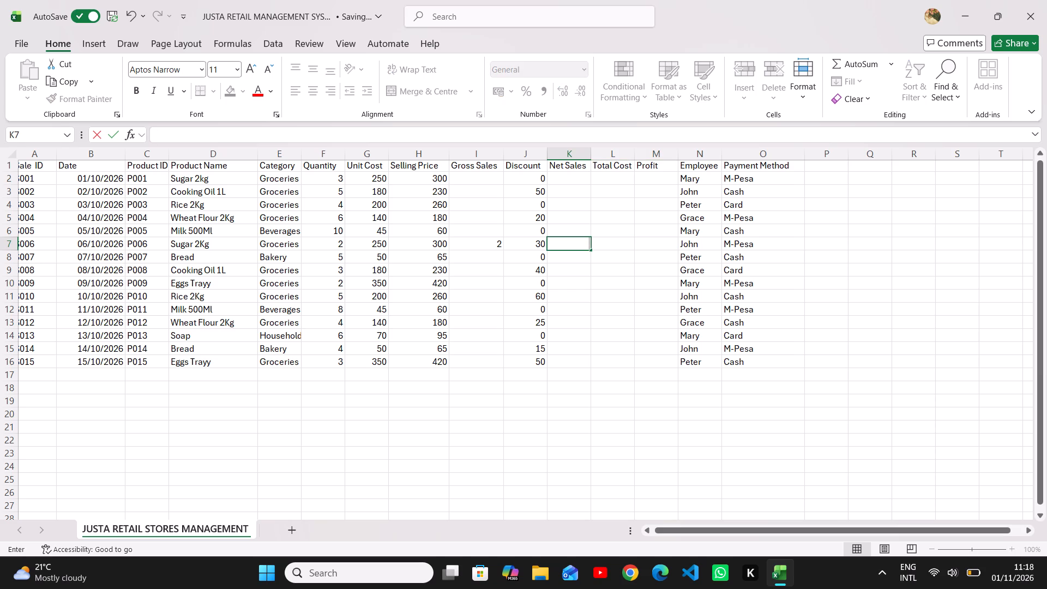
left_click(483, 251)
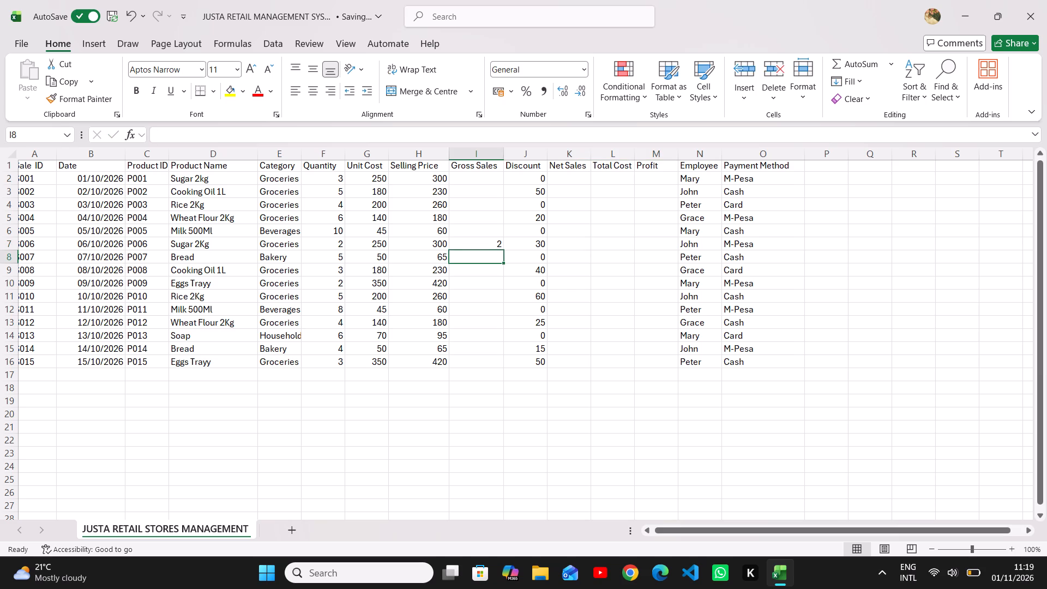
left_click(484, 244)
key("BackSpace")
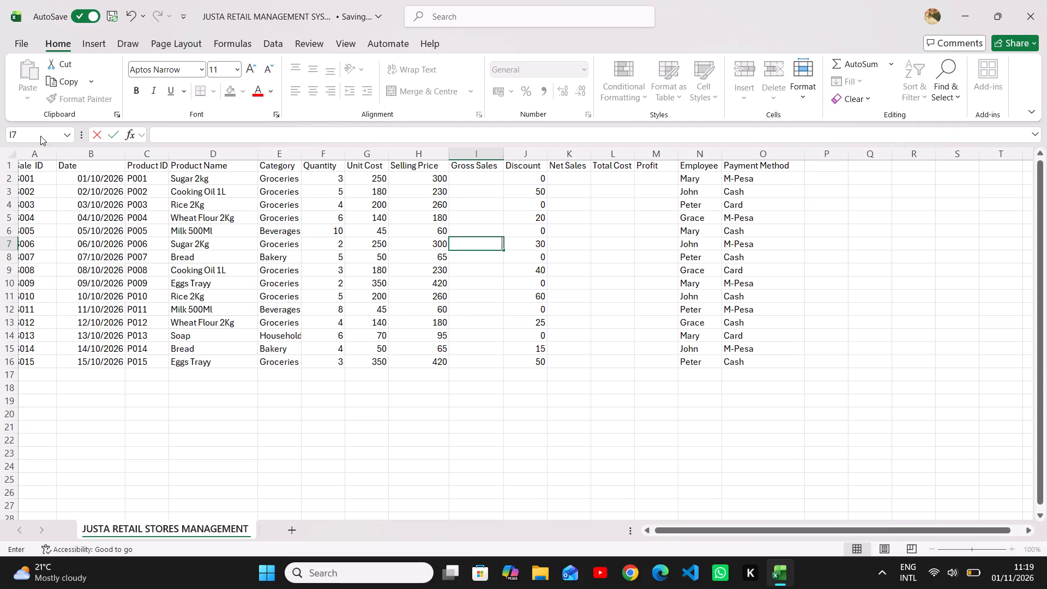
Save a copy of the workbook as JUSTA RETAIL MANAGEMENT SYSTEM in the OneDrive Work folder, in Excel Workbook format.
left_click(17, 45)
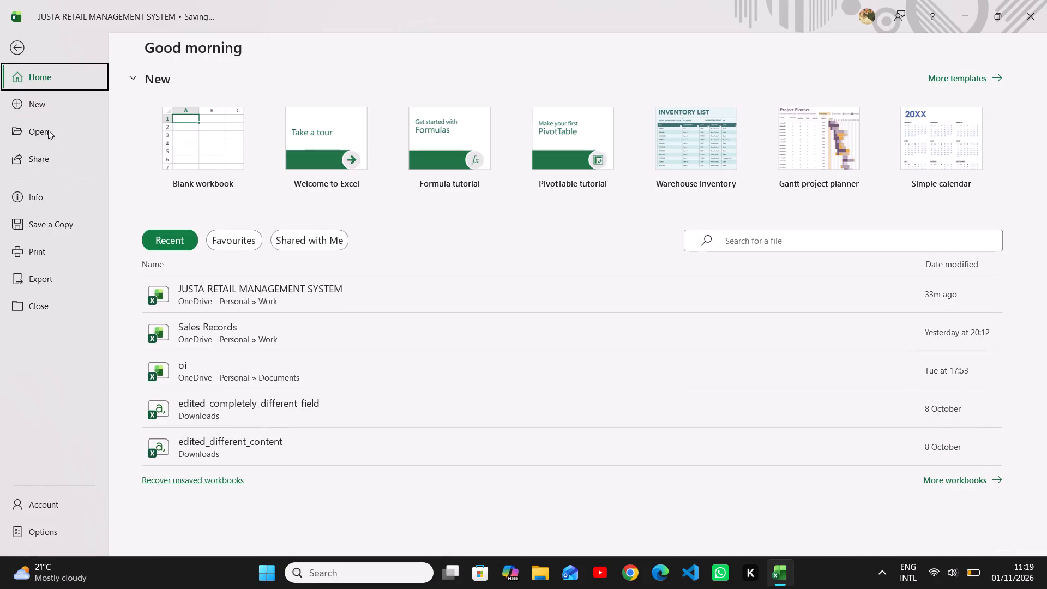
left_click(41, 230)
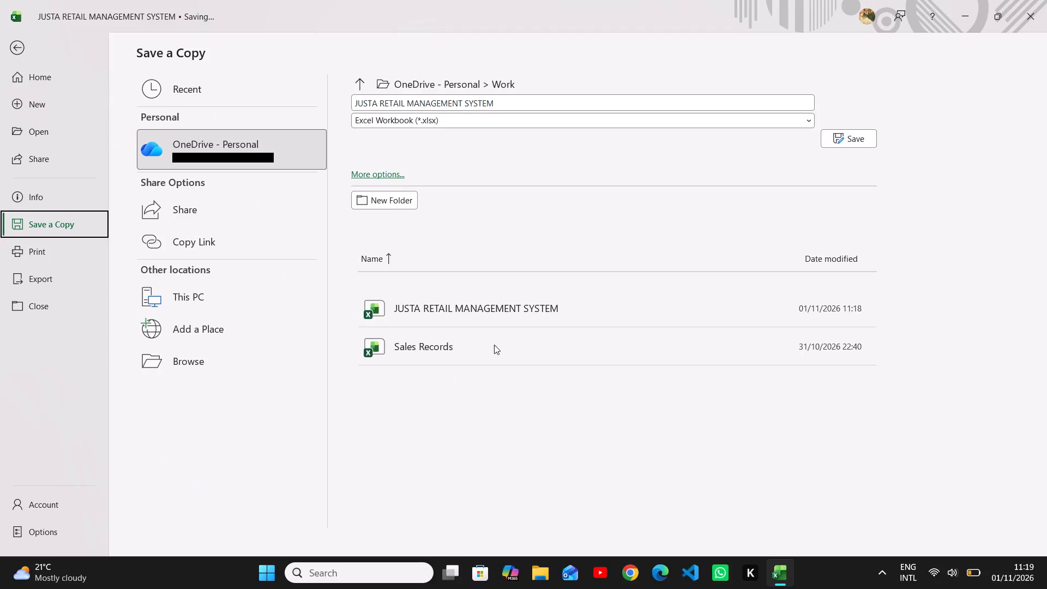
scroll(494, 345, "left", 5)
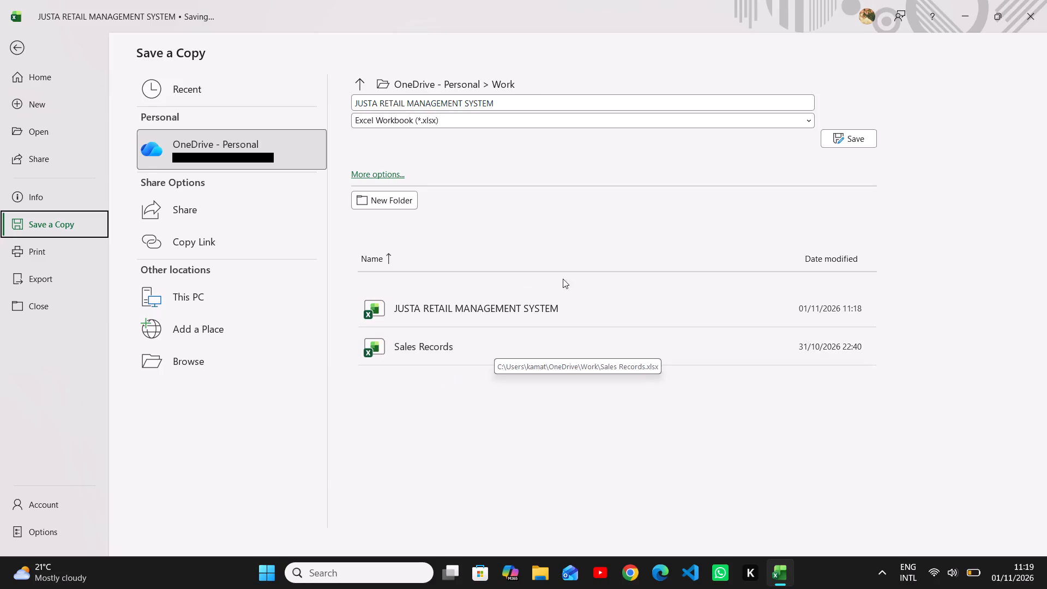
scroll(598, 274, "left", 1)
left_click(634, 311)
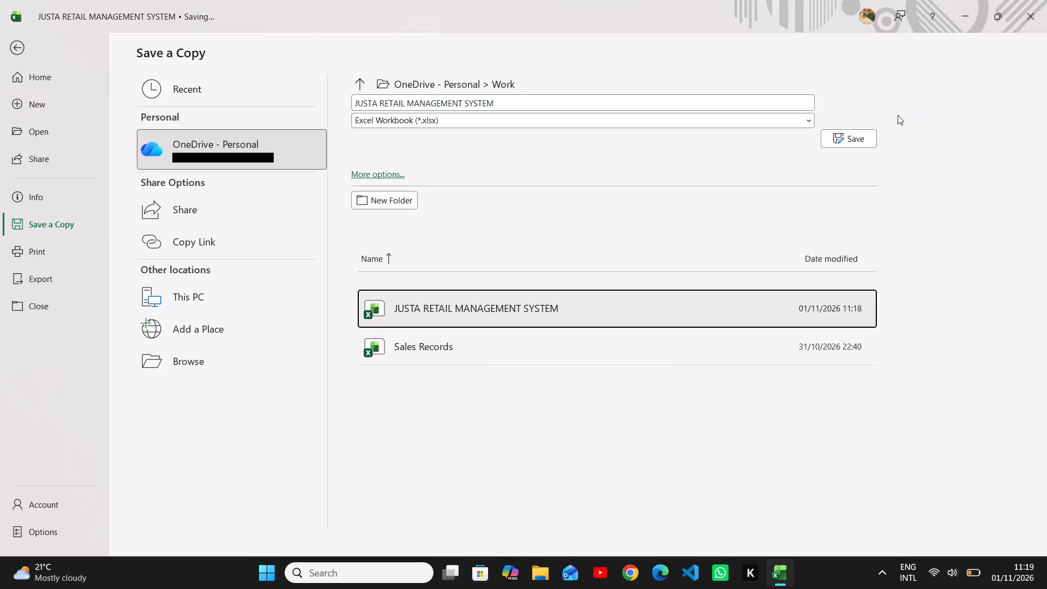
left_click(839, 151)
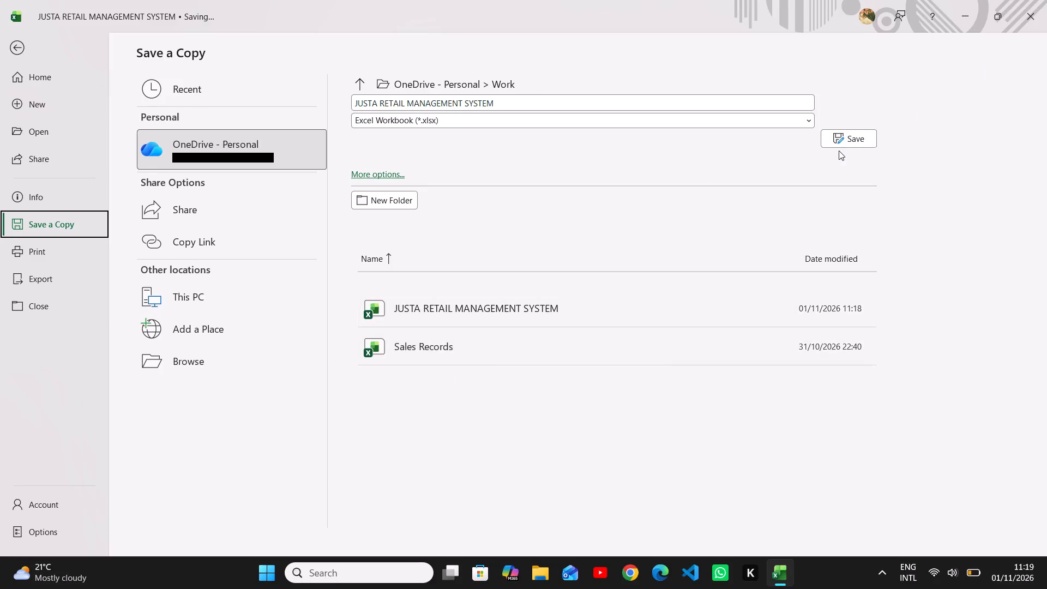
left_click(840, 134)
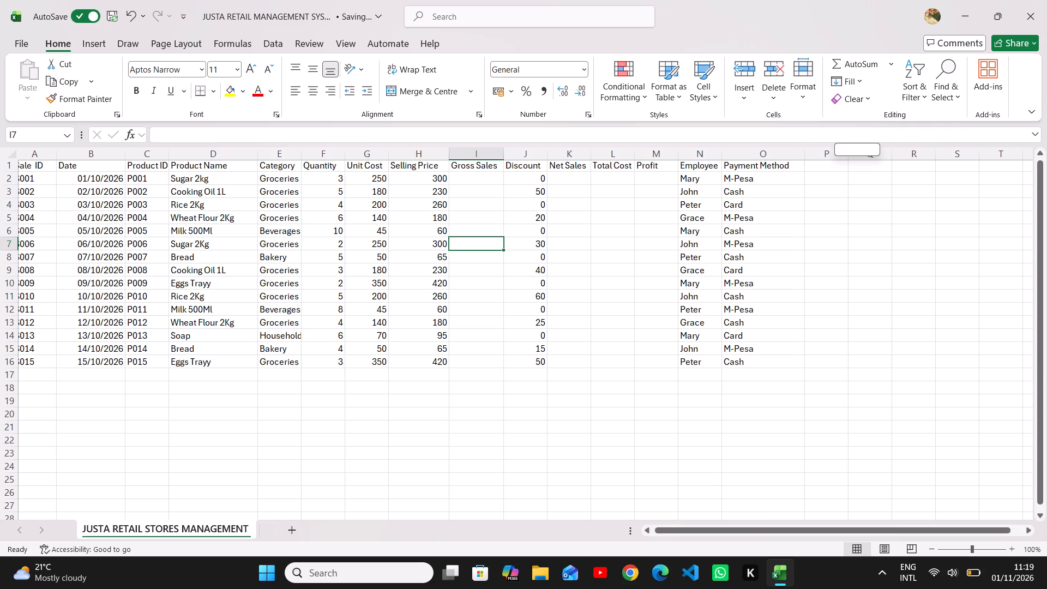
Enter the Gross Sales formula =F2*H2 in cell I2 for sale S001, multiplying quantity by selling price.
left_click(472, 179)
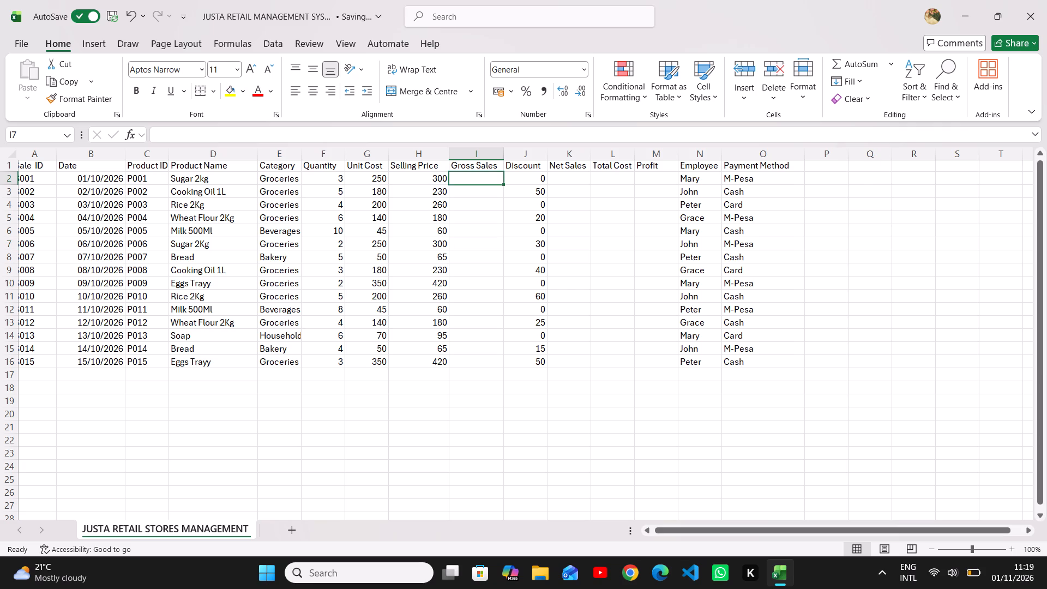
key("equal")
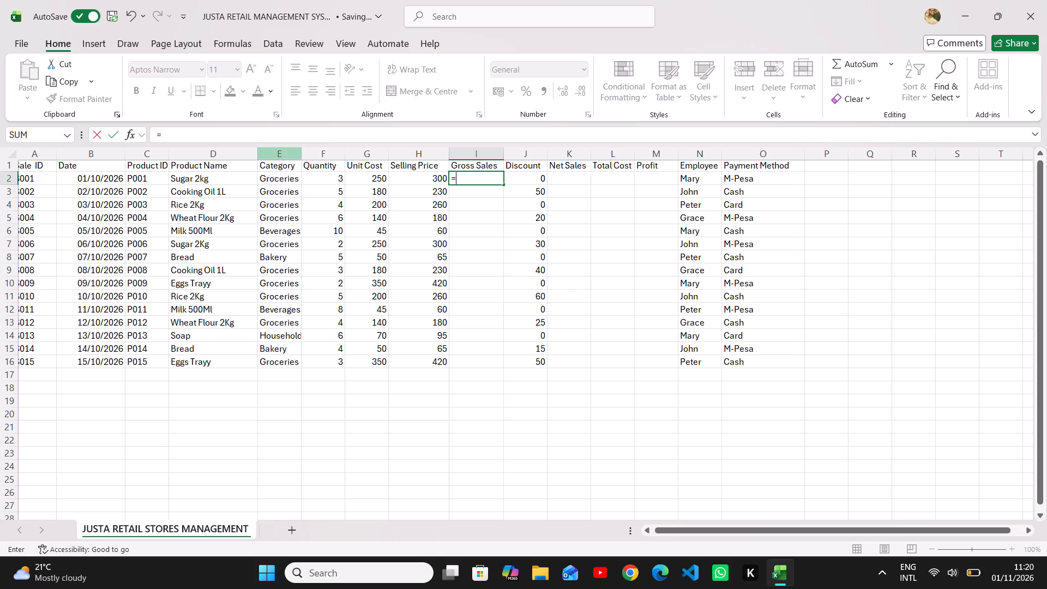
scroll(128, 165, "left", 4)
key("f")
key("2")
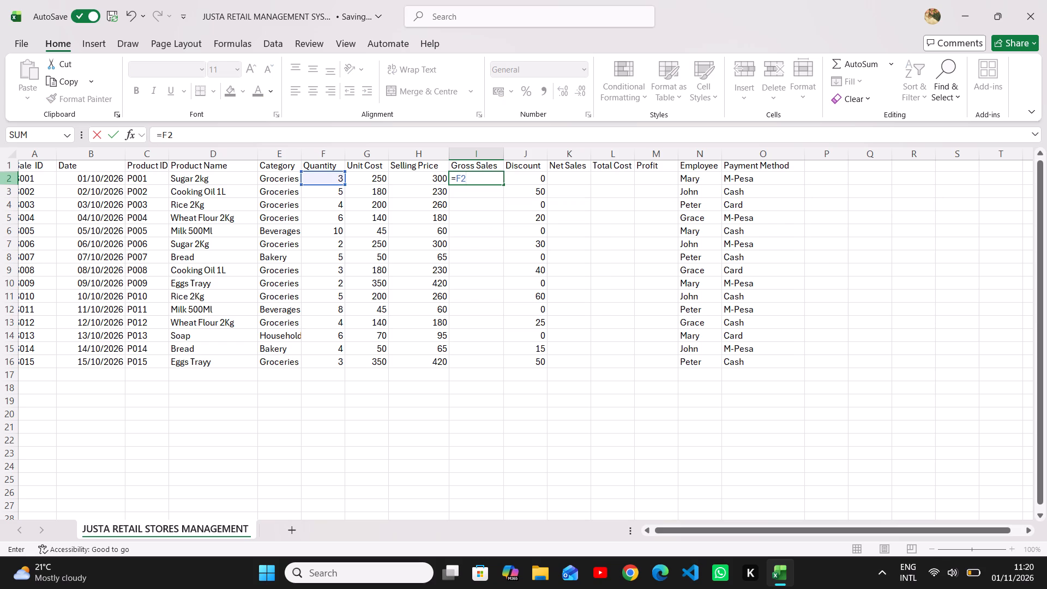
key("shift+asterisk")
key("h")
key("8")
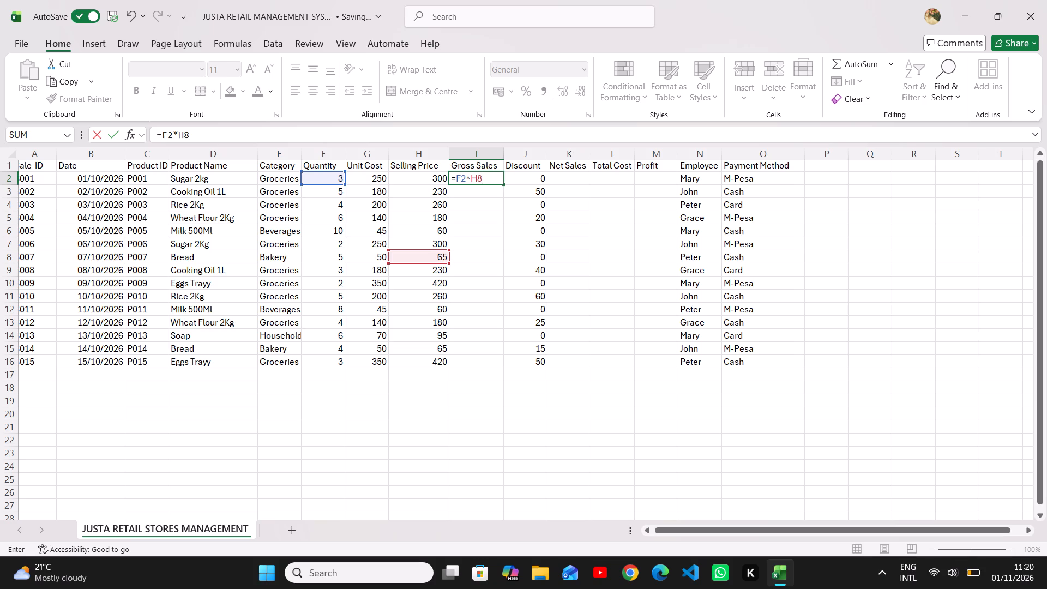
key("BackSpace")
key("2")
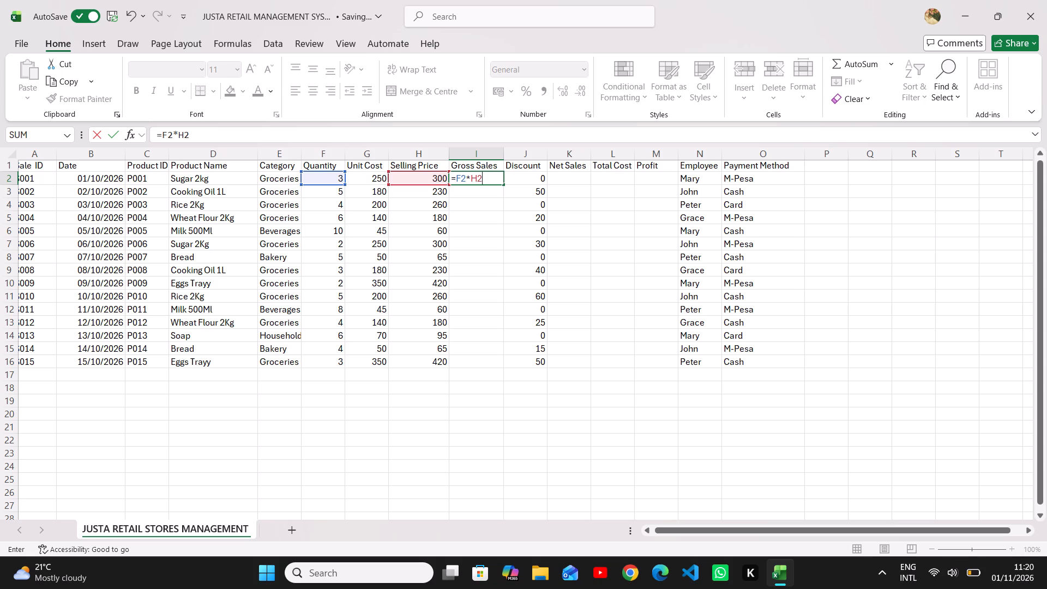
key("Right")
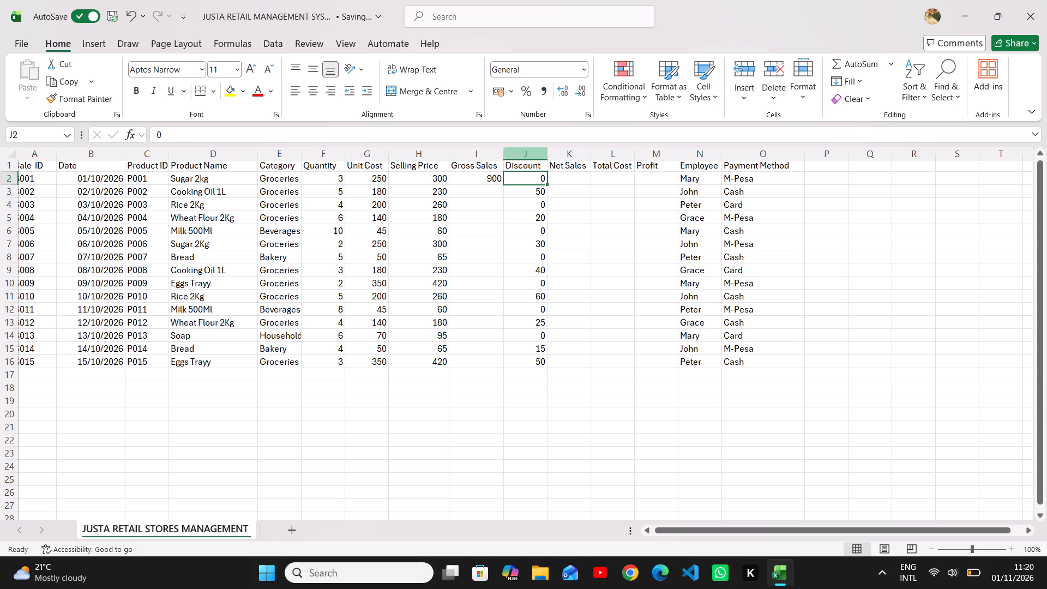
Fill the Gross Sales formula from I2 down through I16 for sales S002 to S015.
left_click(485, 171)
left_click(498, 181)
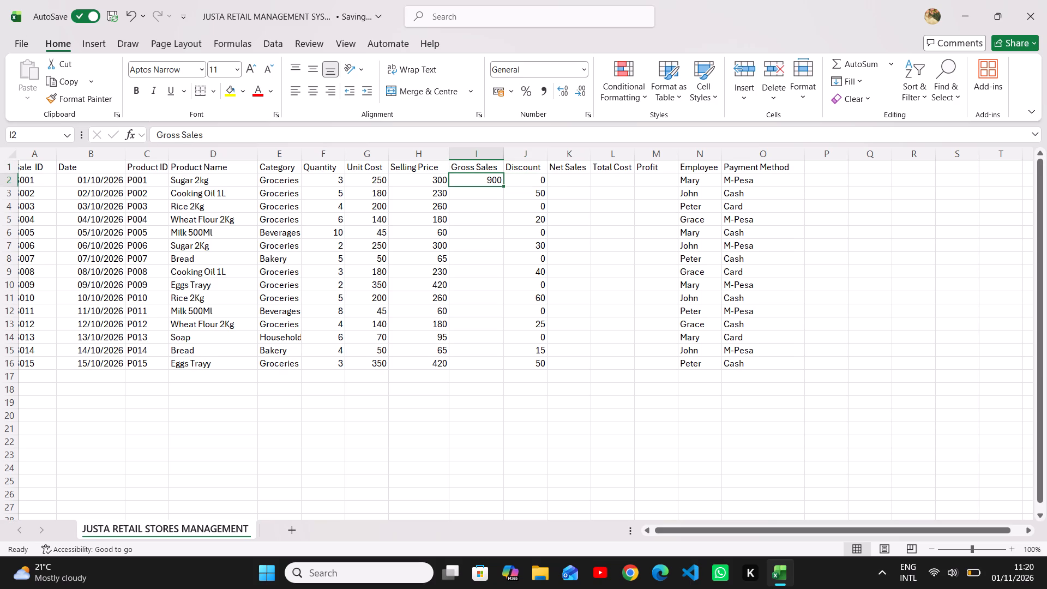
left_click_drag(504, 184, 501, 342)
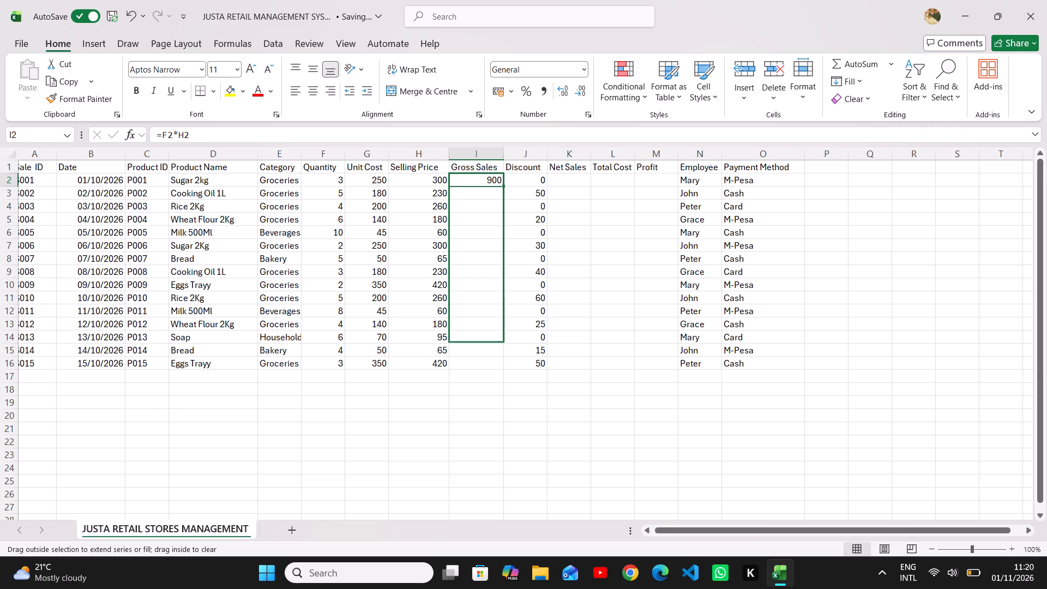
left_click_drag(501, 342, 500, 372)
left_click_drag(500, 372, 500, 372)
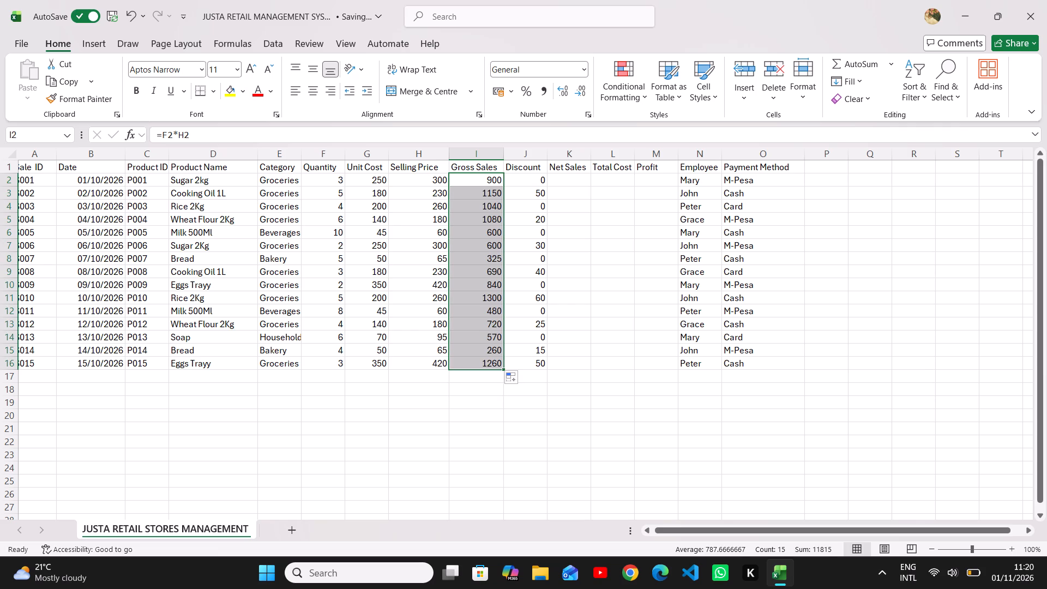
Begin a formula in the Net Sales cell K2 of sale S001.
left_click(579, 180)
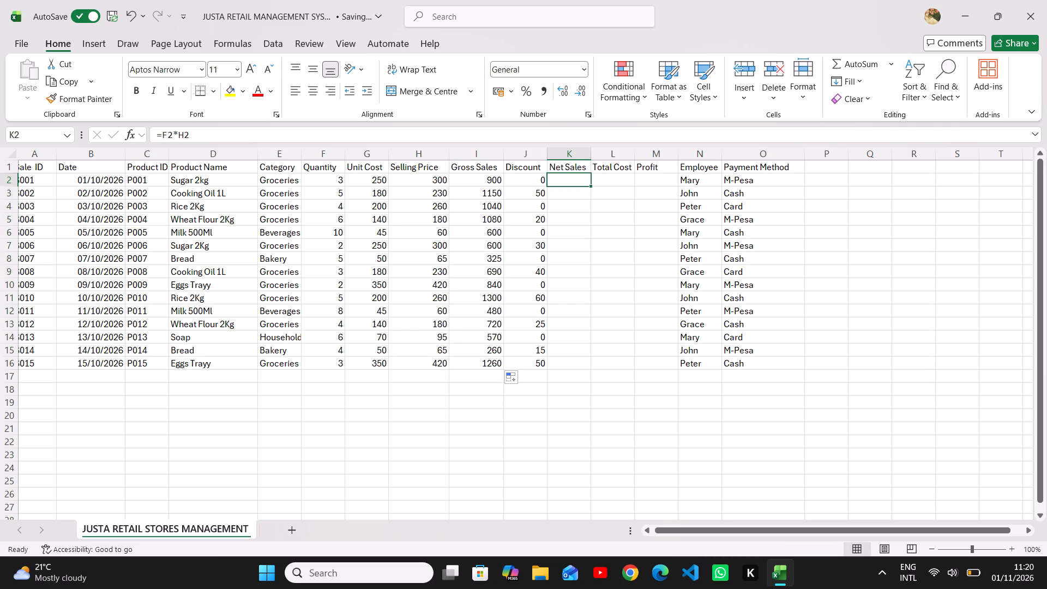
key("equal")
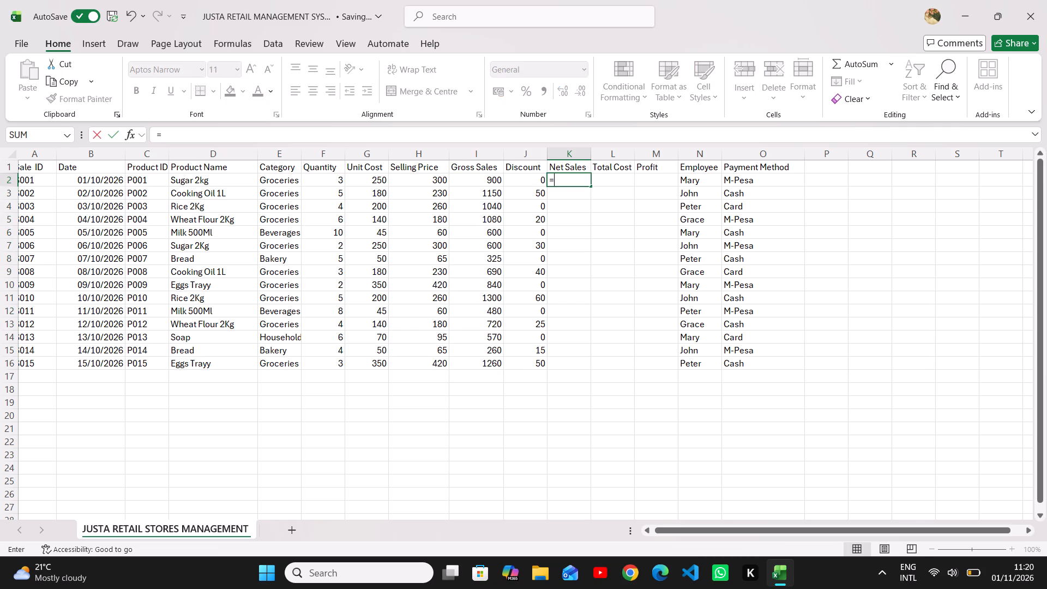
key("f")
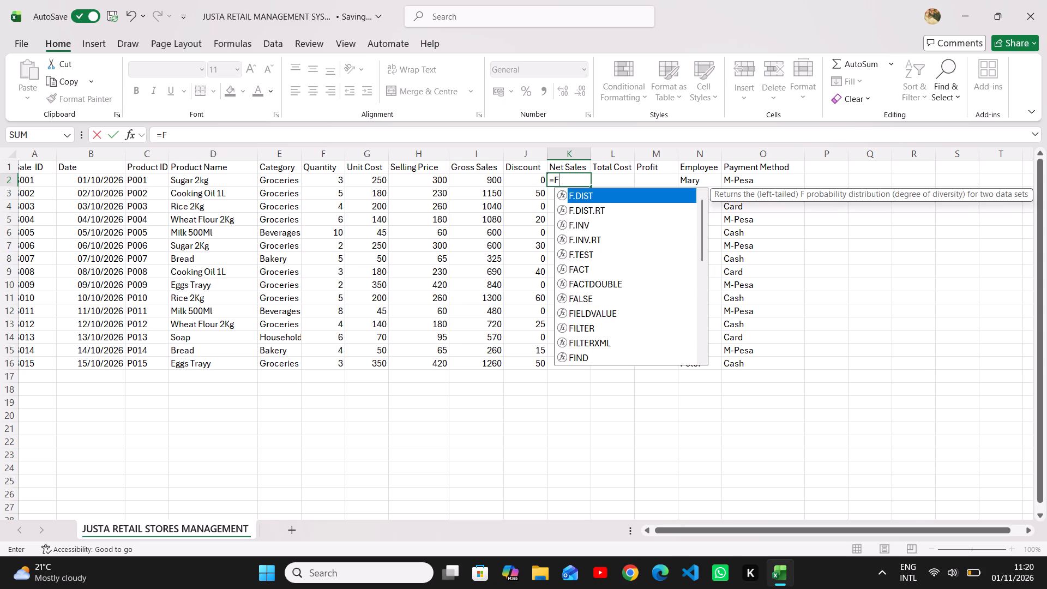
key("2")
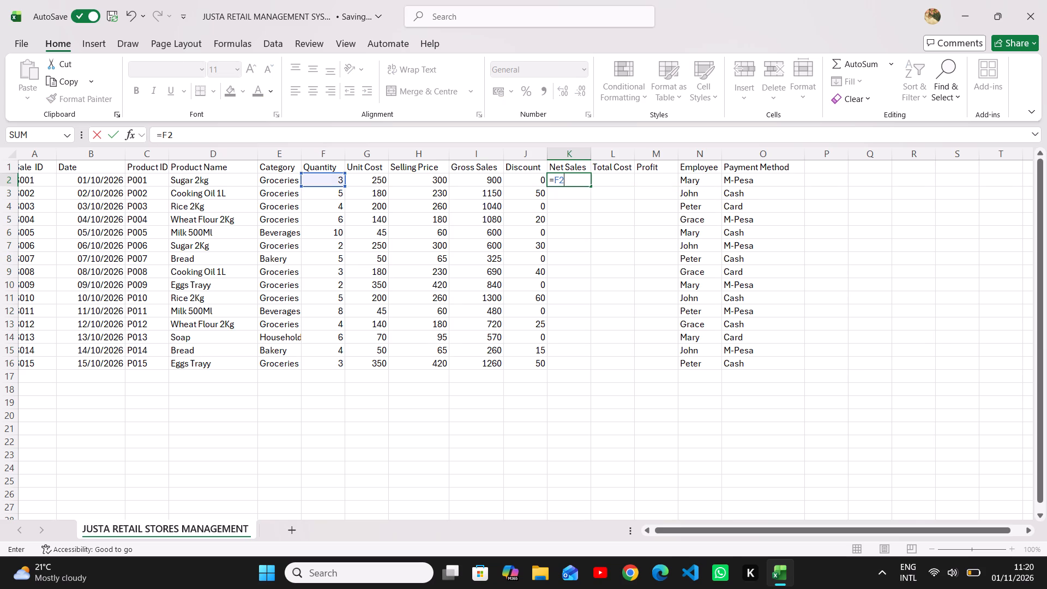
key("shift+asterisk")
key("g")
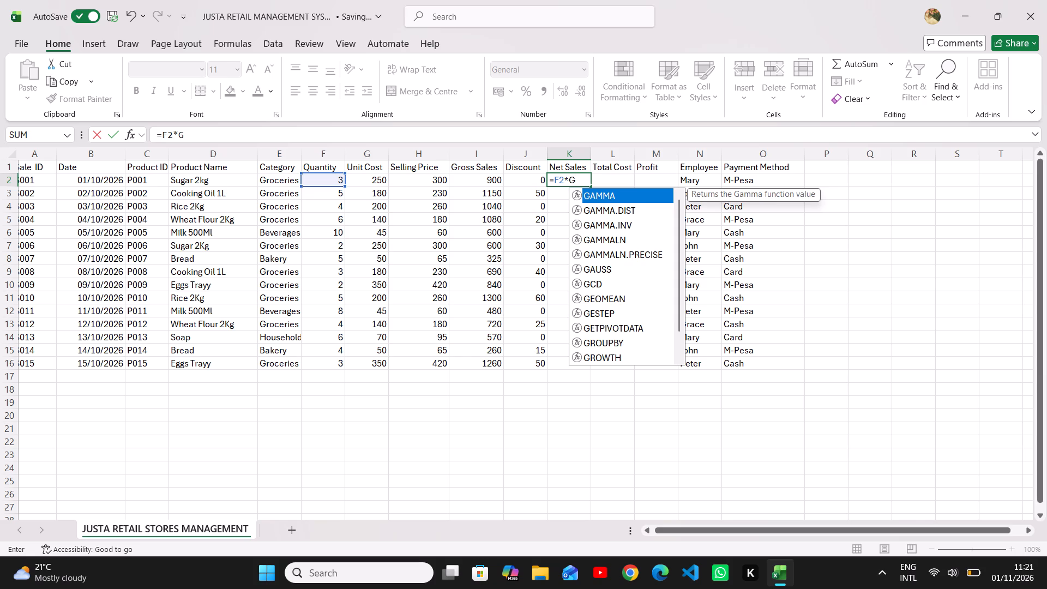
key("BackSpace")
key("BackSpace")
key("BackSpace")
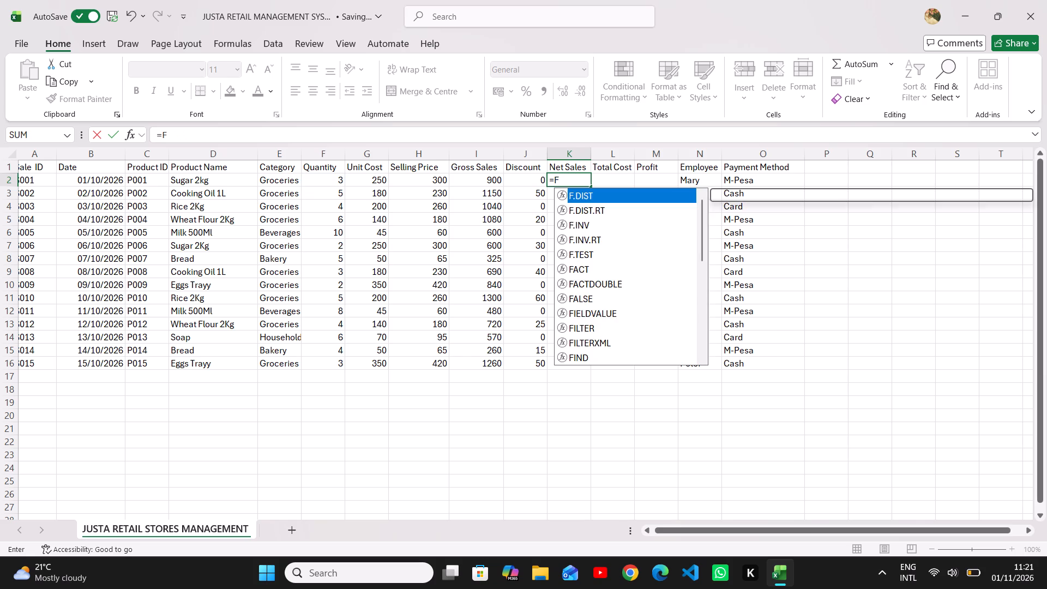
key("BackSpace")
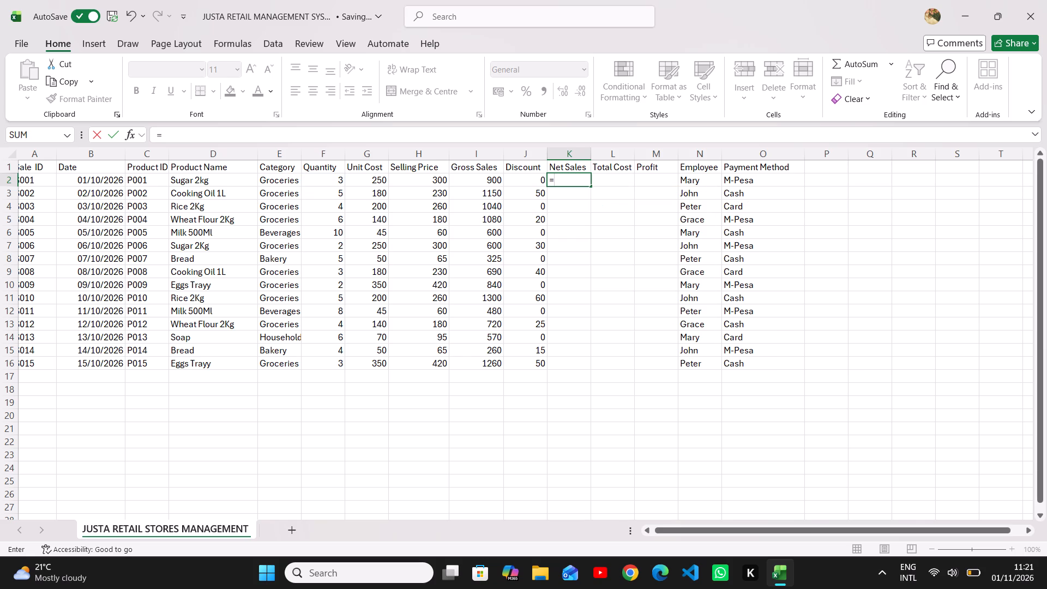
Complete the Net Sales formula in K2 as =I2-J2, subtracting the discount from gross sales.
key("i")
key("2")
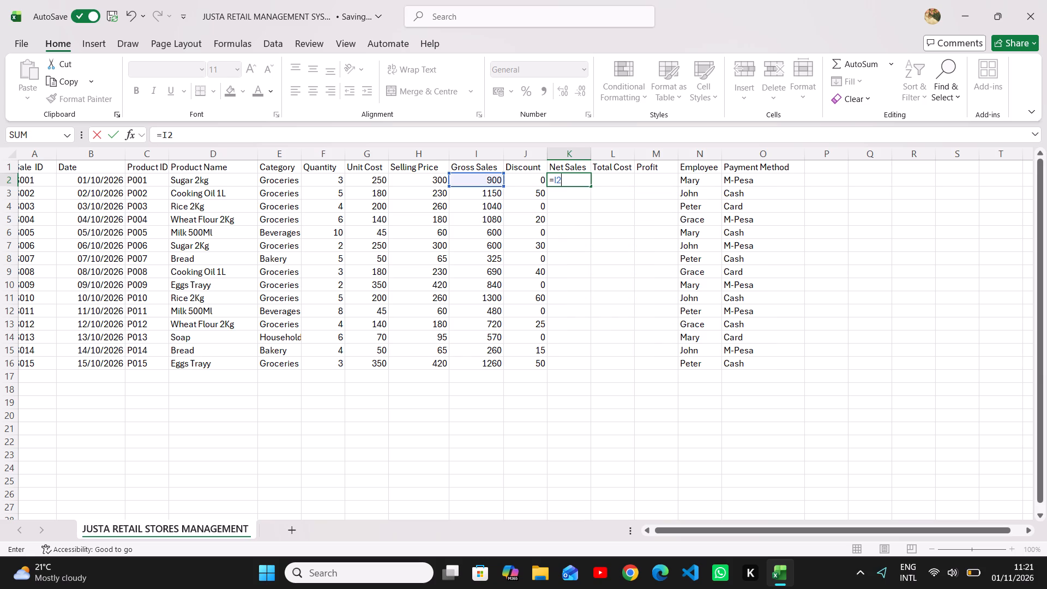
key("minus")
type("J2")
key("Right")
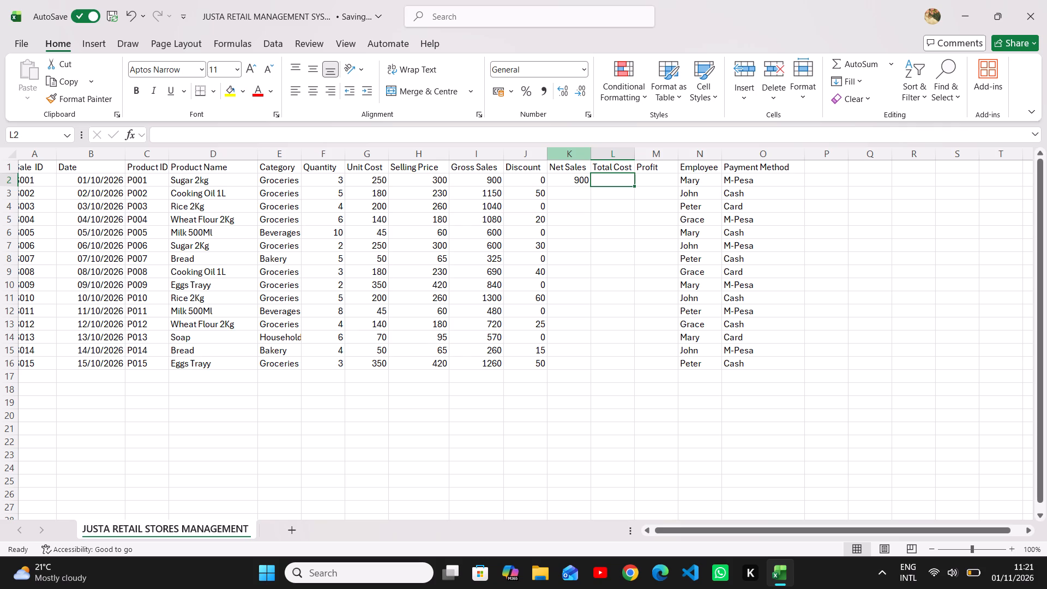
Fill the Net Sales formula from K2 down through K16 for sales S002 to S015.
left_click(565, 175)
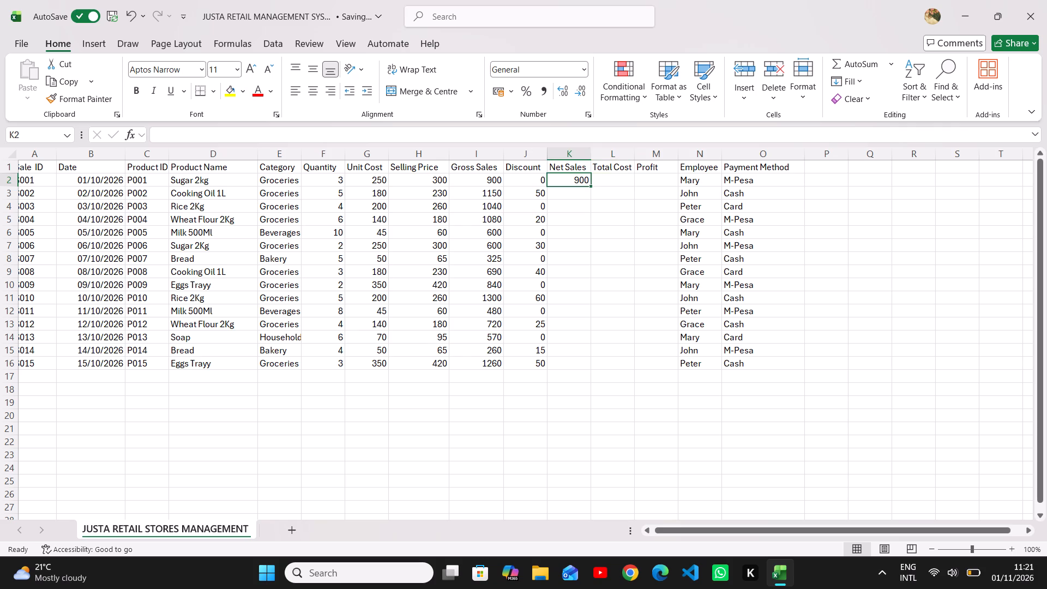
left_click_drag(591, 184, 593, 345)
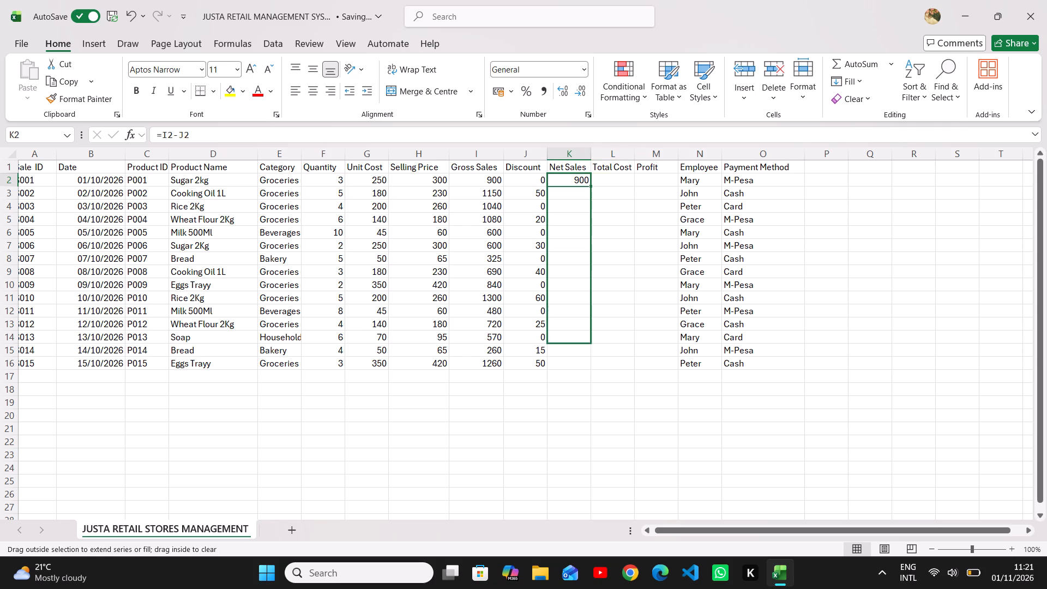
left_click_drag(593, 345, 588, 364)
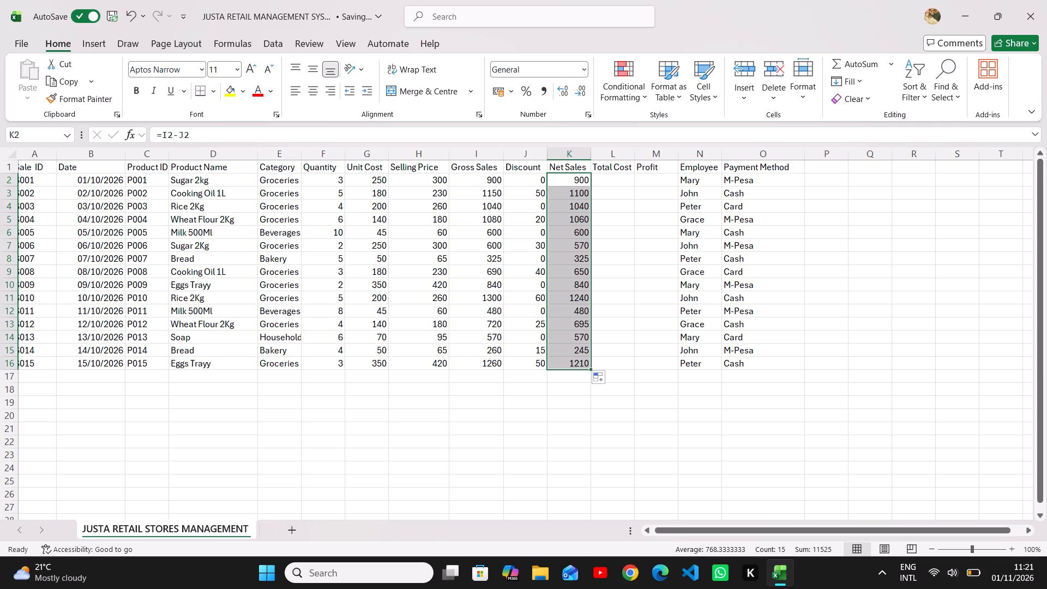
Enter the Total Cost formula =F2*G2 in cell L2 for sale S001, multiplying quantity by unit cost.
left_click(662, 179)
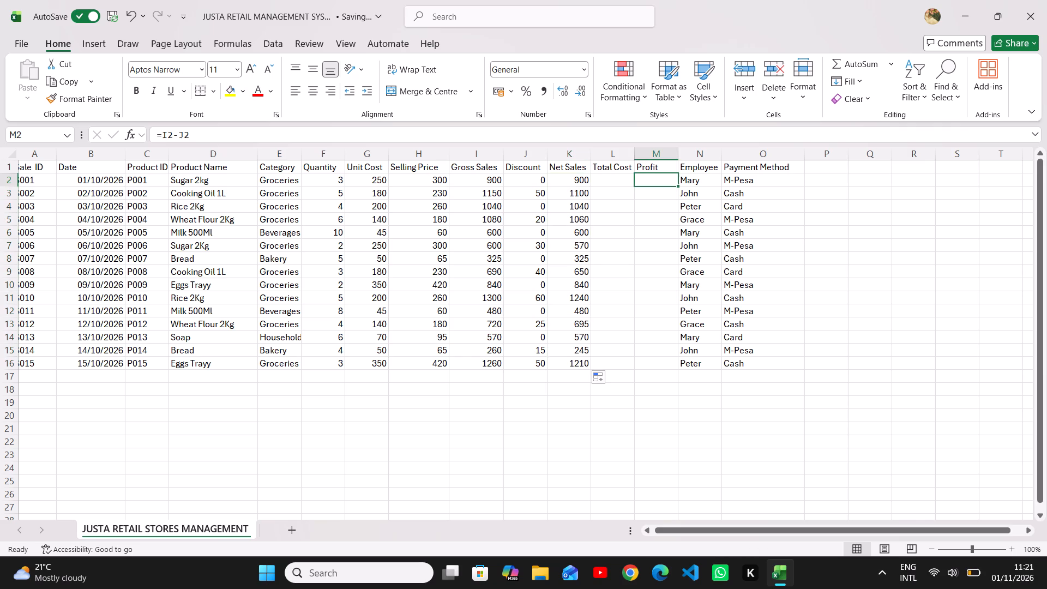
left_click(612, 181)
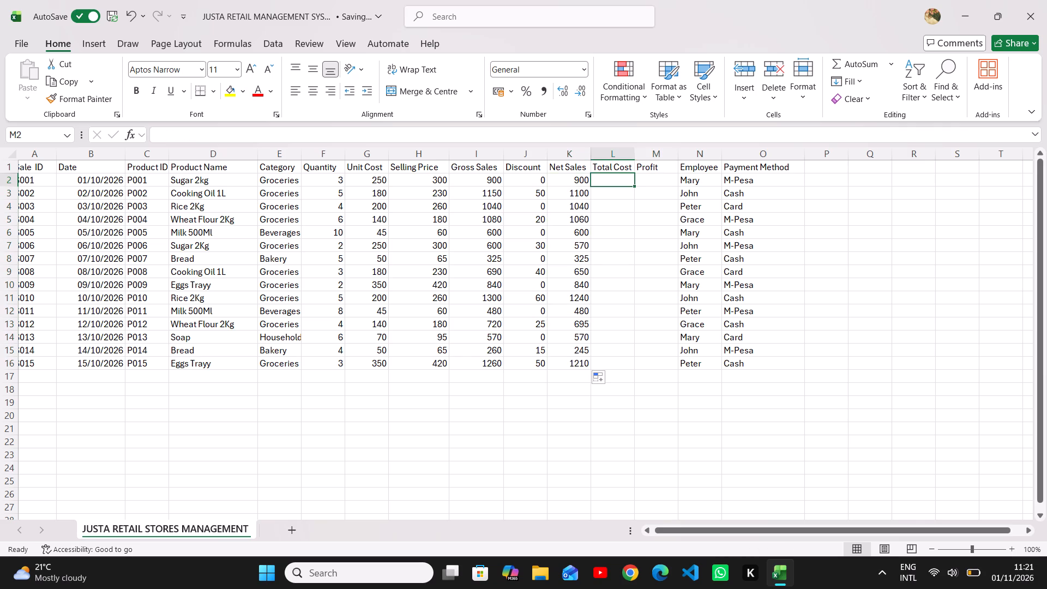
key("equal")
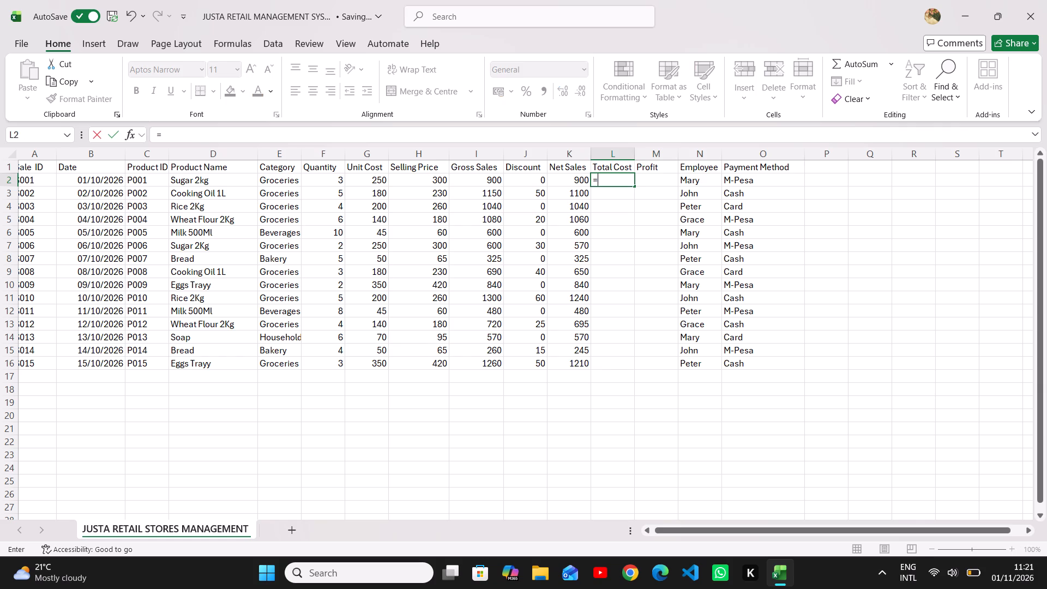
key("f")
key("2")
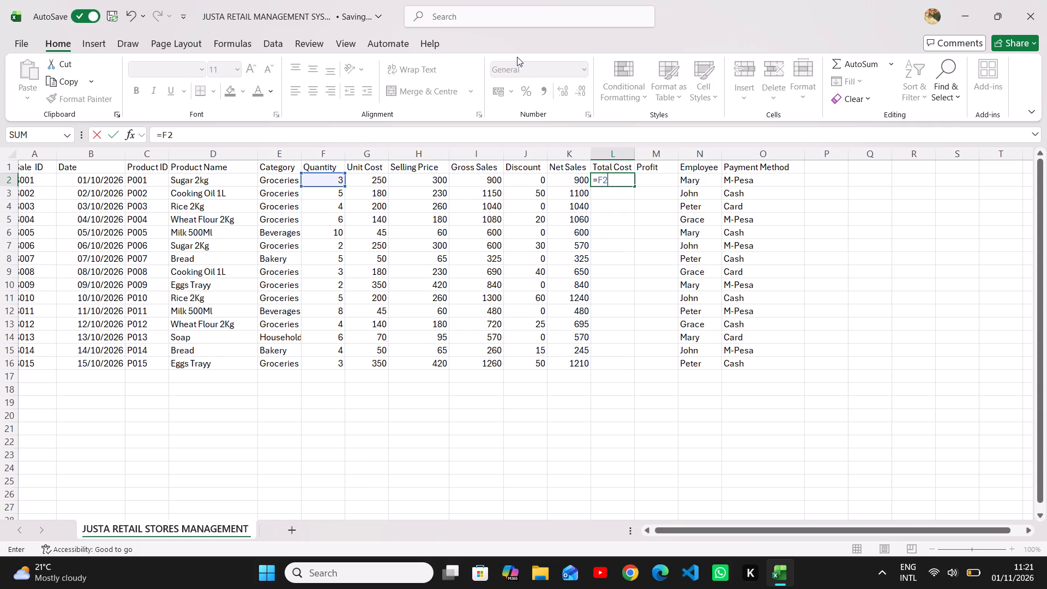
key("shift+asterisk")
type("G2")
key("Right")
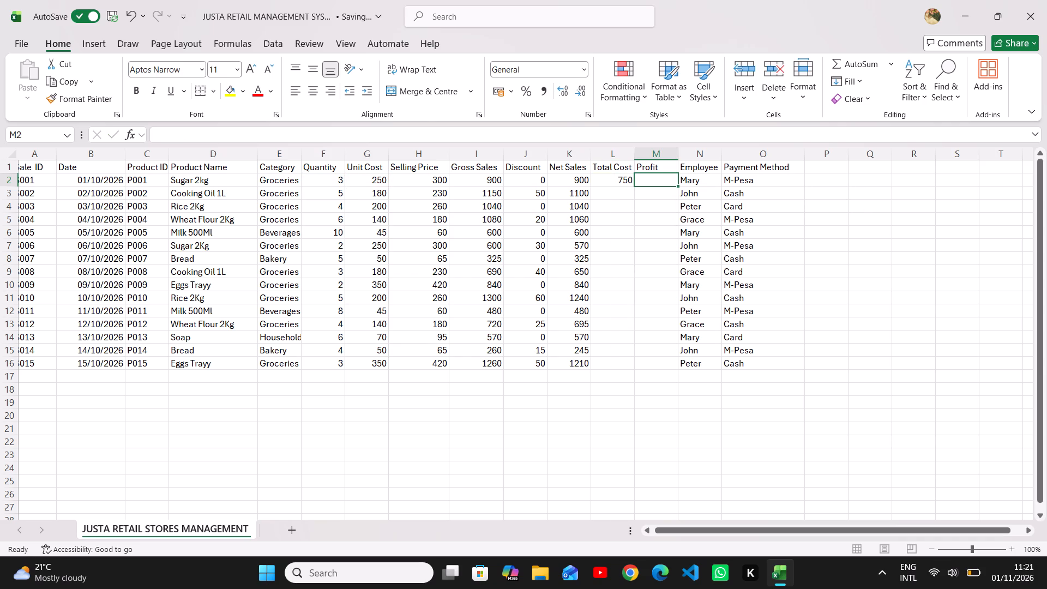
Fill the Total Cost formula from L2 down through L16 for sales S002 to S015.
left_click(625, 178)
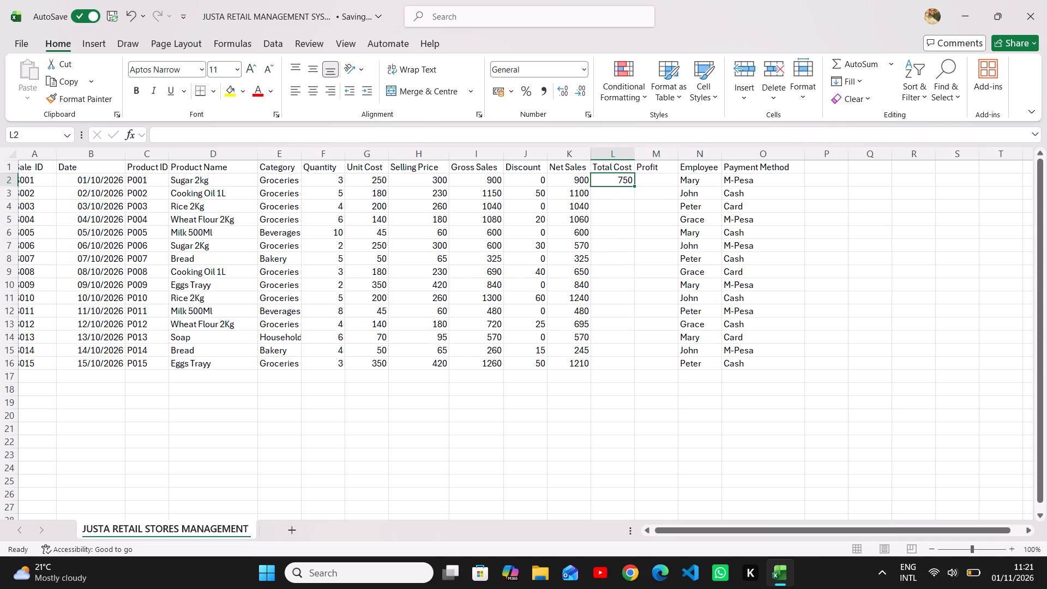
left_click_drag(634, 185, 637, 364)
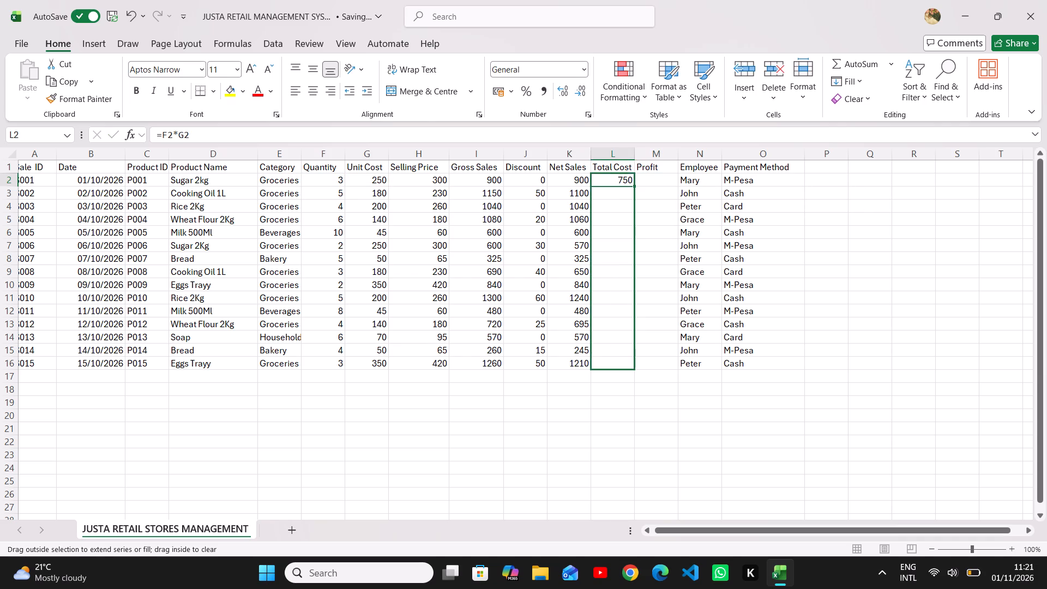
left_click_drag(637, 364, 636, 364)
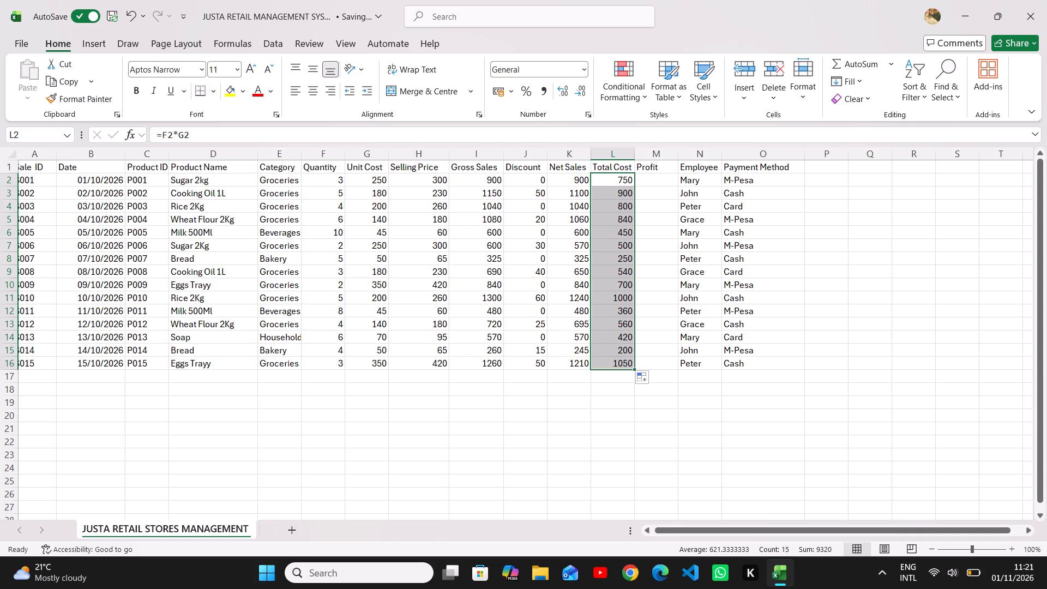
Enter the Profit formula =K2-L2 in cell M2 for sale S001, subtracting total cost from net sales.
left_click(645, 183)
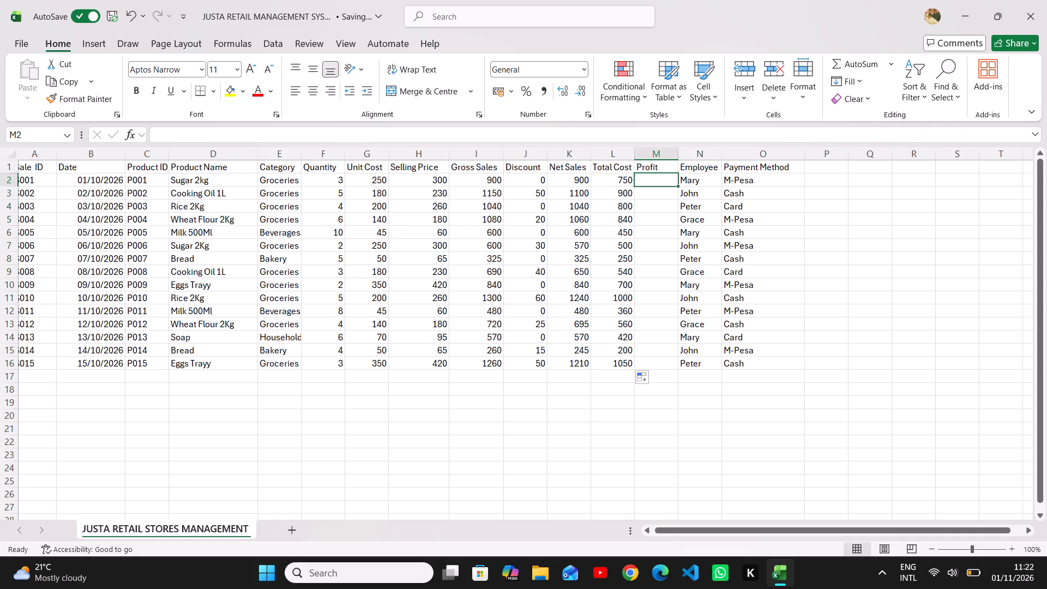
key("equal")
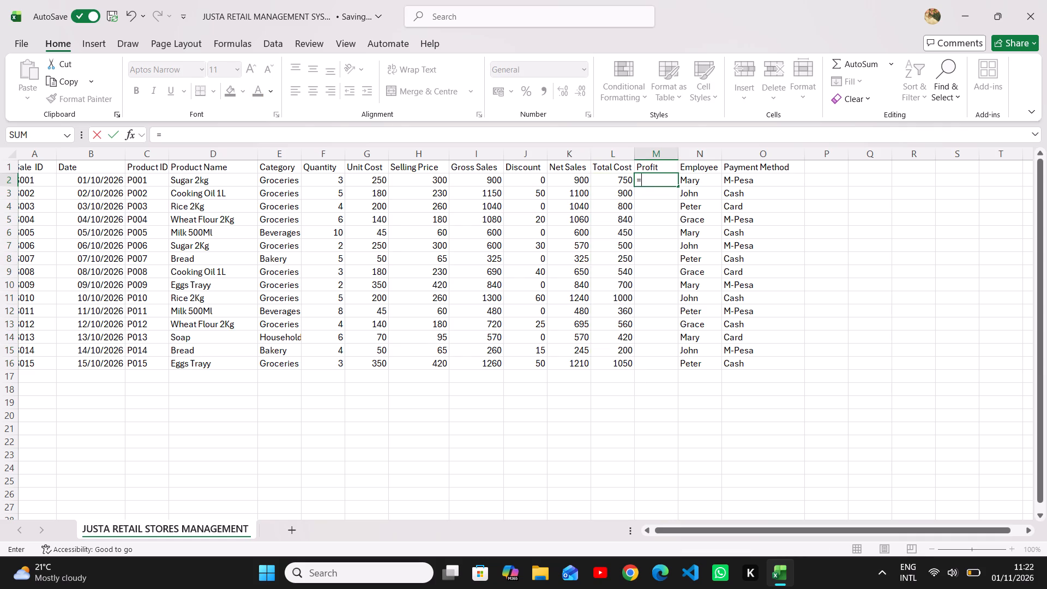
key("k")
key("2")
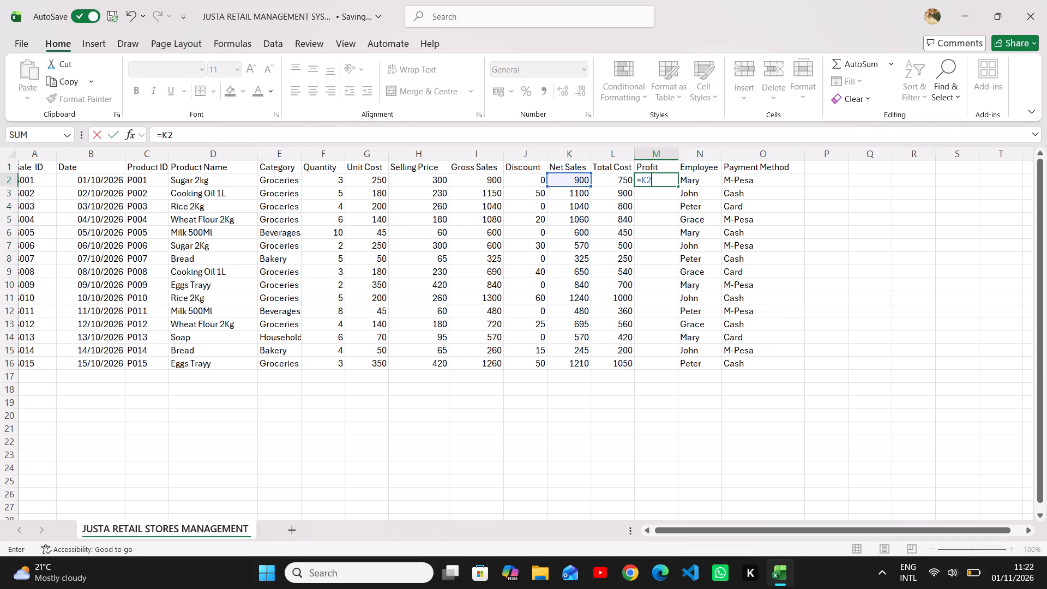
key("equal")
key("BackSpace")
key("minus")
type("L2")
key("Return")
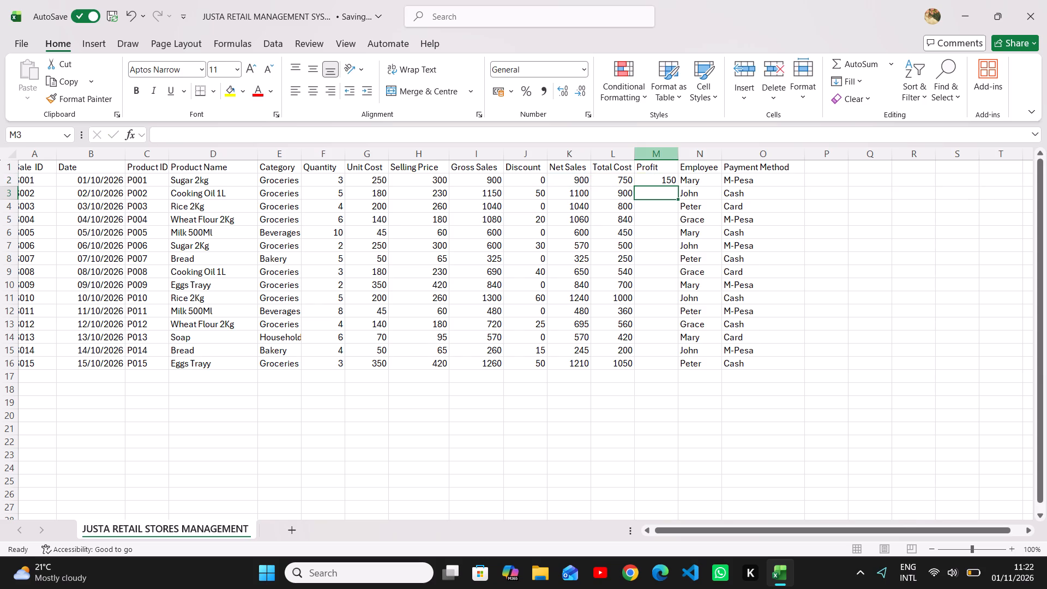
Fill the Profit formula from M2 down through M16 for sales S002 to S015.
left_click(654, 172)
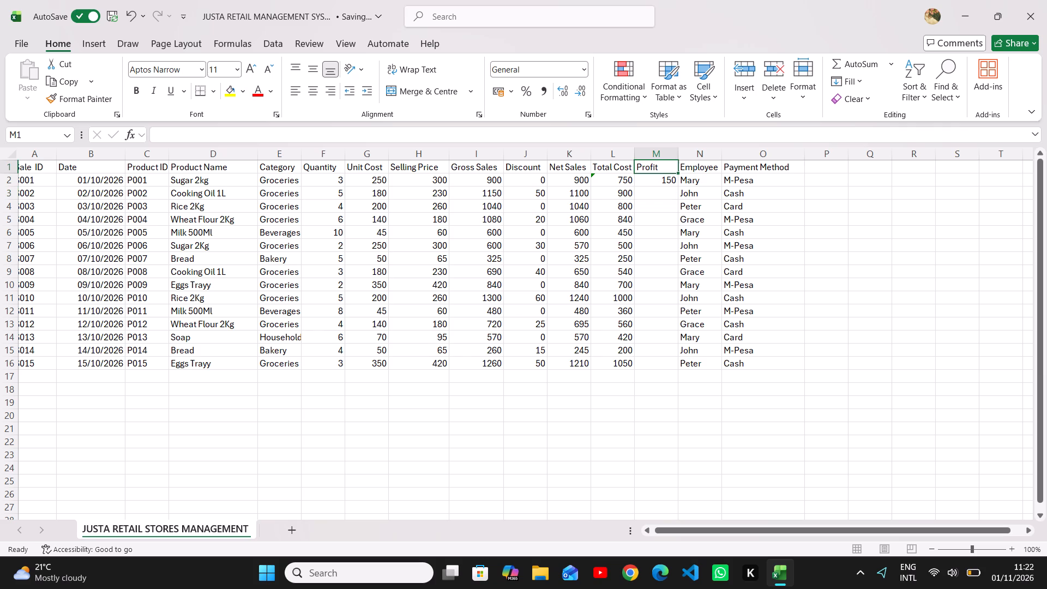
left_click(665, 182)
left_click_drag(677, 184, 685, 348)
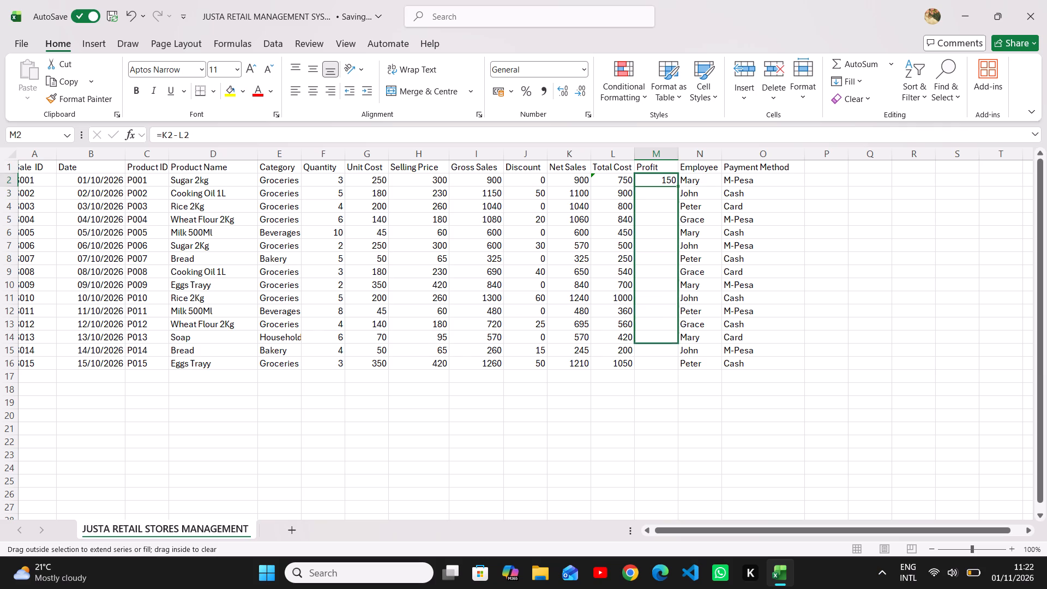
left_click_drag(685, 348, 676, 364)
left_click_drag(676, 364, 677, 367)
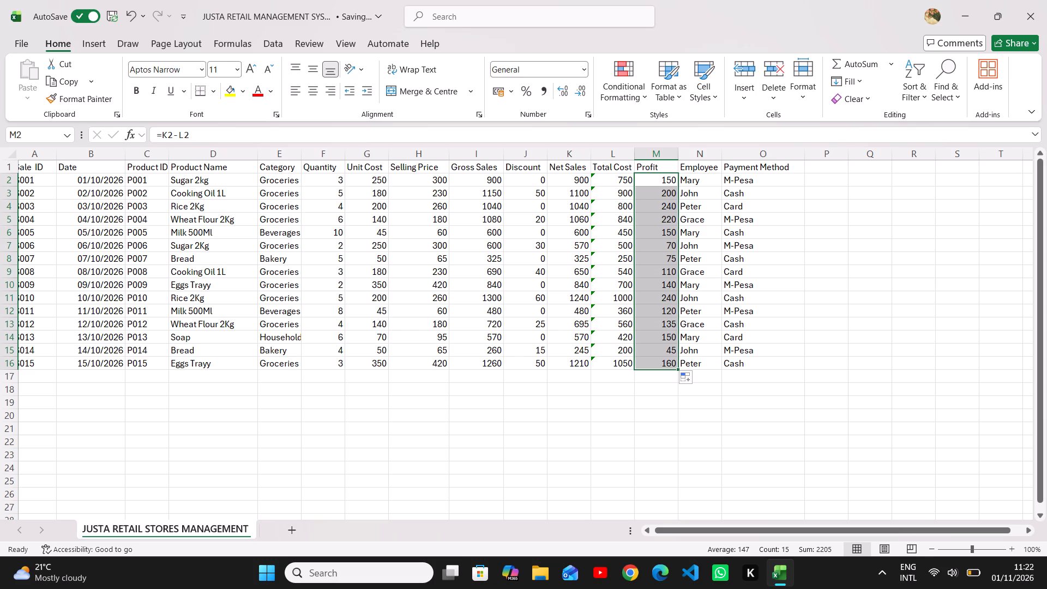
Apply the Ksh accounting number format to the Unit Cost, Profit, Net Sales and Gross Sales columns.
left_click(372, 158)
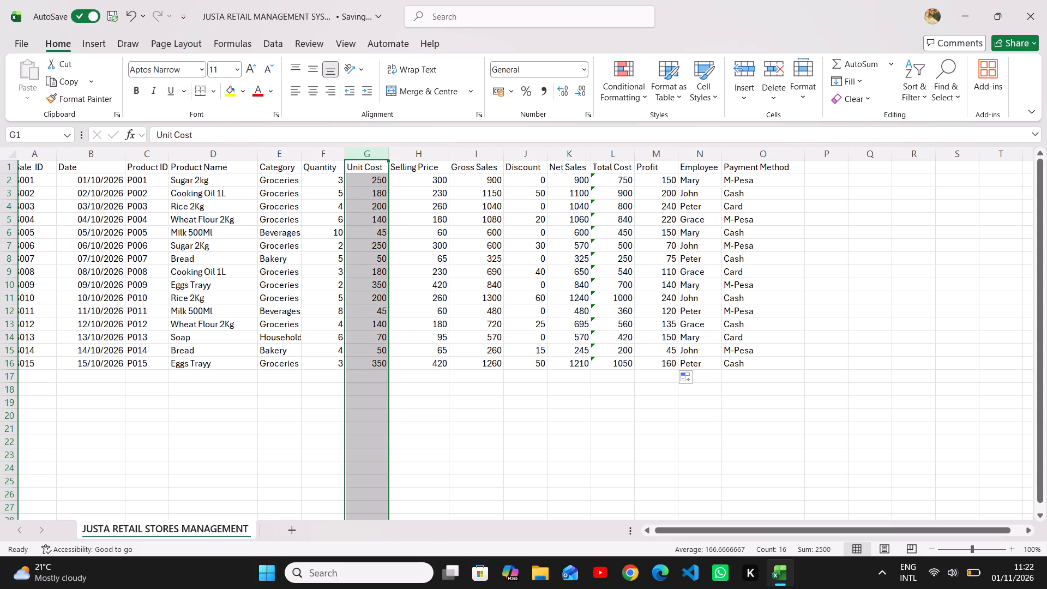
left_click(504, 91)
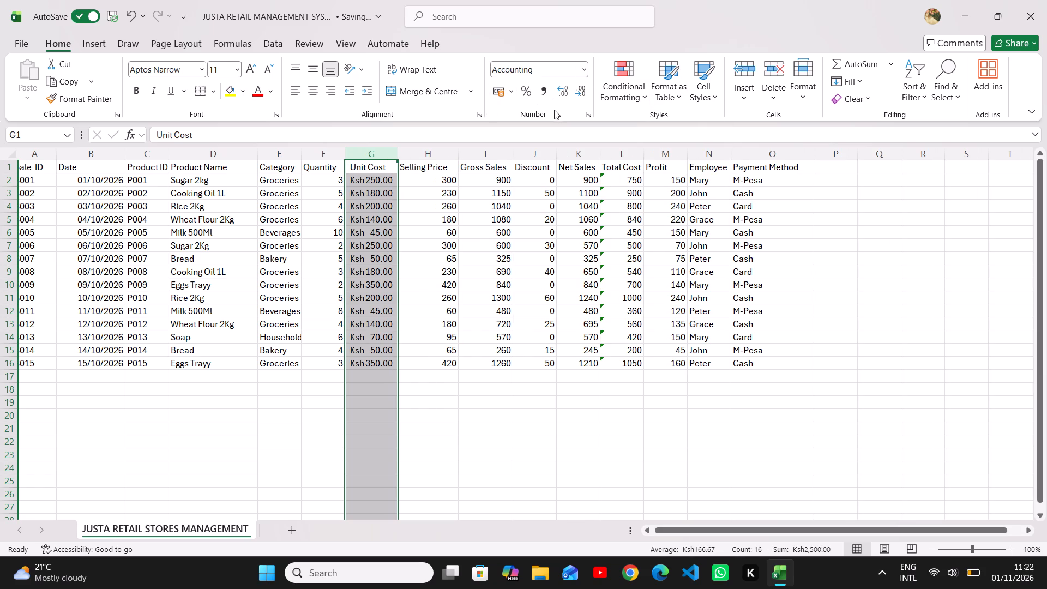
left_click(666, 154)
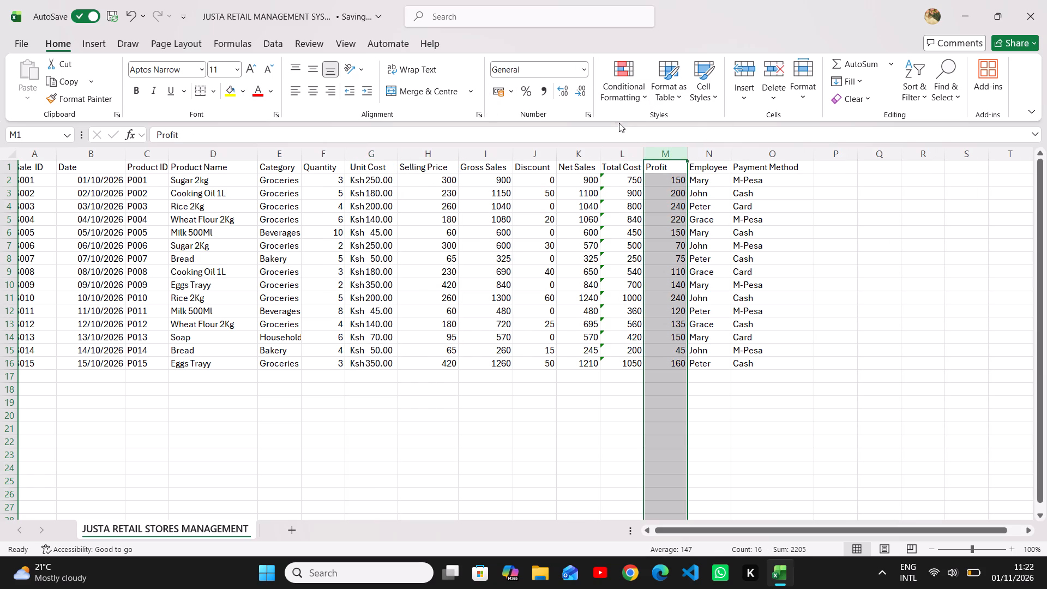
left_click(502, 93)
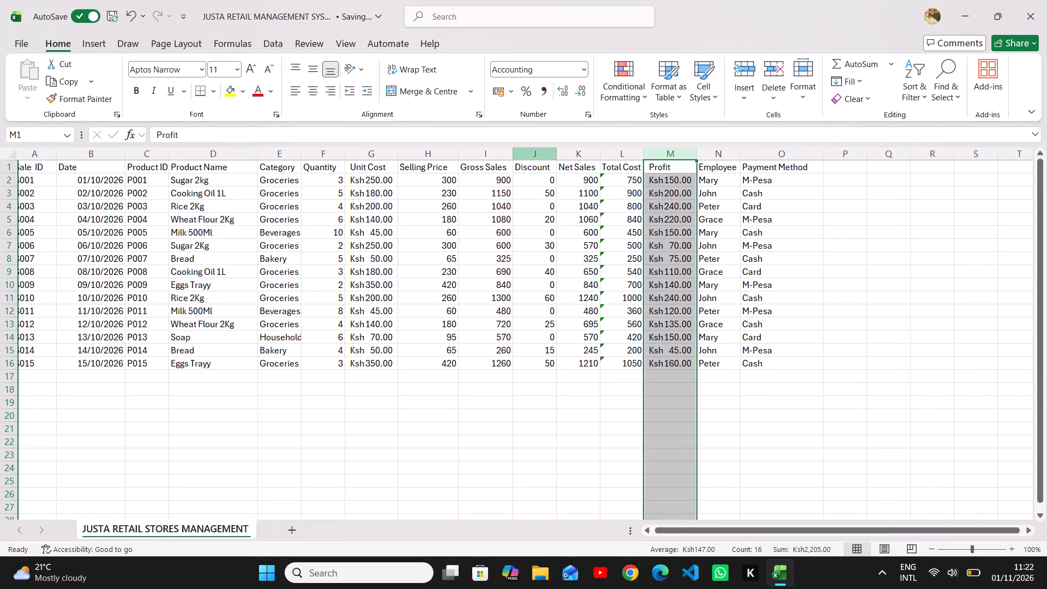
left_click(576, 152)
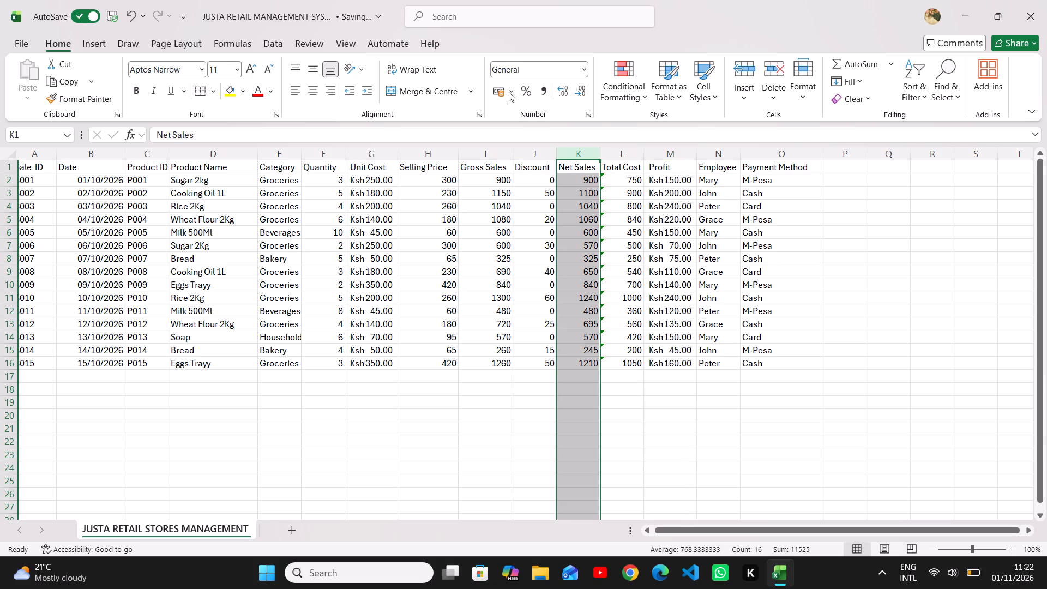
left_click(501, 90)
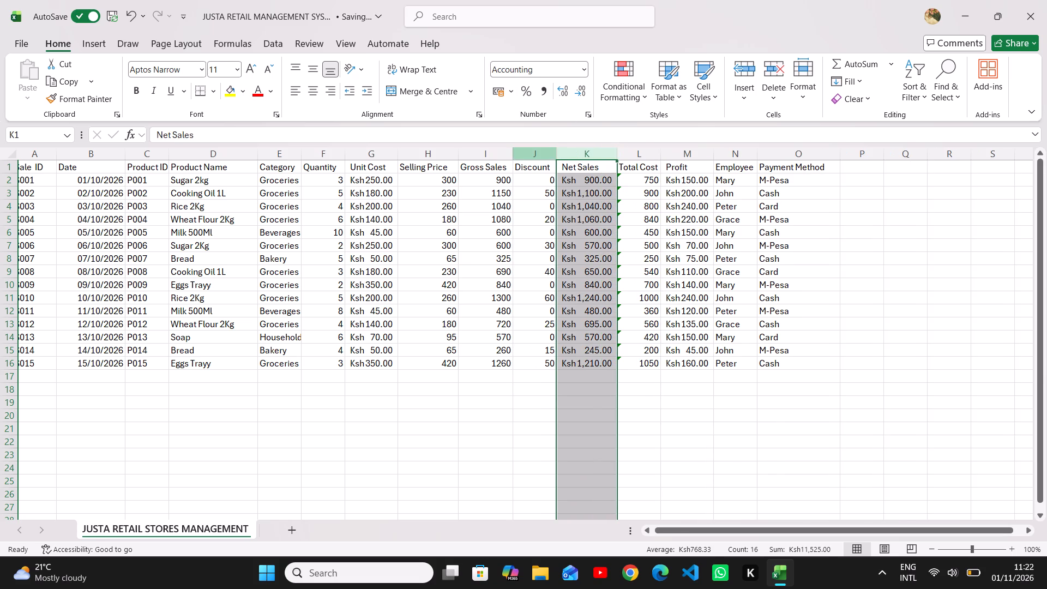
left_click(539, 152)
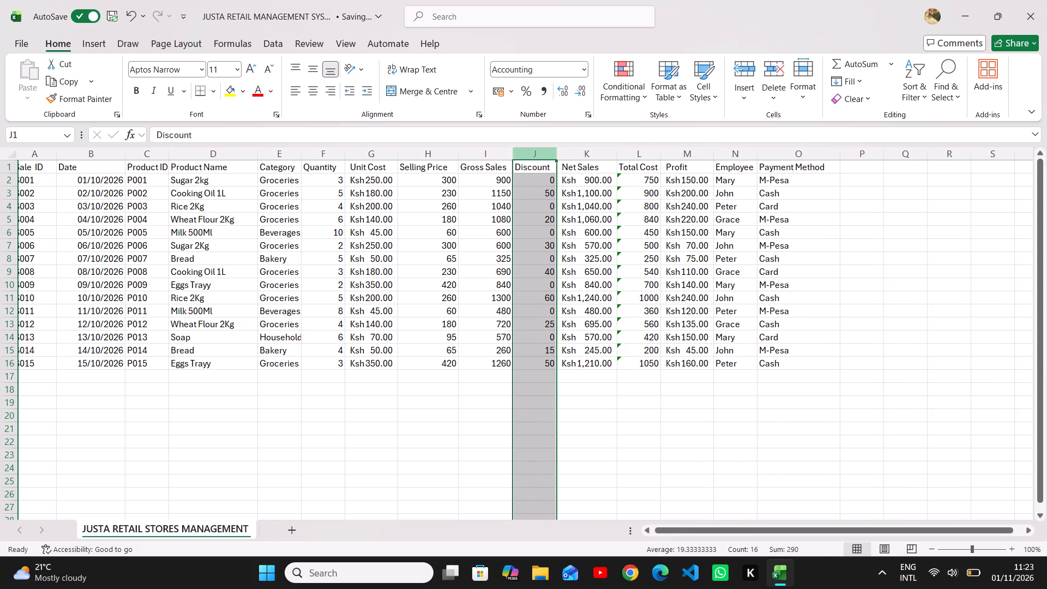
left_click(501, 154)
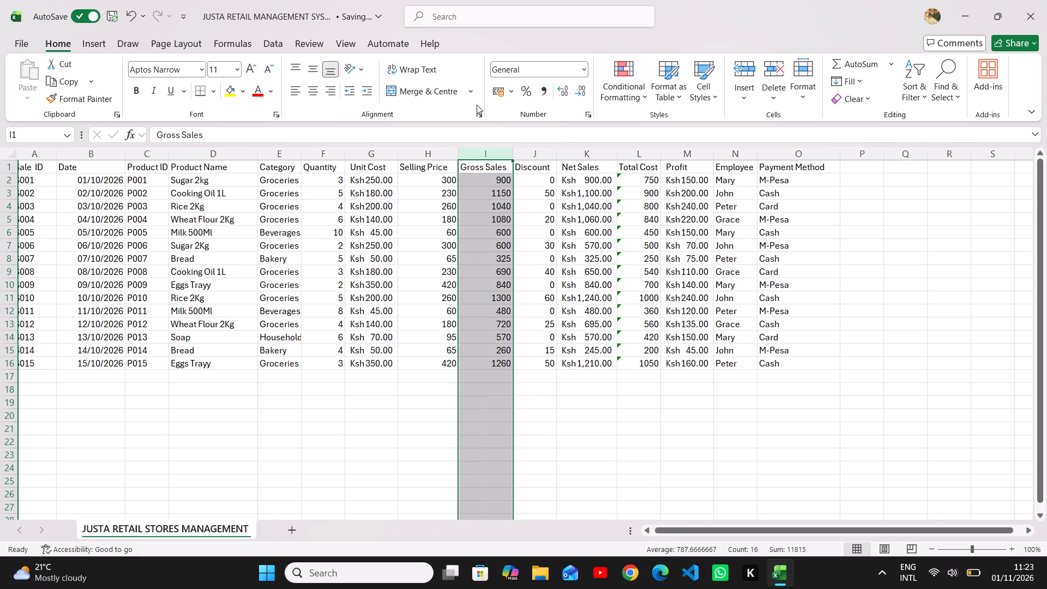
left_click(498, 93)
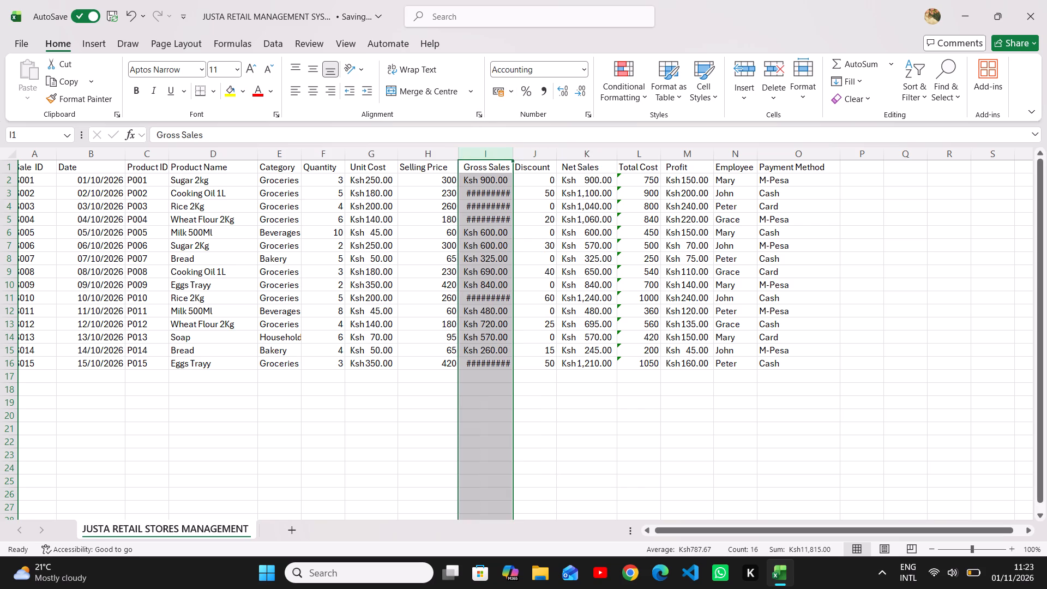
Widen the Gross Sales column just enough for its Ksh amounts to fit.
left_click_drag(512, 153, 535, 152)
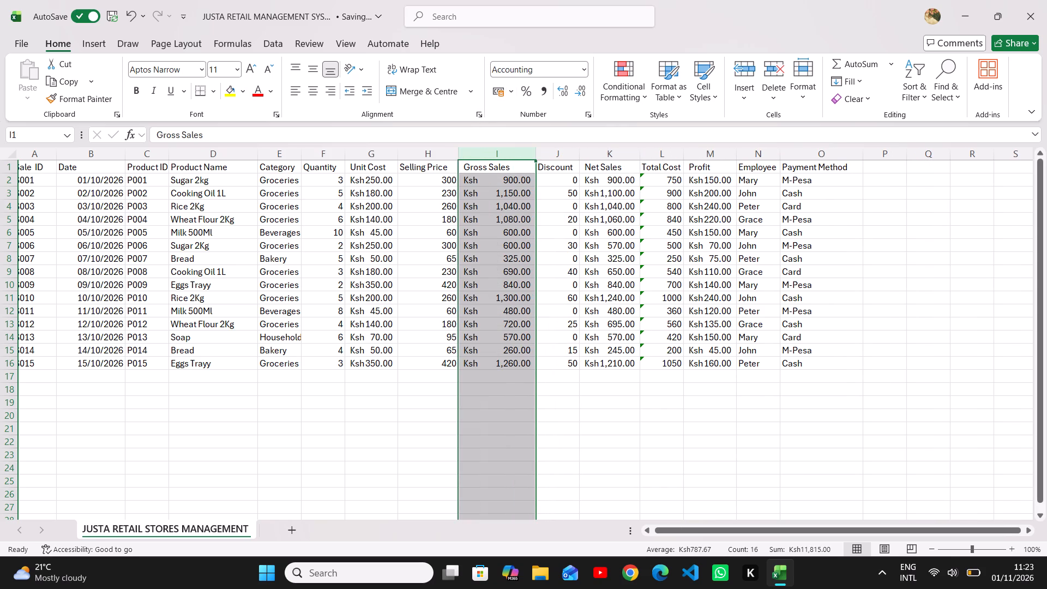
left_click_drag(535, 154, 527, 153)
left_click_drag(527, 153, 521, 153)
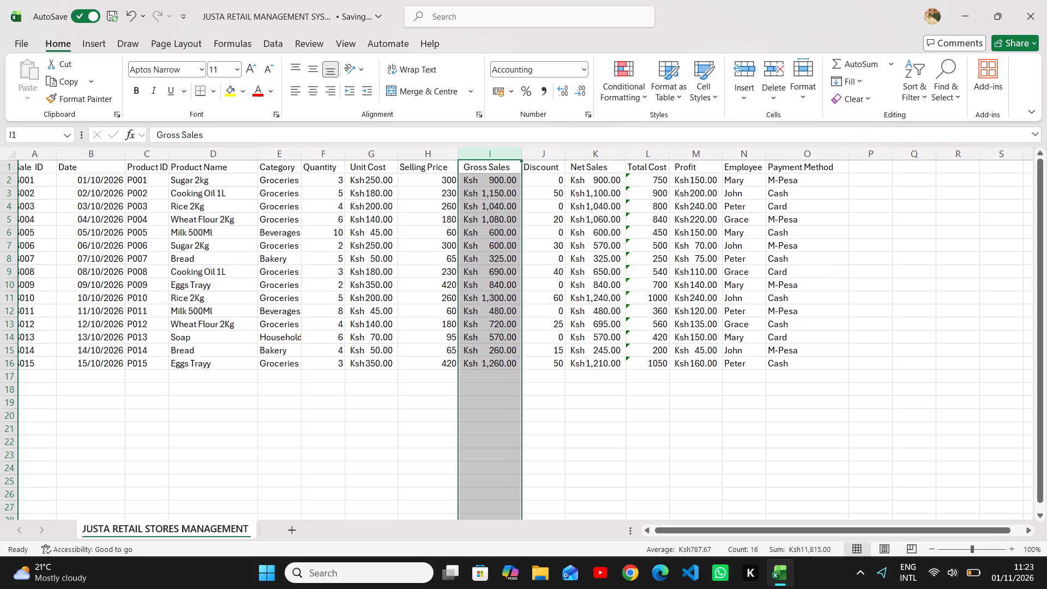
Narrow the Discount column to a width of about 7, Product Name to about 14, and Payment Method closer to its text.
left_click_drag(564, 154, 558, 155)
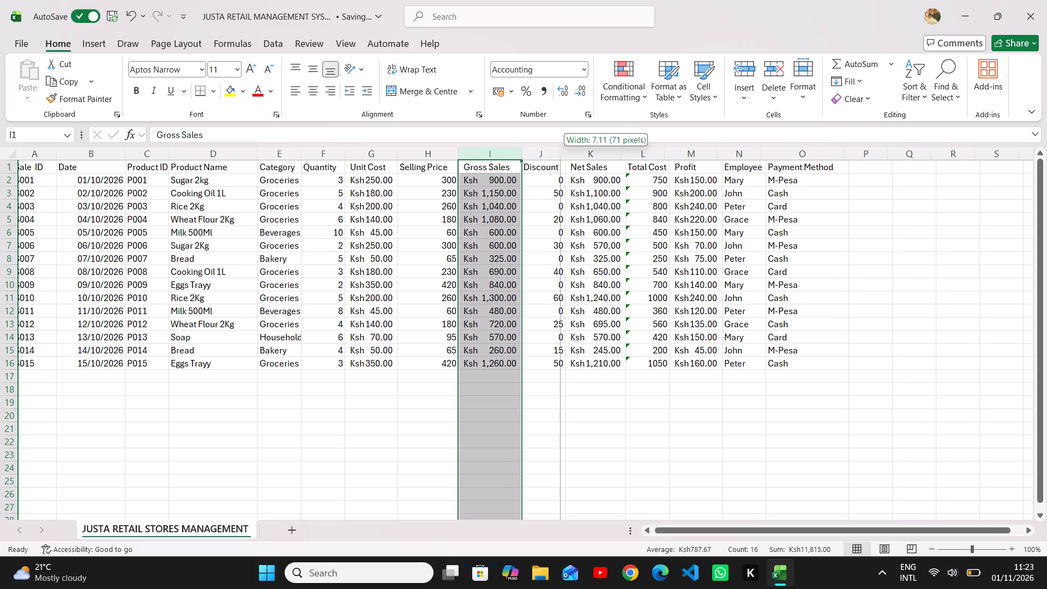
left_click_drag(558, 155, 558, 155)
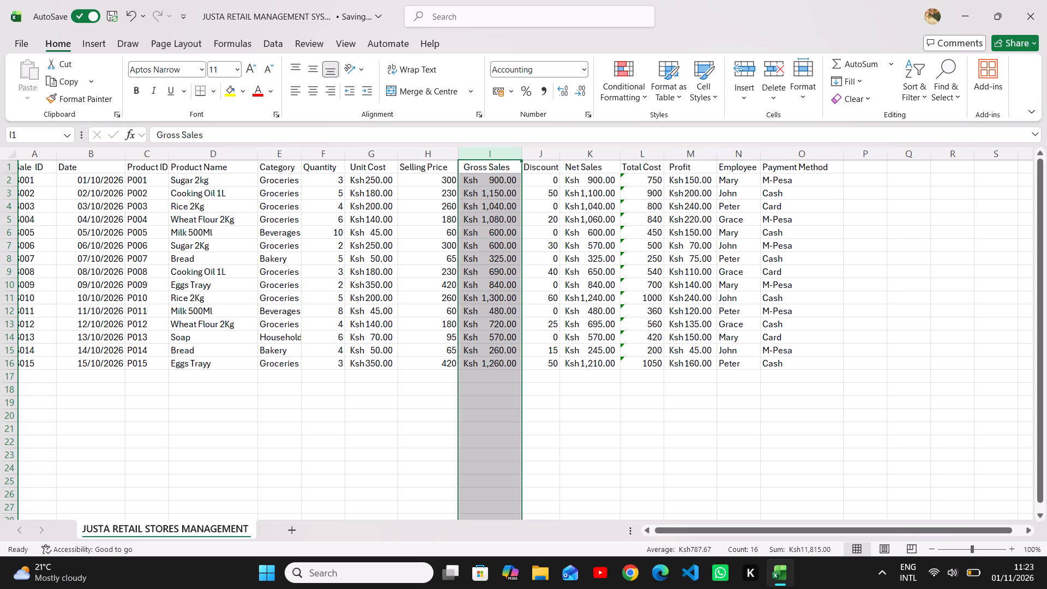
left_click(558, 156)
left_click_drag(844, 155, 831, 154)
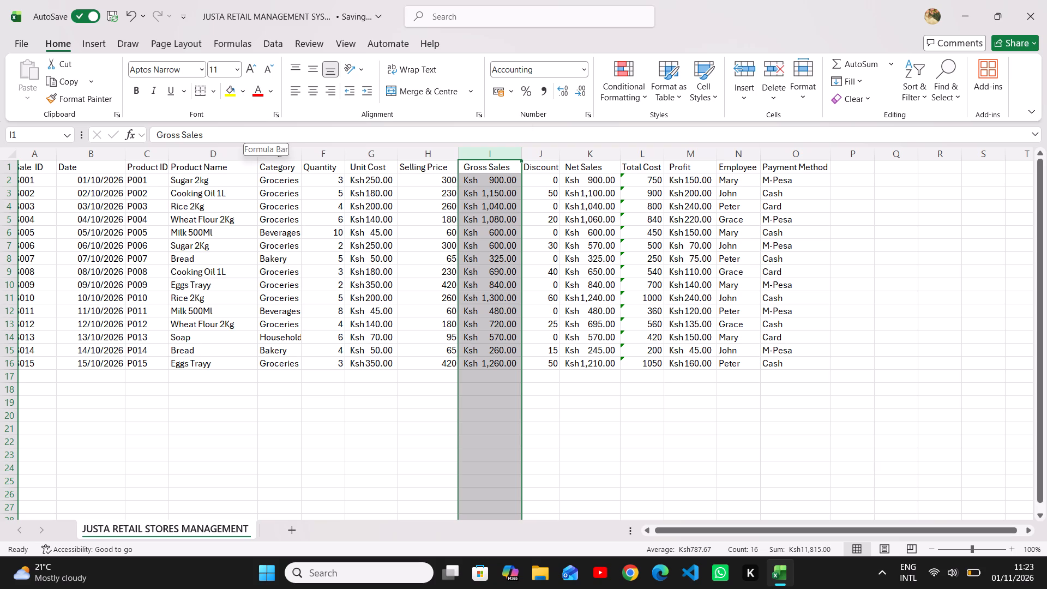
left_click_drag(258, 156, 240, 155)
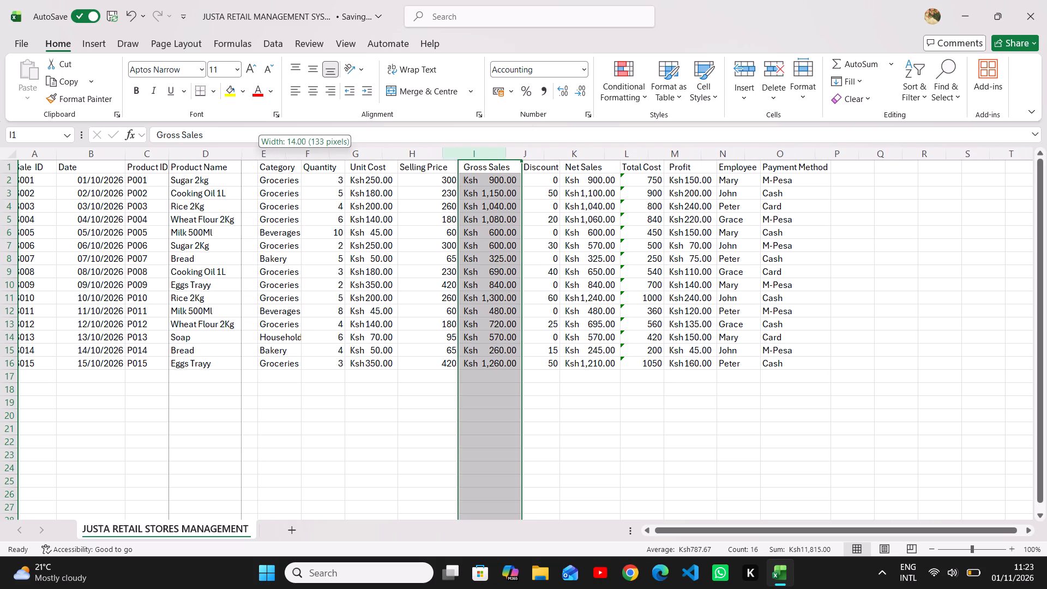
left_click_drag(240, 155, 240, 154)
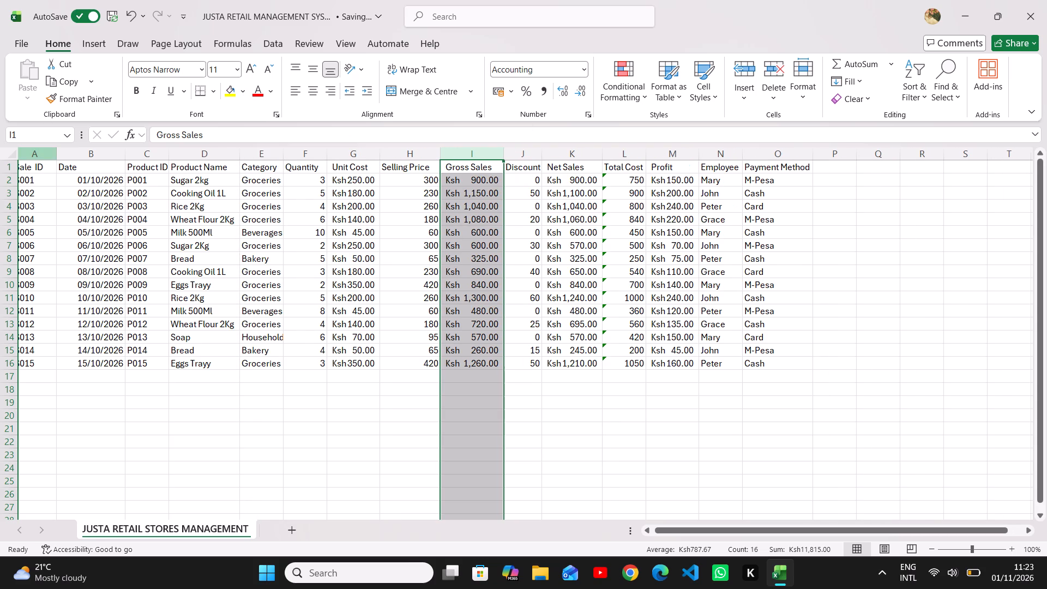
Narrow the Sale ID, Date and Selling Price columns closer to their contents, and the Quantity column to a width of about 6.4.
left_click_drag(57, 154, 51, 154)
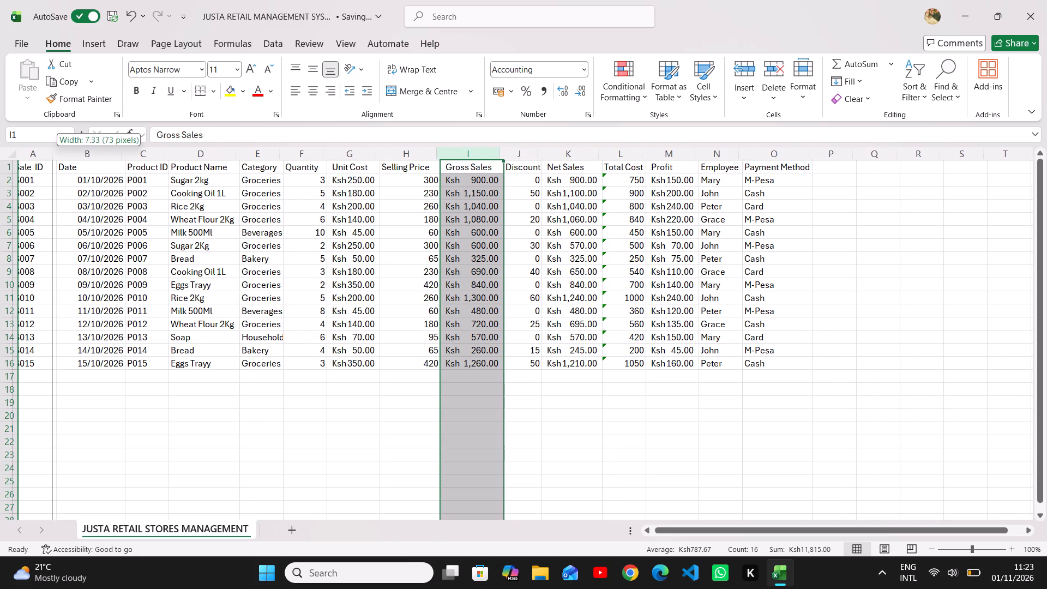
left_click_drag(51, 154, 48, 154)
scroll(49, 192, "right", 1)
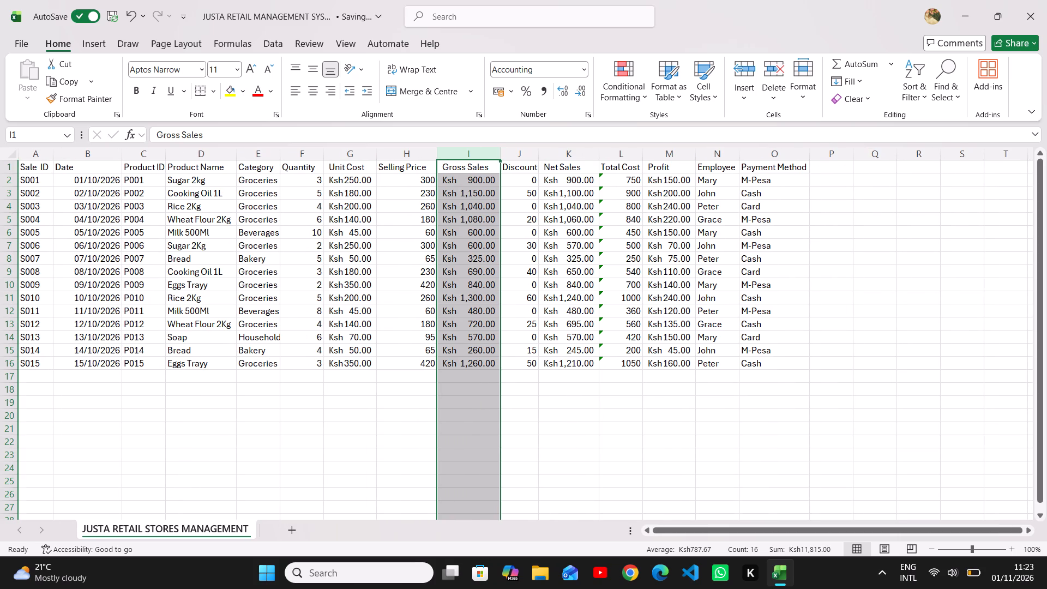
left_click_drag(123, 158, 109, 157)
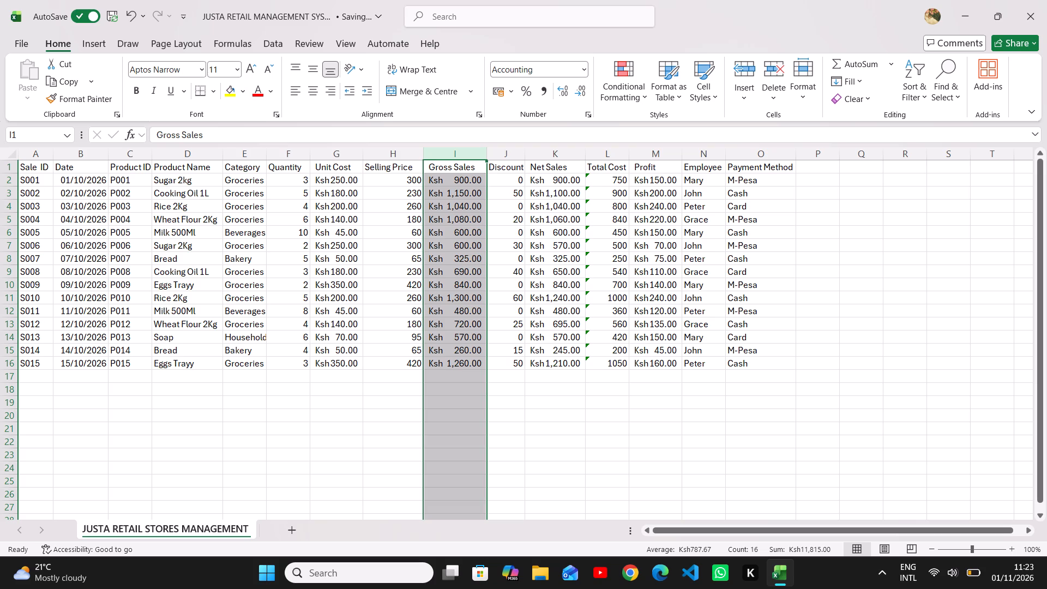
left_click_drag(308, 155, 298, 154)
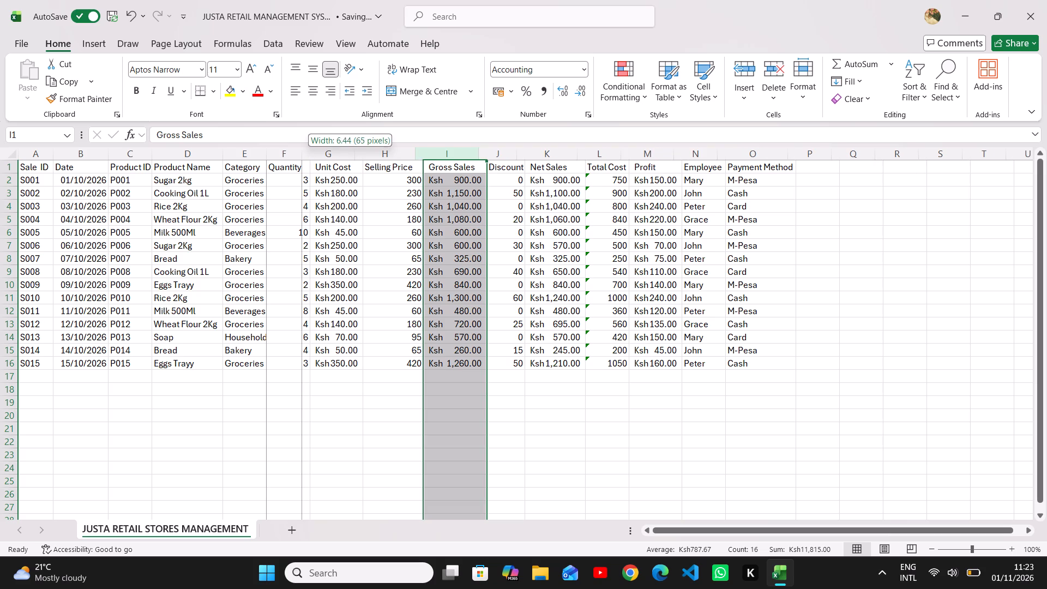
left_click_drag(298, 154, 299, 153)
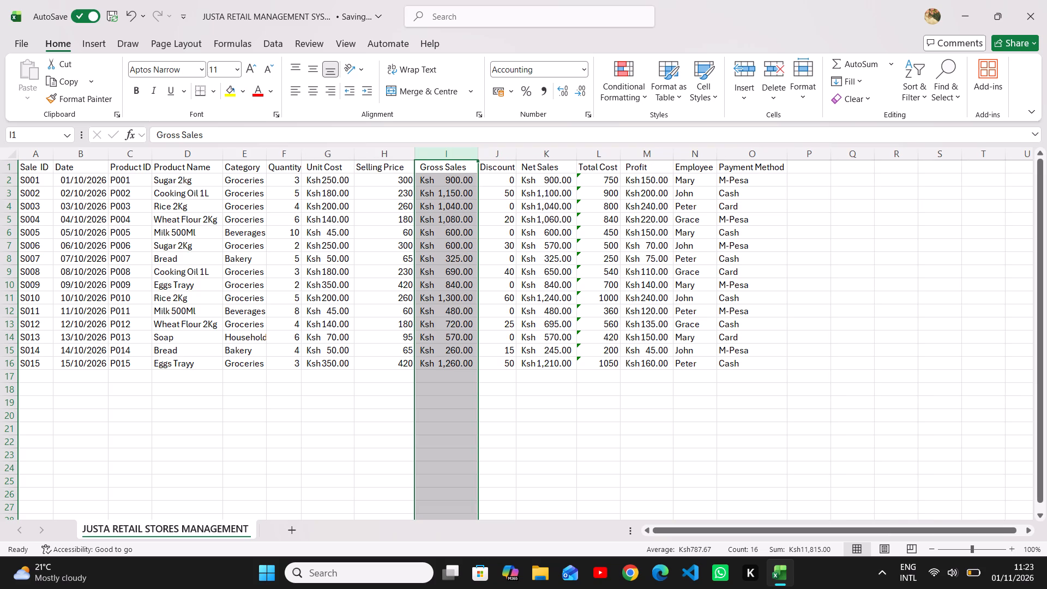
left_click_drag(413, 155, 408, 154)
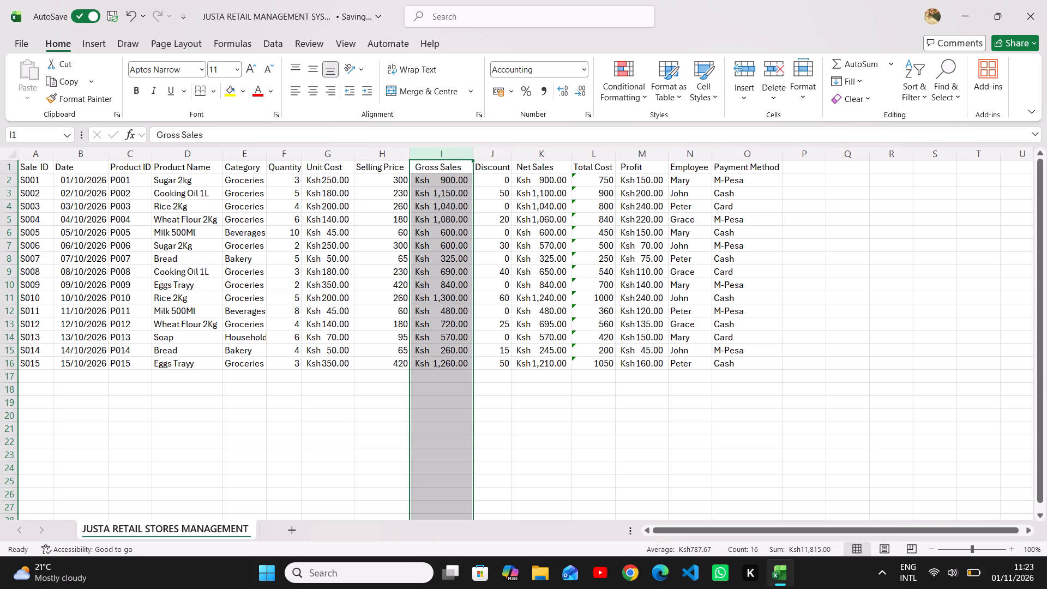
left_click_drag(408, 154, 407, 154)
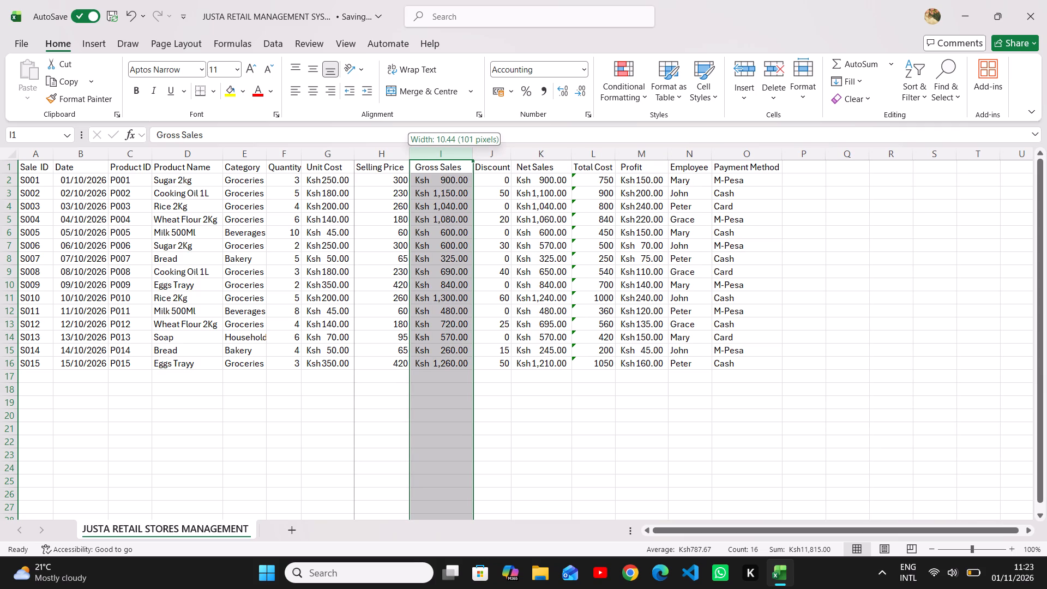
left_click_drag(407, 154, 403, 152)
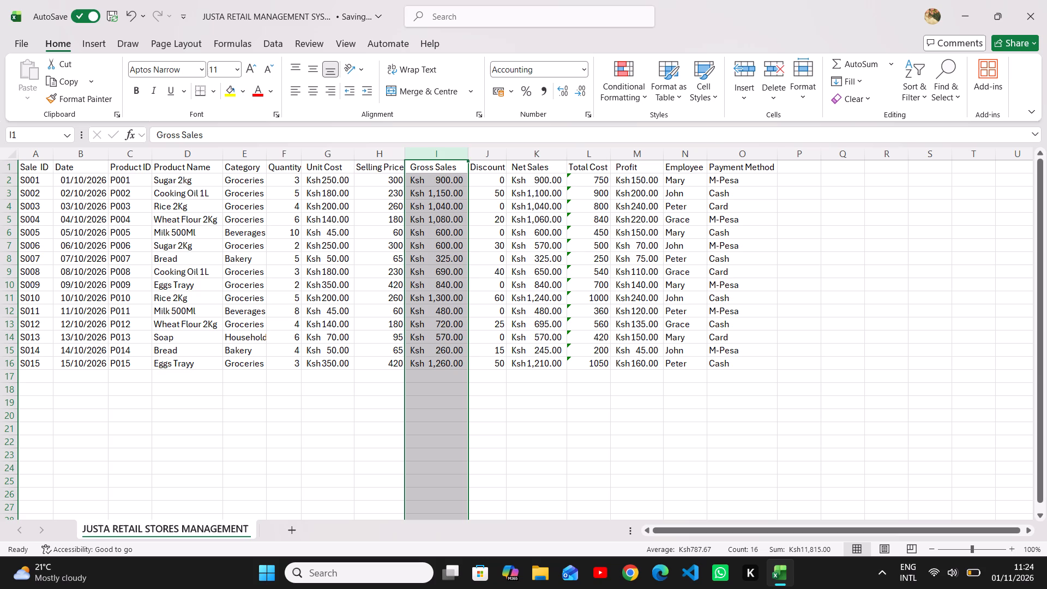
Apply the Ksh accounting number format to the Selling Price column and widen it just enough for its amounts to fit.
left_click(380, 152)
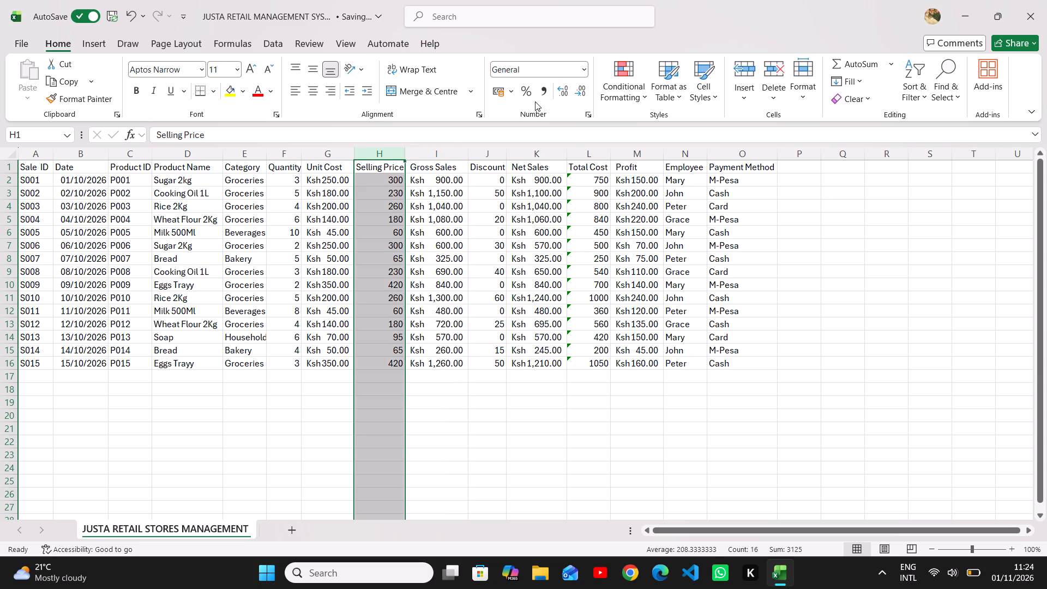
left_click(501, 91)
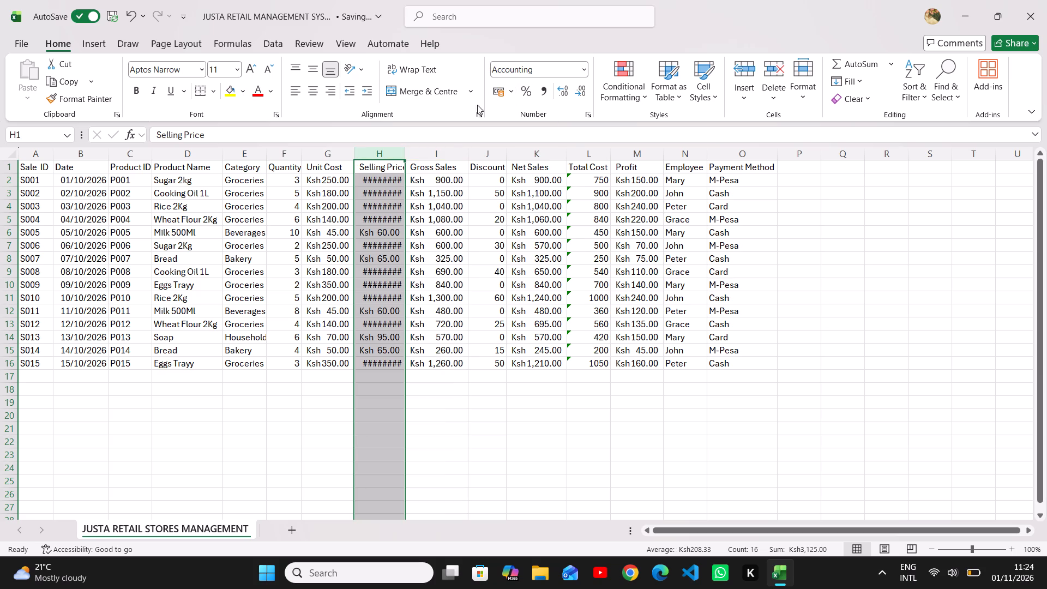
left_click_drag(407, 157, 413, 157)
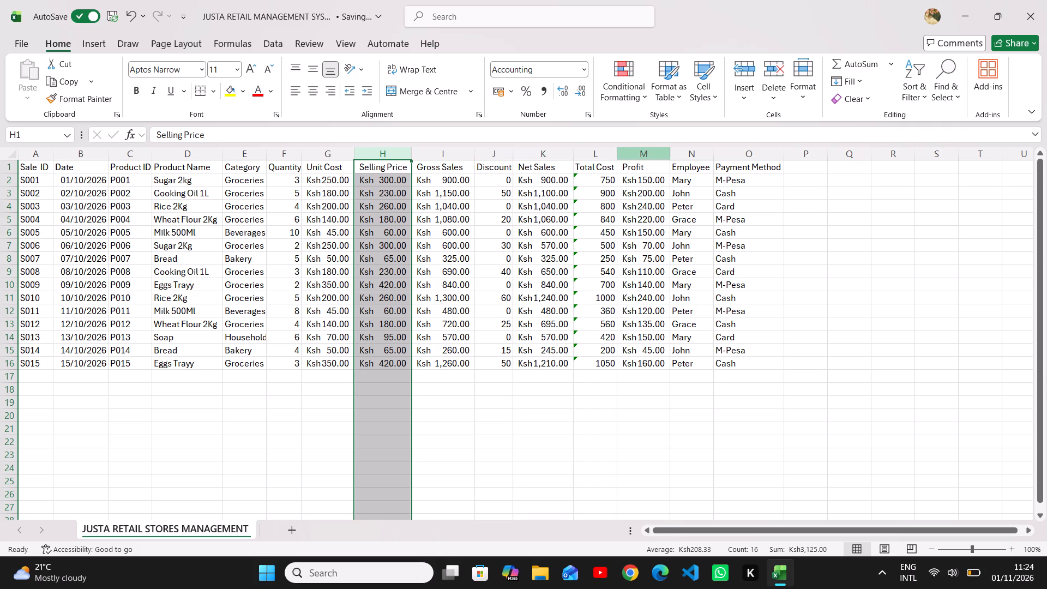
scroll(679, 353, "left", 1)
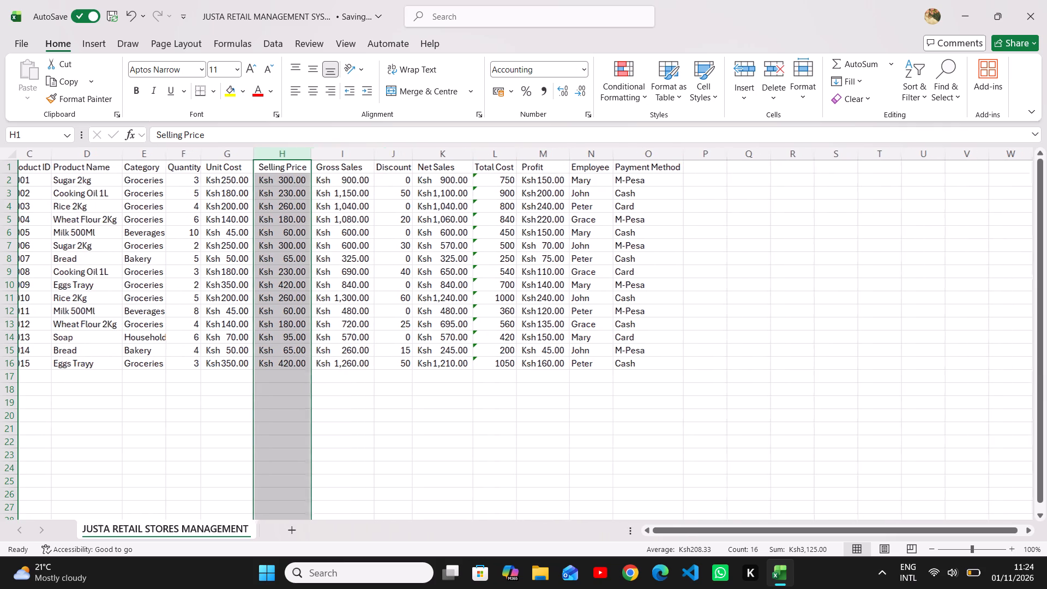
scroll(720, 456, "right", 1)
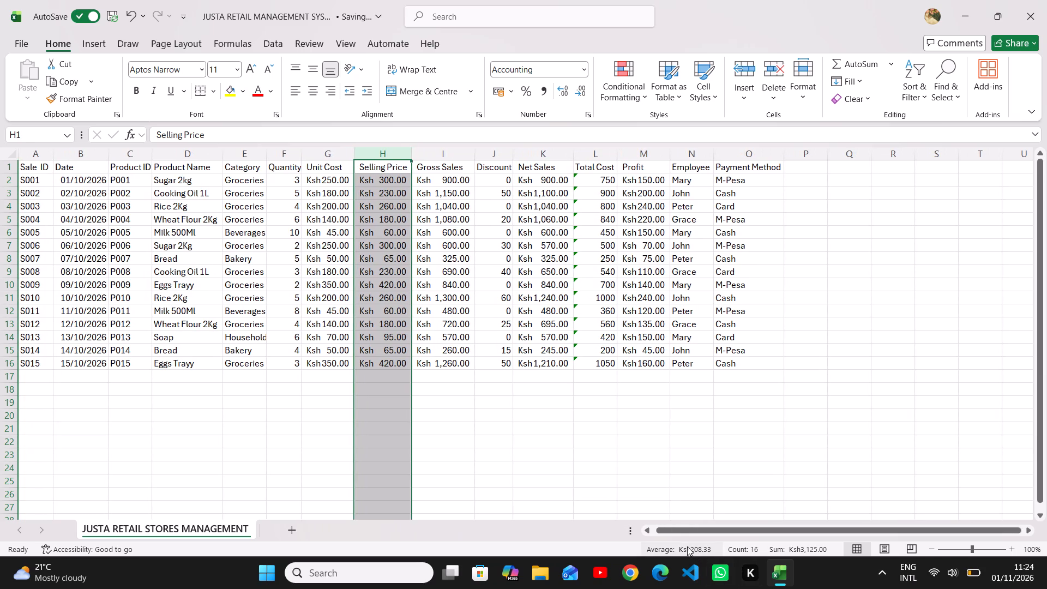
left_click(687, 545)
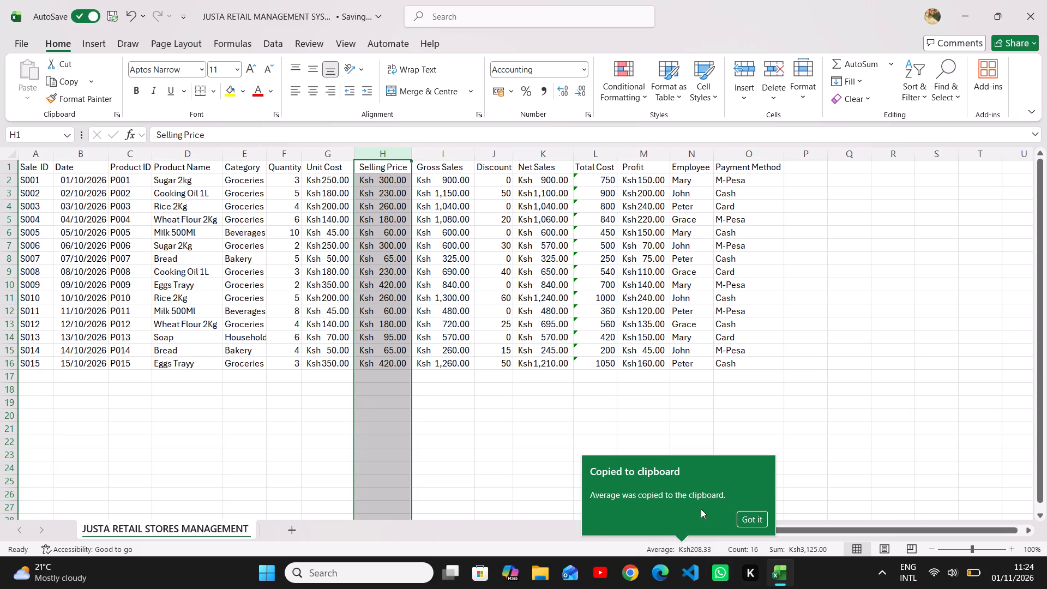
Switch to Google Chrome, open the profile with the blue S avatar, and begin an address bar entry with "g".
left_click(768, 374)
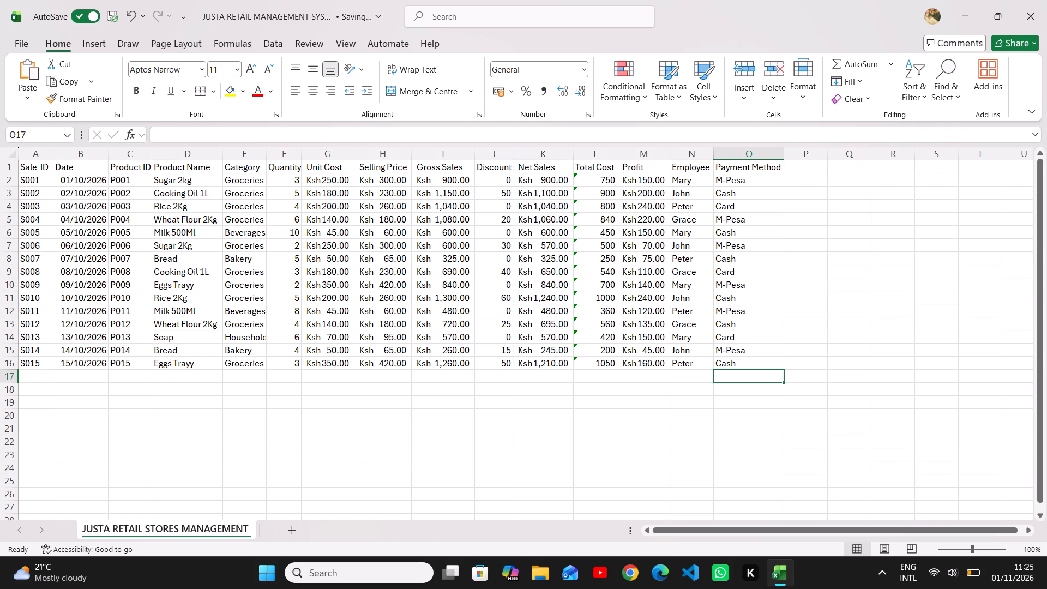
left_click(626, 578)
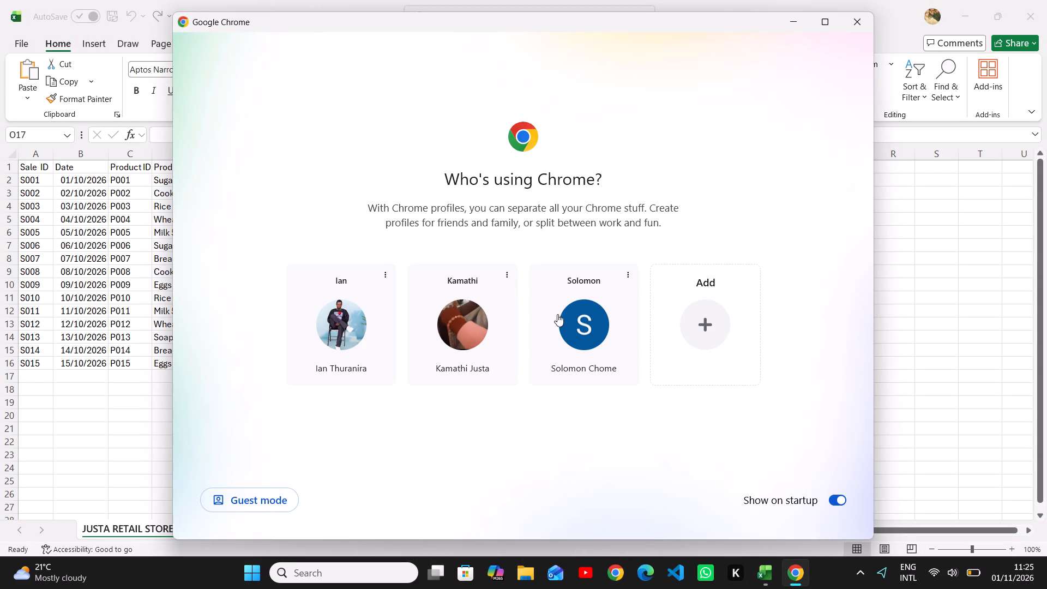
left_click(565, 318)
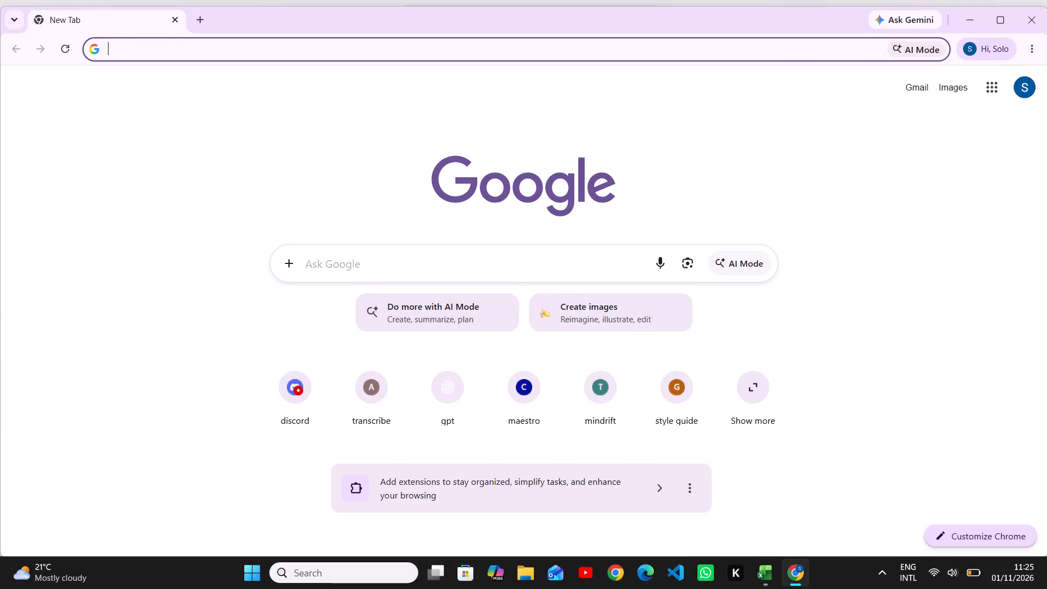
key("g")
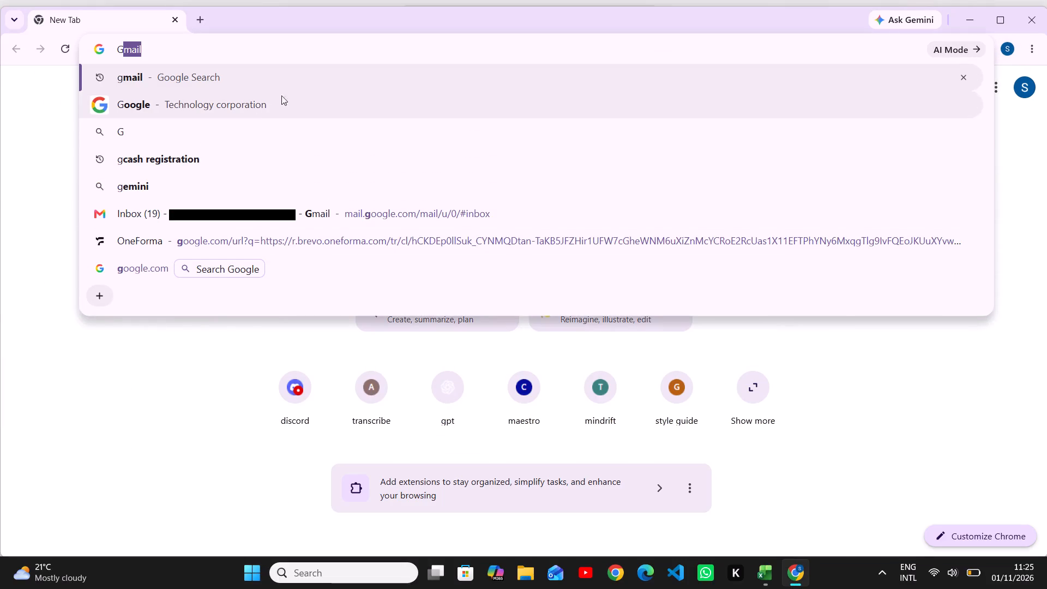
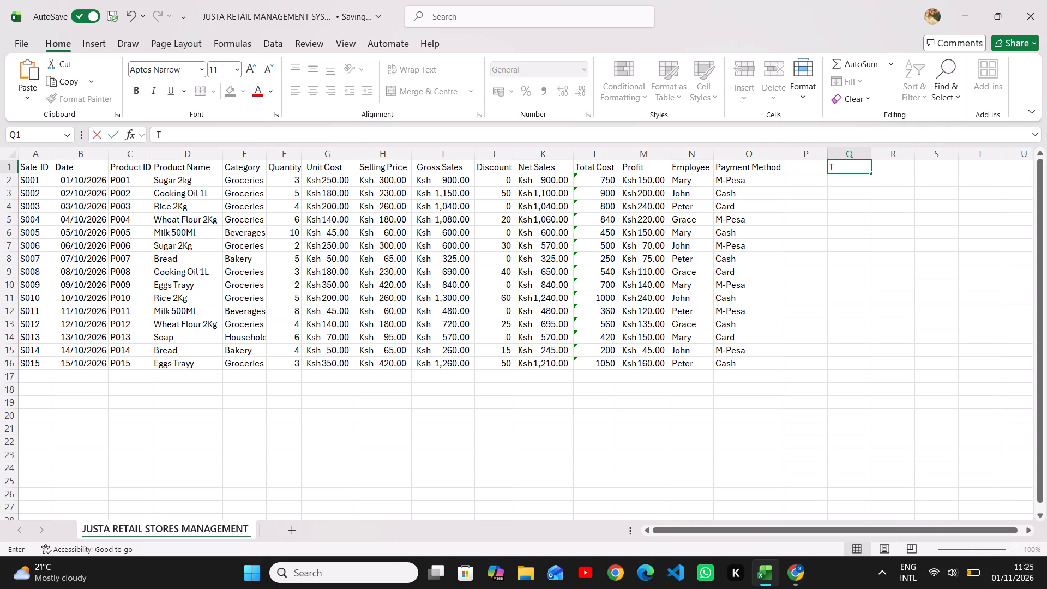
Clear the text being entered in Q1 and enter T in P1, beside the Payment Method header.
key("BackSpace")
key("Left")
key("t")
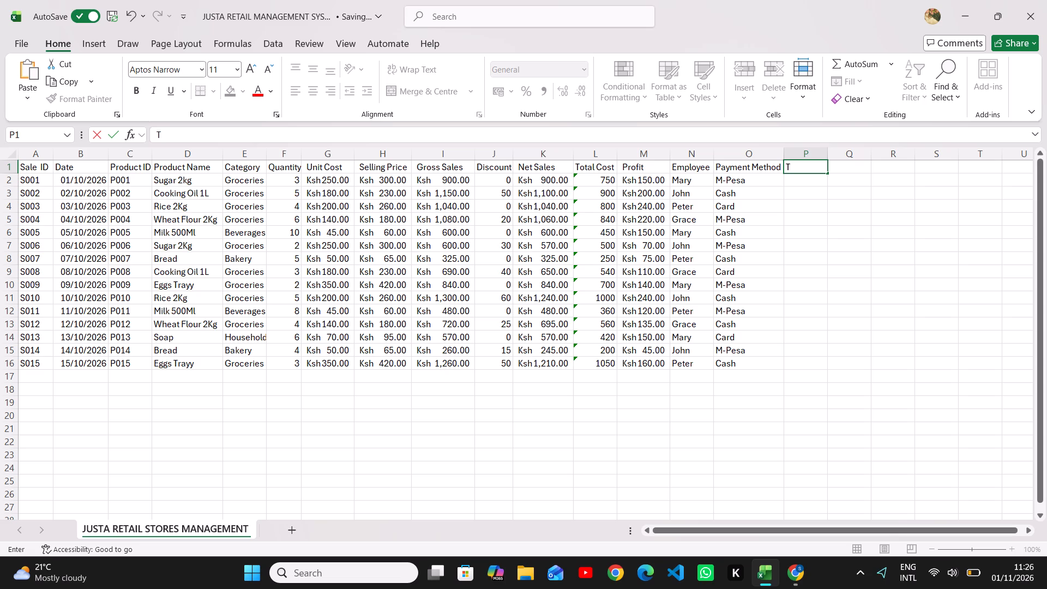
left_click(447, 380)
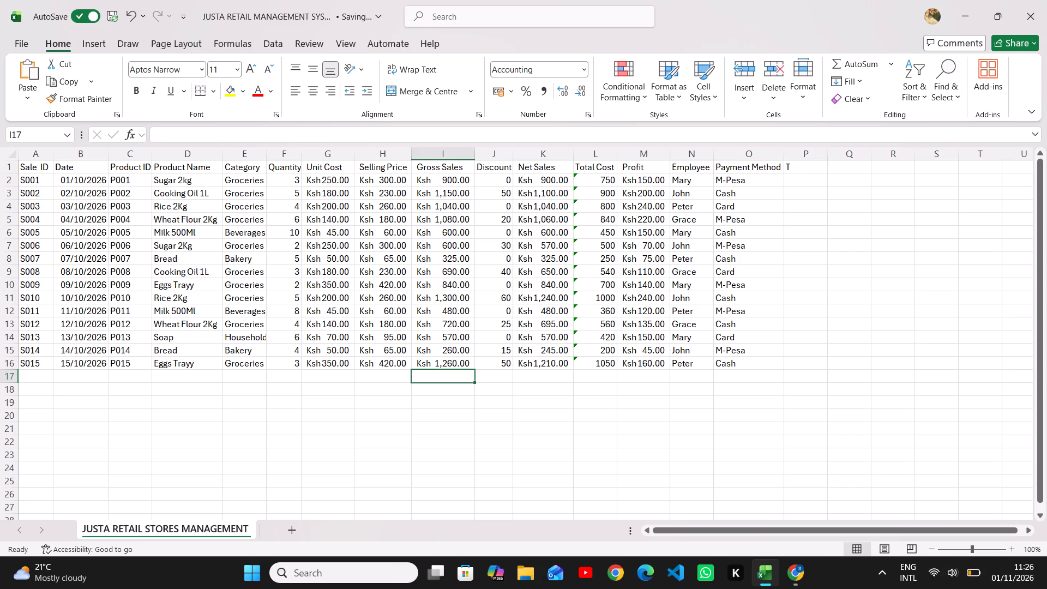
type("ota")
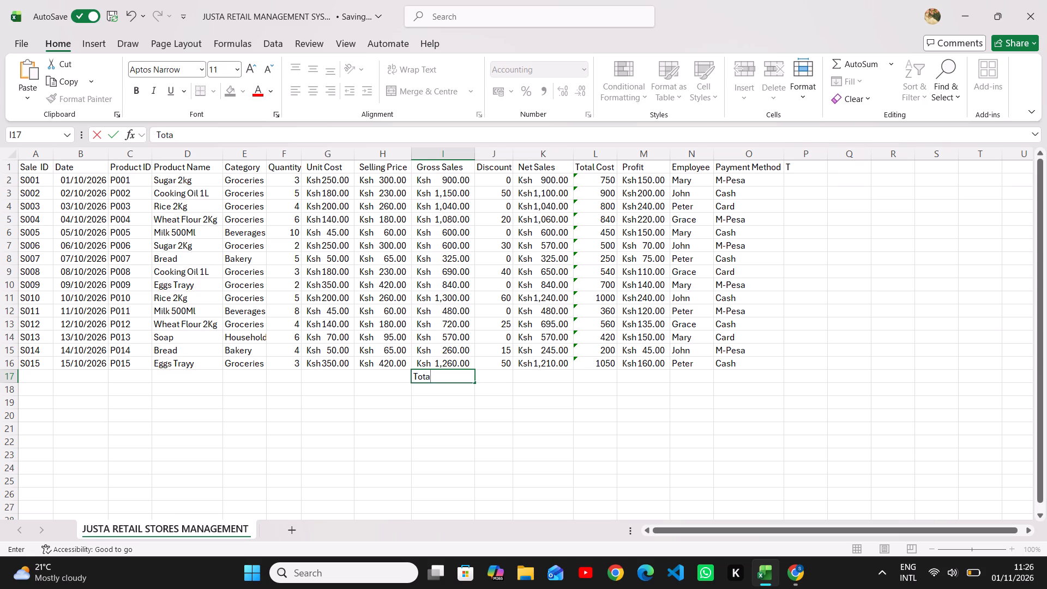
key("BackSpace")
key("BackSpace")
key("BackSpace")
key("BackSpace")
Total the Gross Sales column in cell I17 with the formula =SUM(I2:I16).
key("equal")
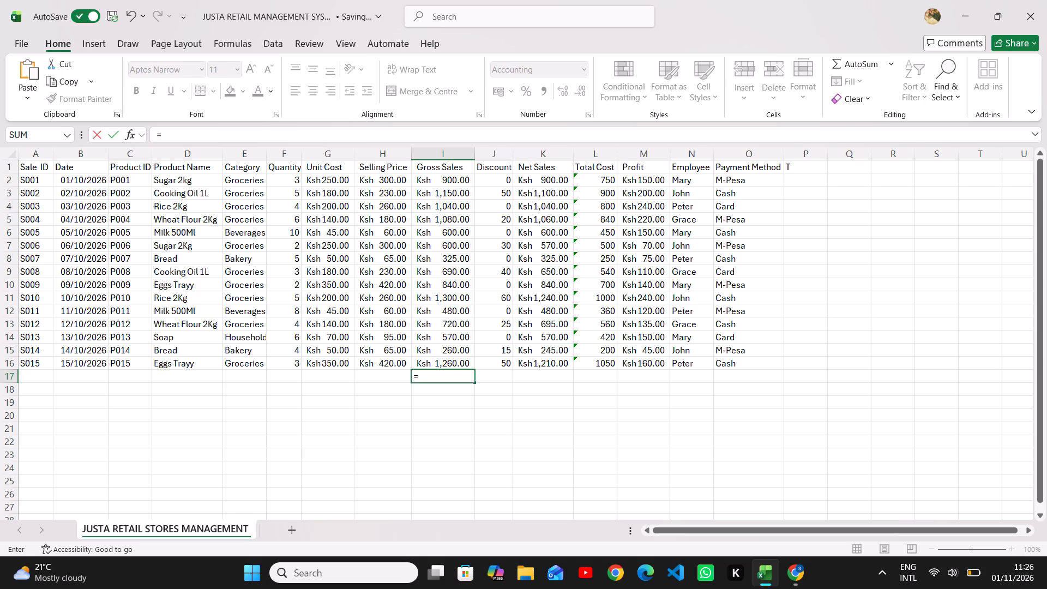
key("shift+parenright")
key("shift+BackSpace")
key("shift+parenleft")
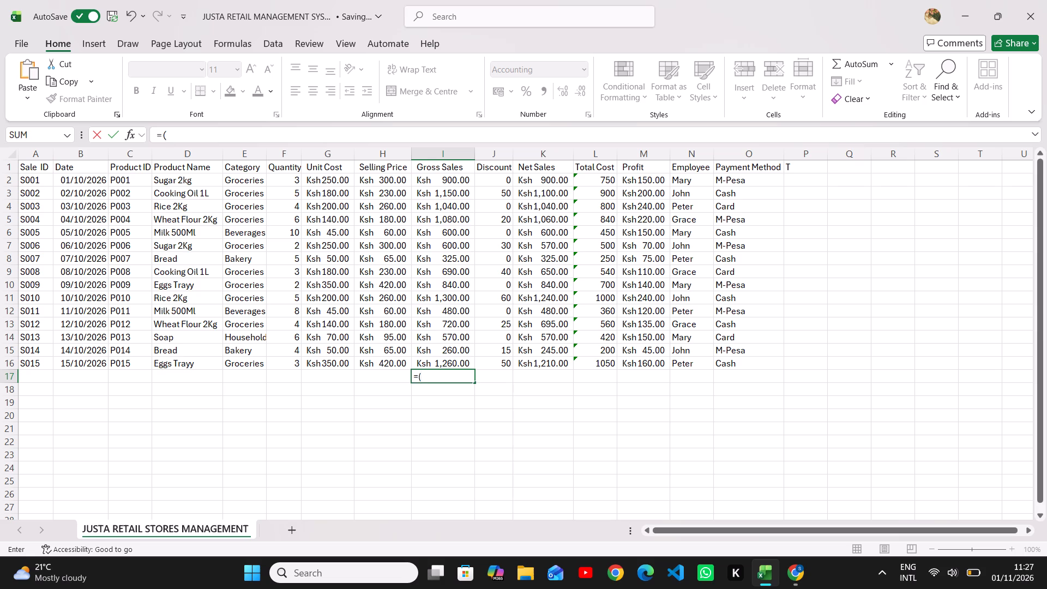
type("SUUM")
key("space")
key("1")
key("BackSpace")
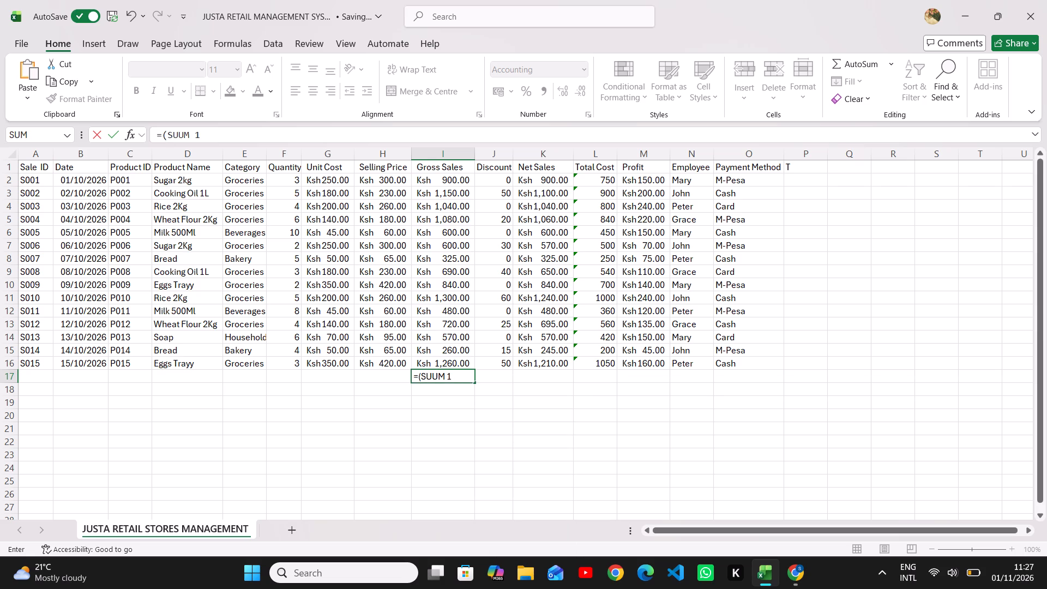
key("BackSpace")
key("BackSpace")
key("BackSpace")
key("BackSpace")
key("BackSpace")
key("BackSpace")
type("SUM")
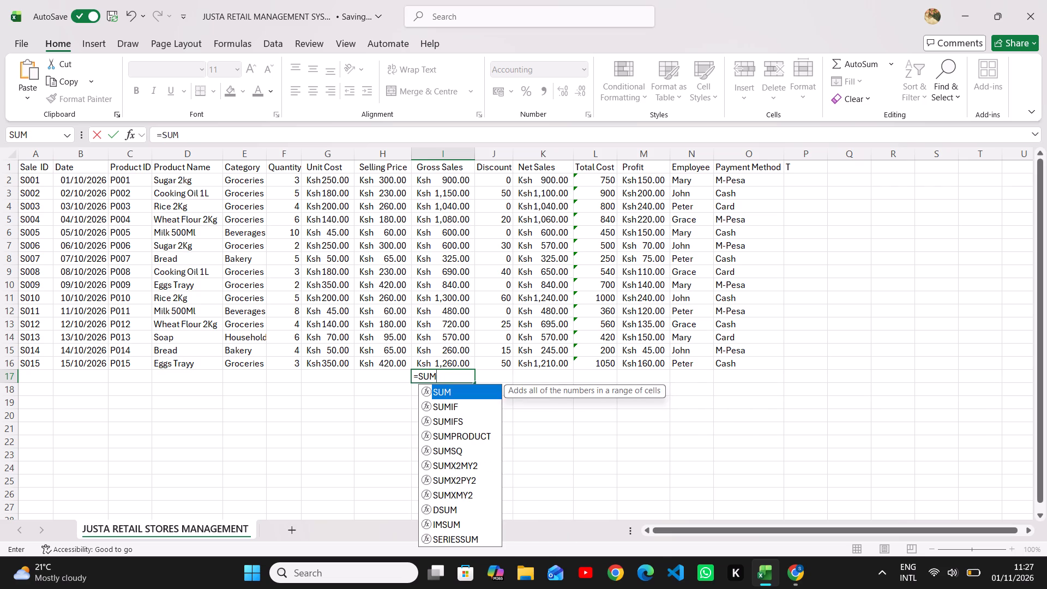
key("shift+parenleft")
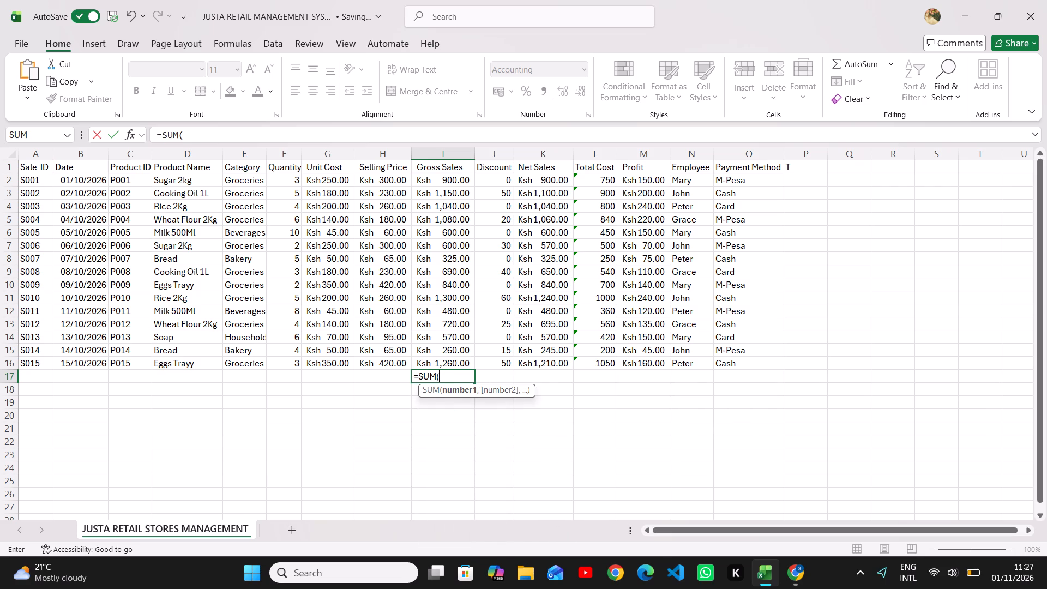
type("I1")
key("BackSpace")
key("BackSpace")
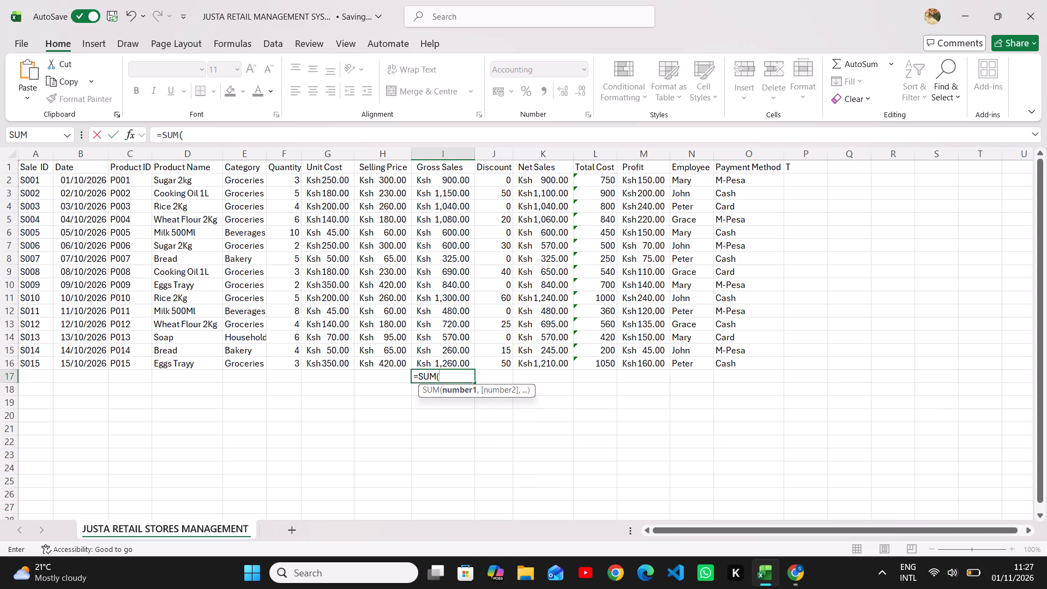
type("I2")
key("shift+less")
key("shift+BackSpace")
key("shift+colon")
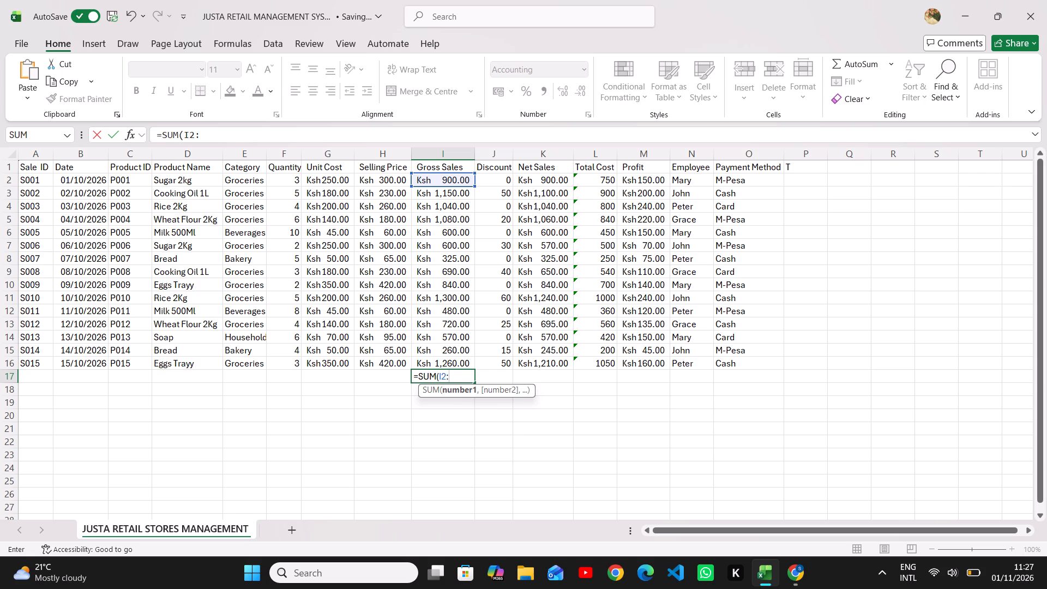
type("I1")
key("6")
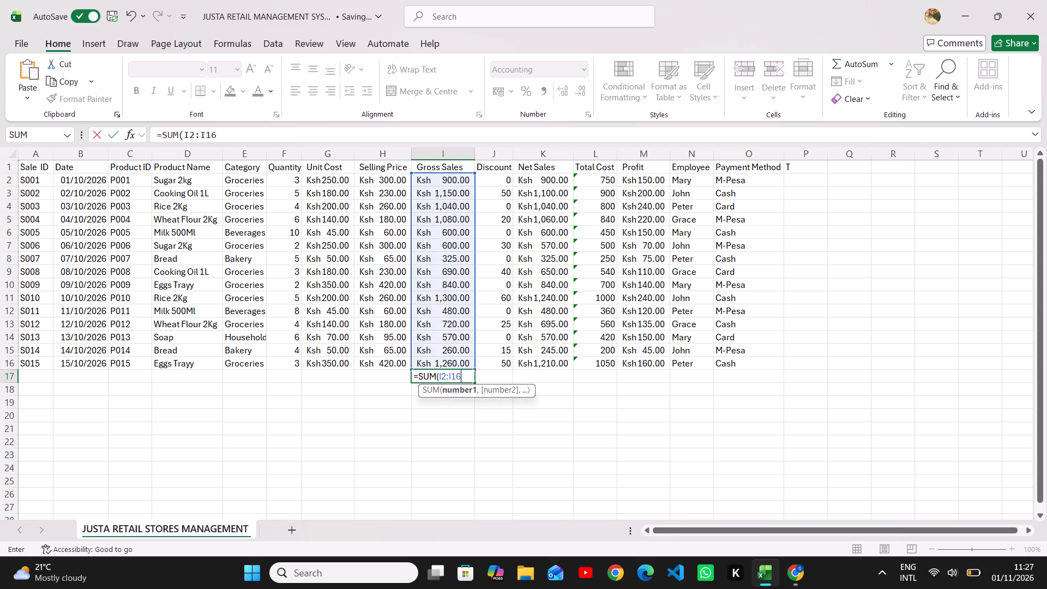
key("shift+parenright")
key("Right")
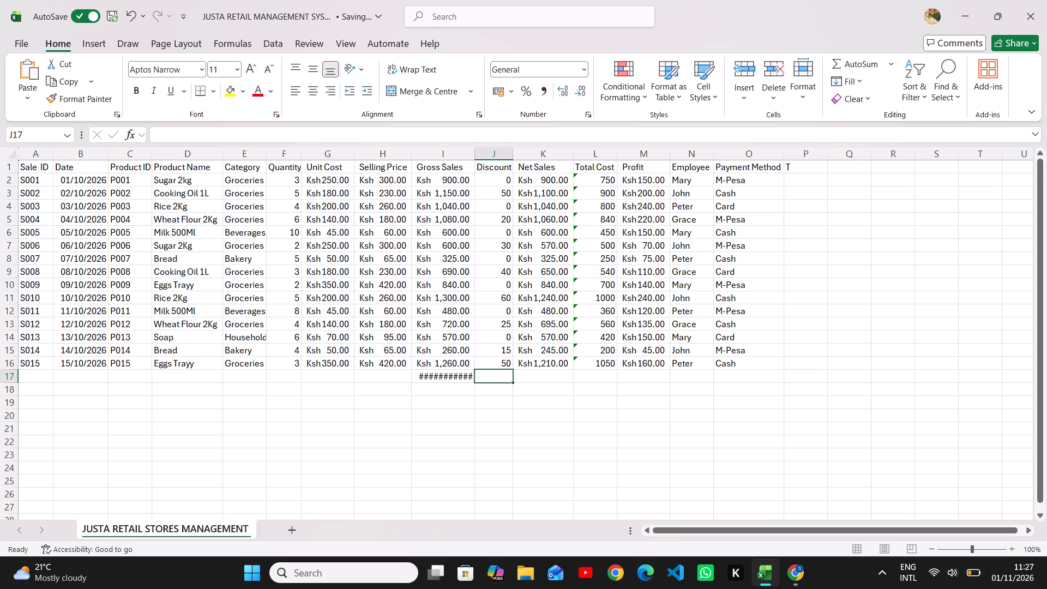
Widen the Gross Sales column to about 13.6 so that its total fits.
left_click_drag(474, 149, 481, 151)
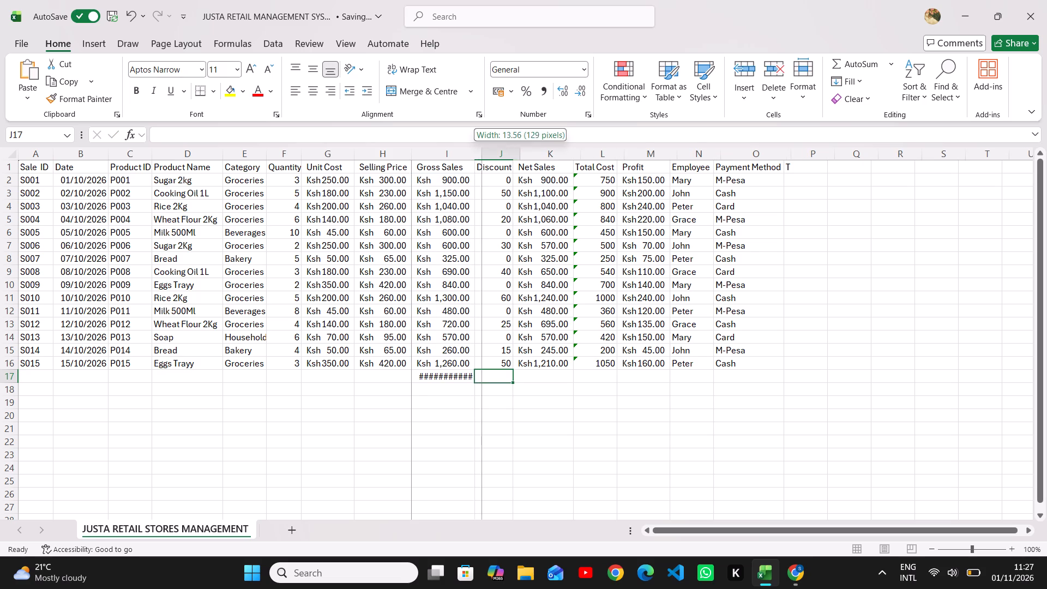
left_click_drag(481, 151, 482, 151)
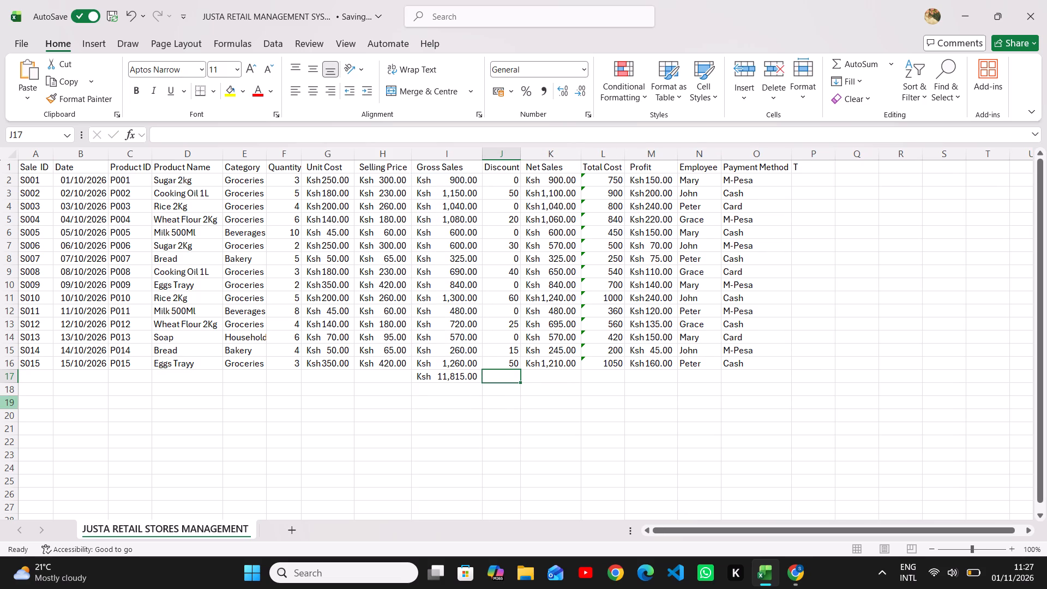
Label the totals row by entering TOTAL REVENUE in cell A17.
left_click(30, 375)
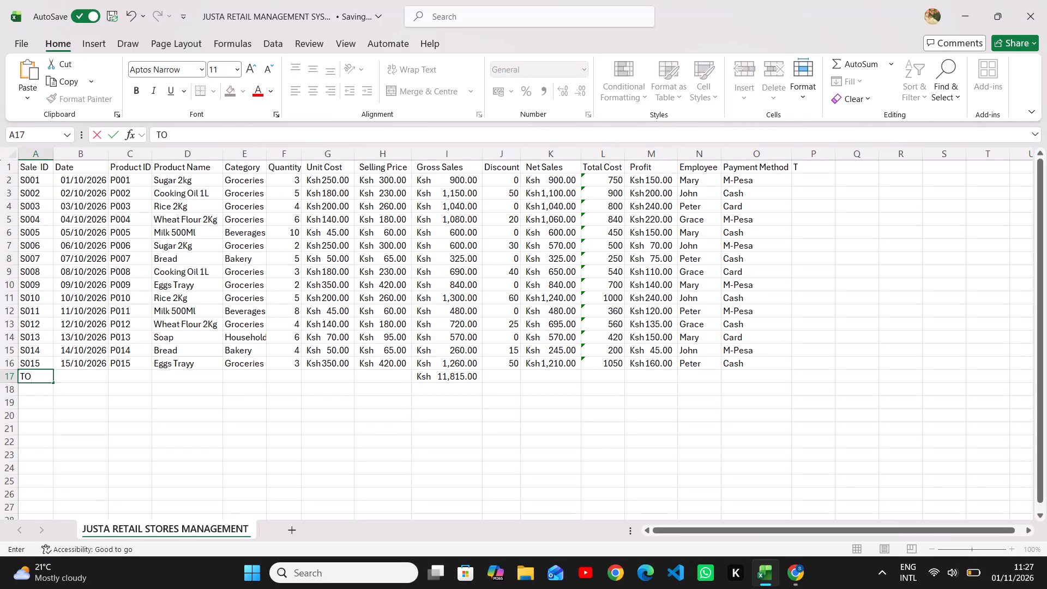
type("TAL")
key("space")
type("RE")
key("v")
key("e")
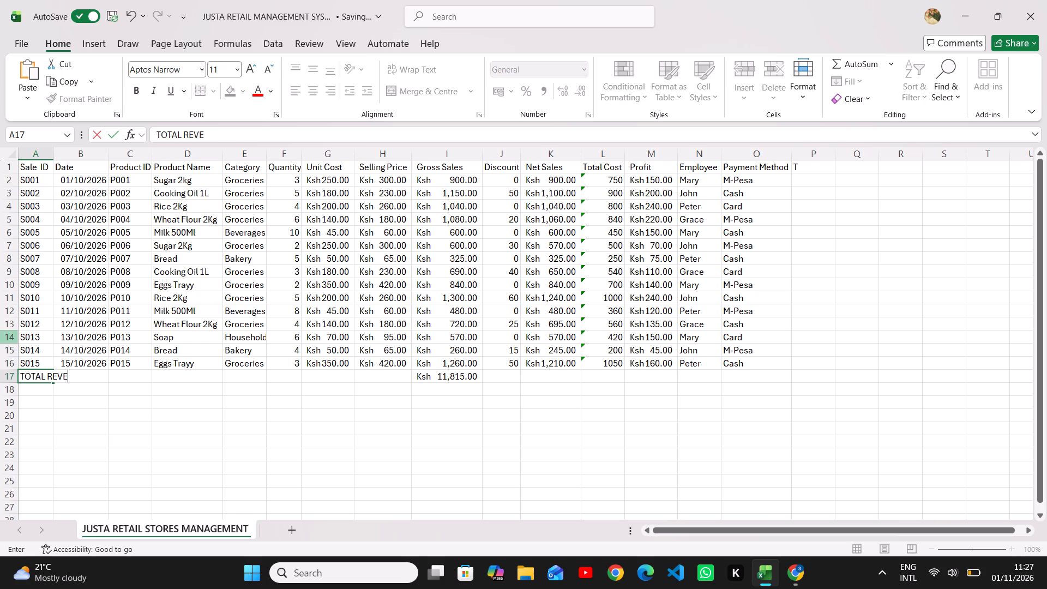
key("n")
type("UE")
Enter TOTAL REVENUE in cell A18, directly below the first label.
left_click(26, 394)
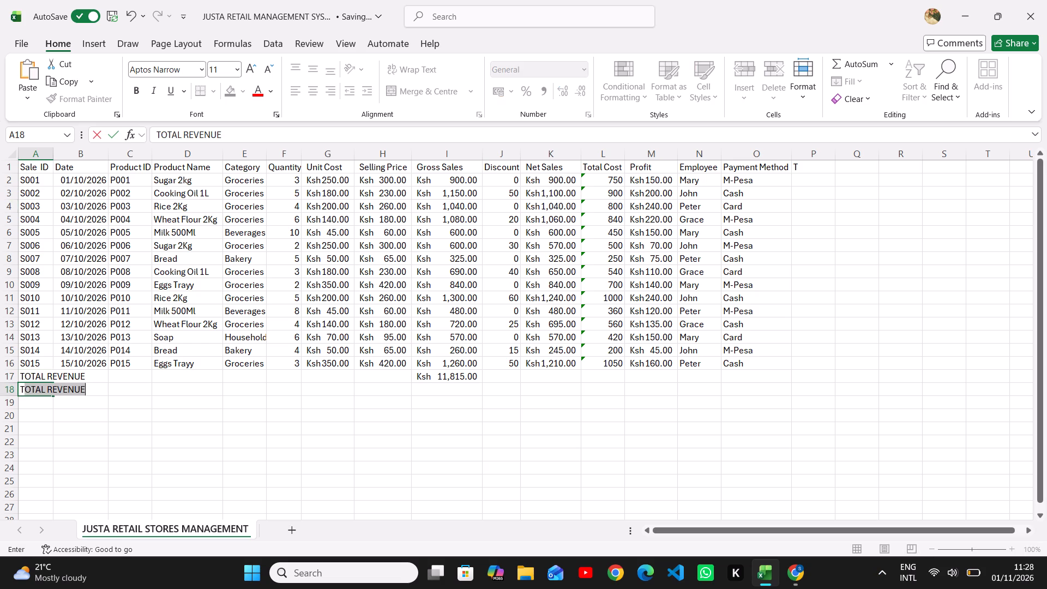
left_click(51, 396)
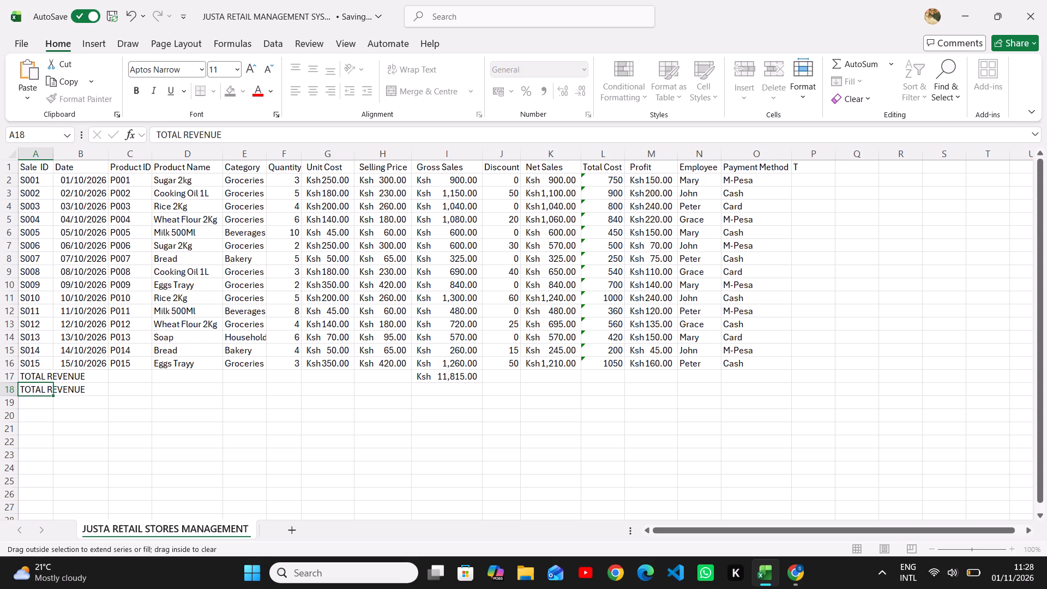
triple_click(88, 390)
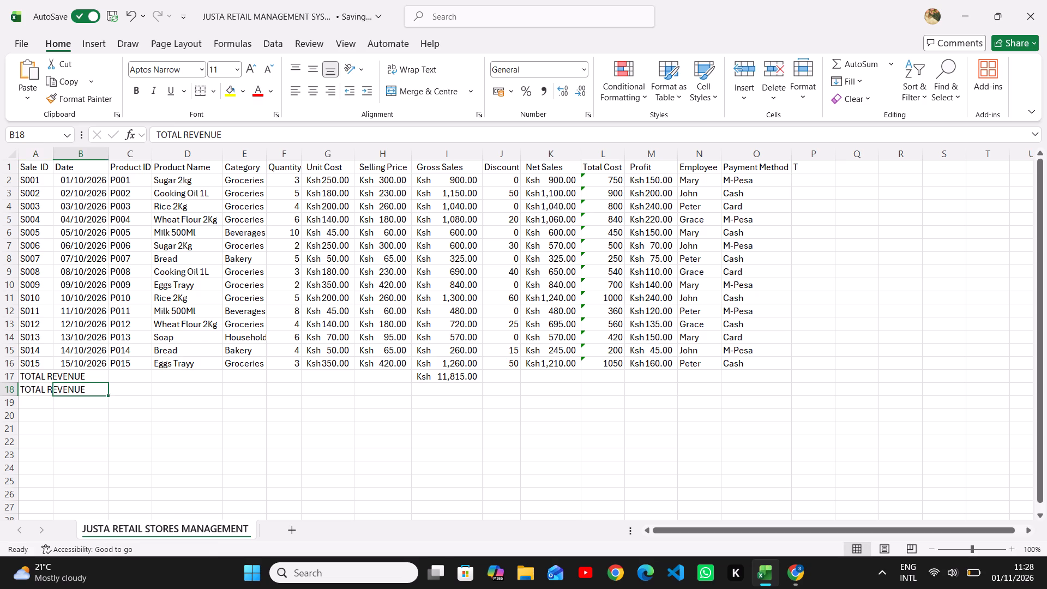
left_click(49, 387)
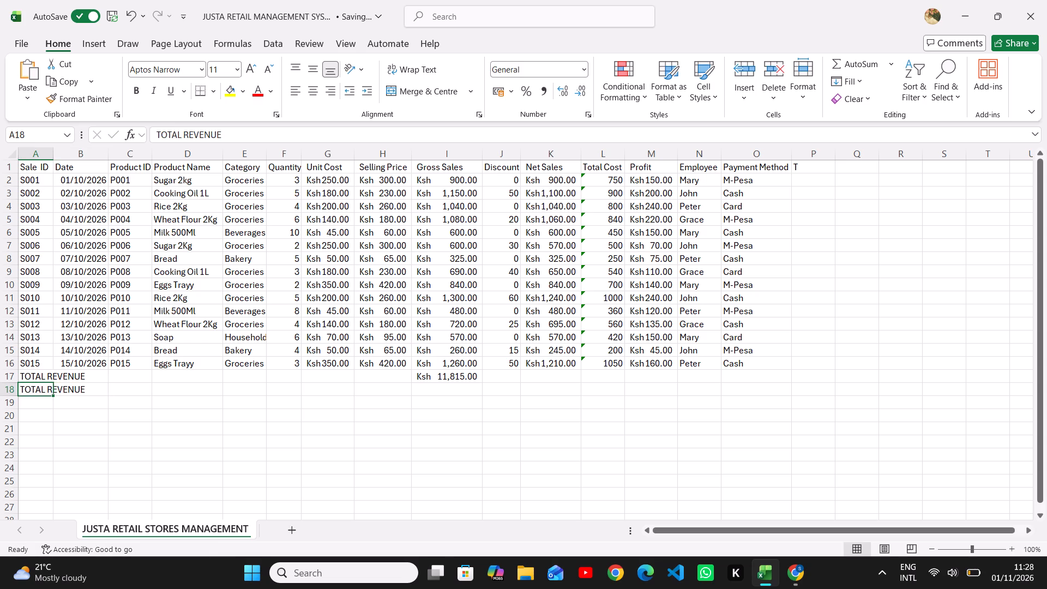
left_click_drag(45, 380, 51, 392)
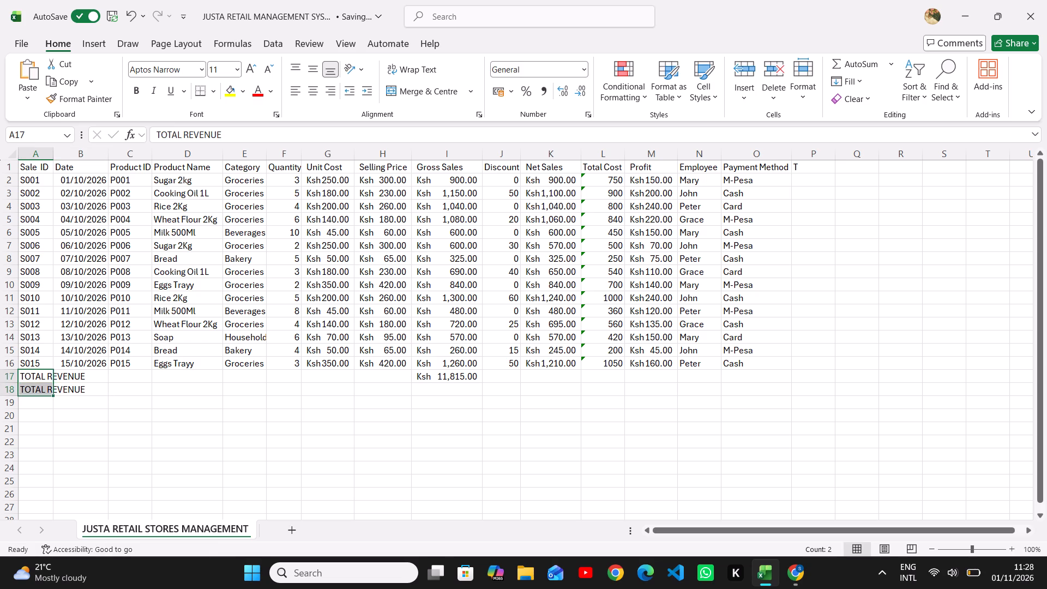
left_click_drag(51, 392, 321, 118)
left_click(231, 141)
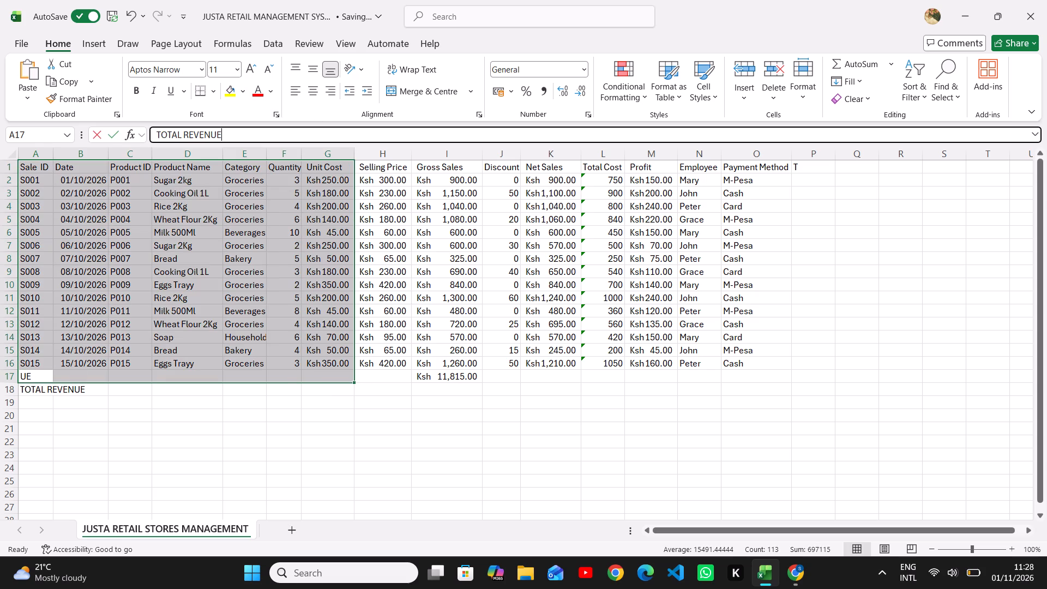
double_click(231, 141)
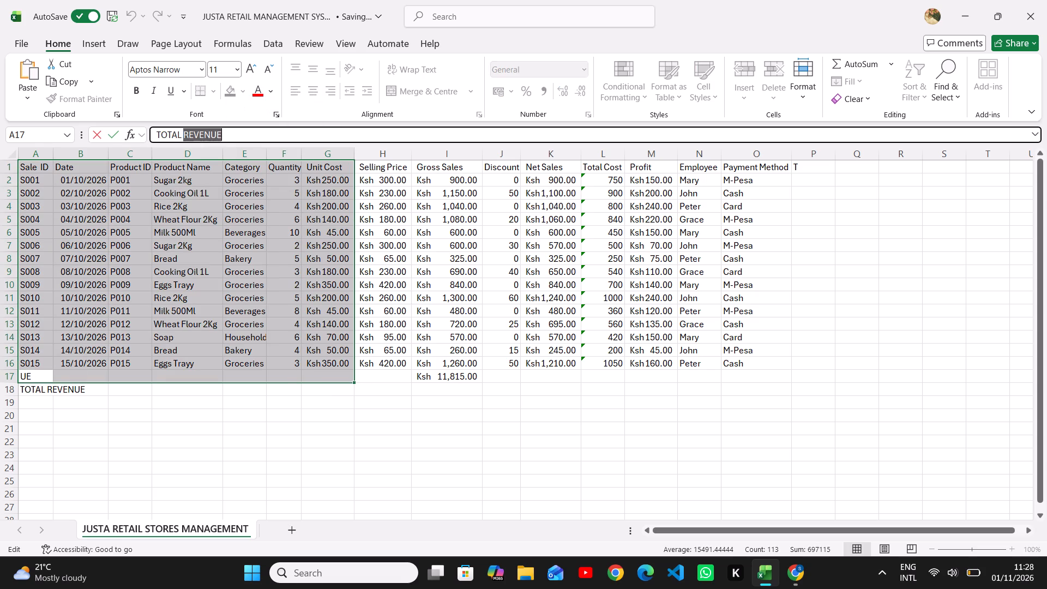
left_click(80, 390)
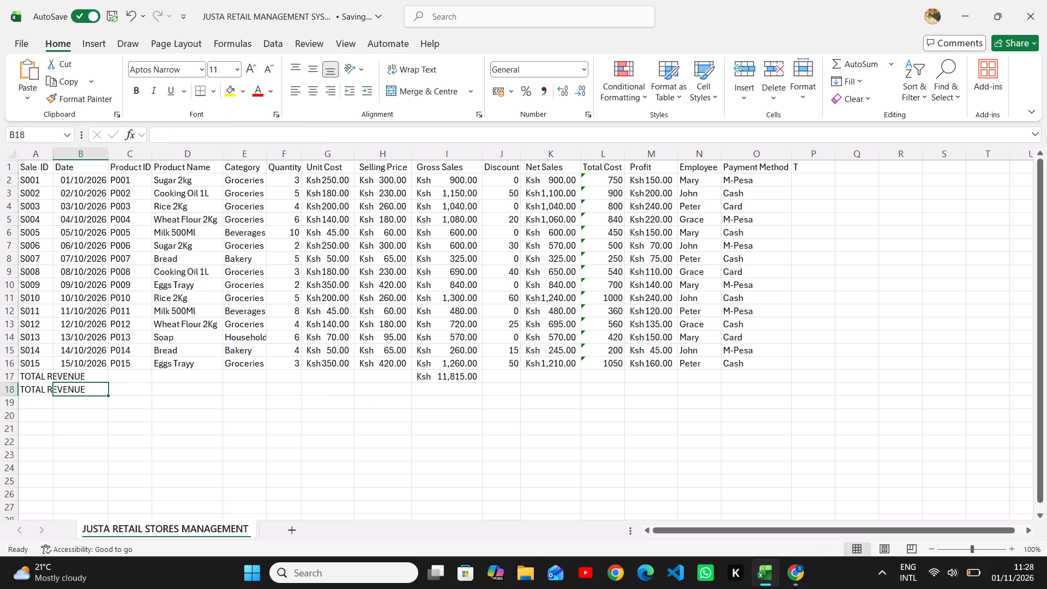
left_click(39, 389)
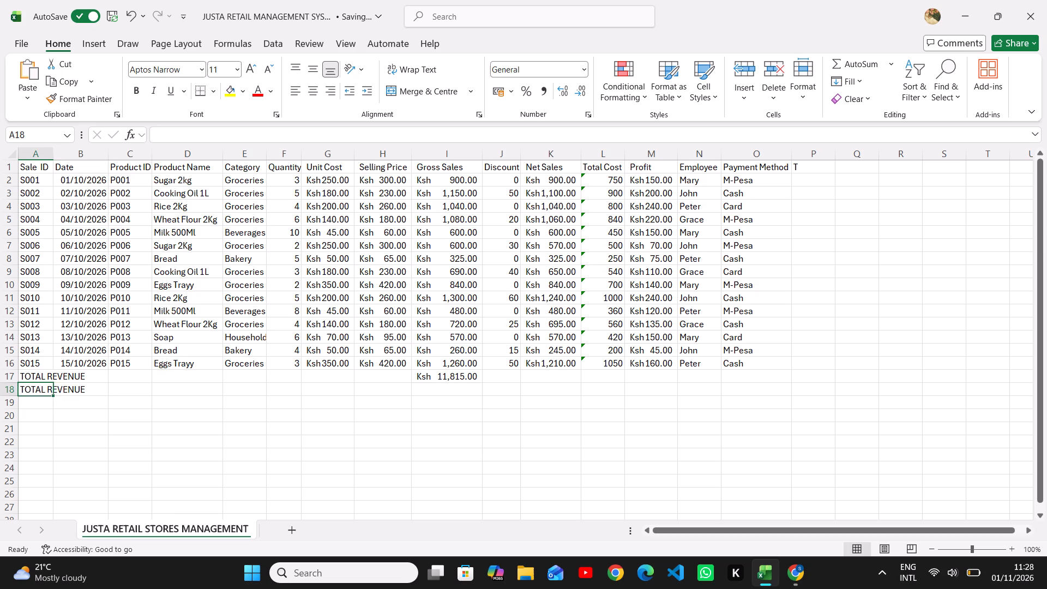
Change the label in cell A18 to TOTAL DISCOUNT.
left_click(238, 138)
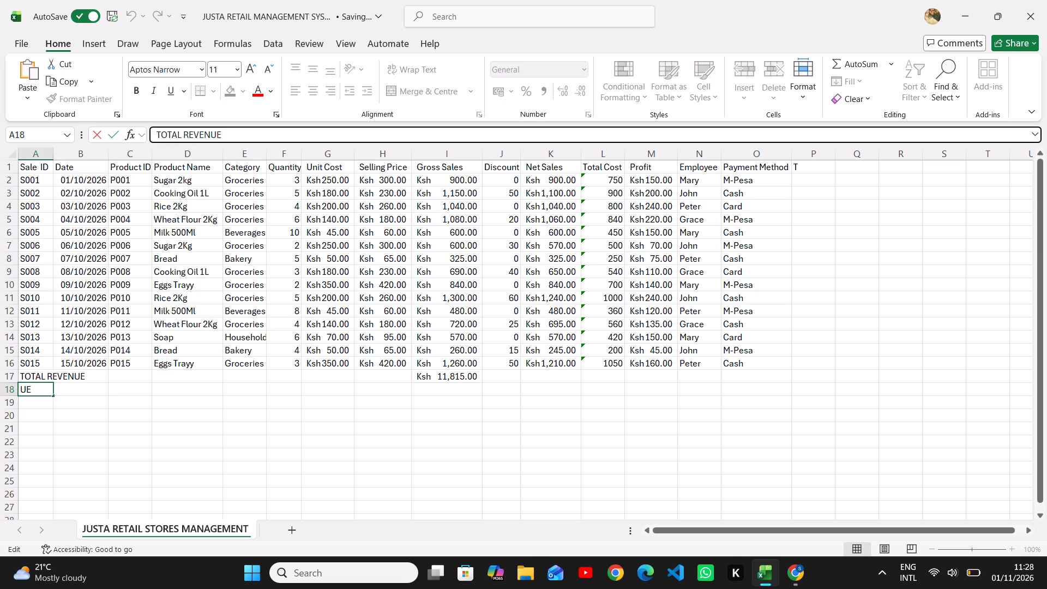
key("BackSpace")
key("BackSpace")
key("BackSpace")
key("BackSpace")
key("BackSpace")
key("BackSpace")
key("BackSpace")
type("DISCOU")
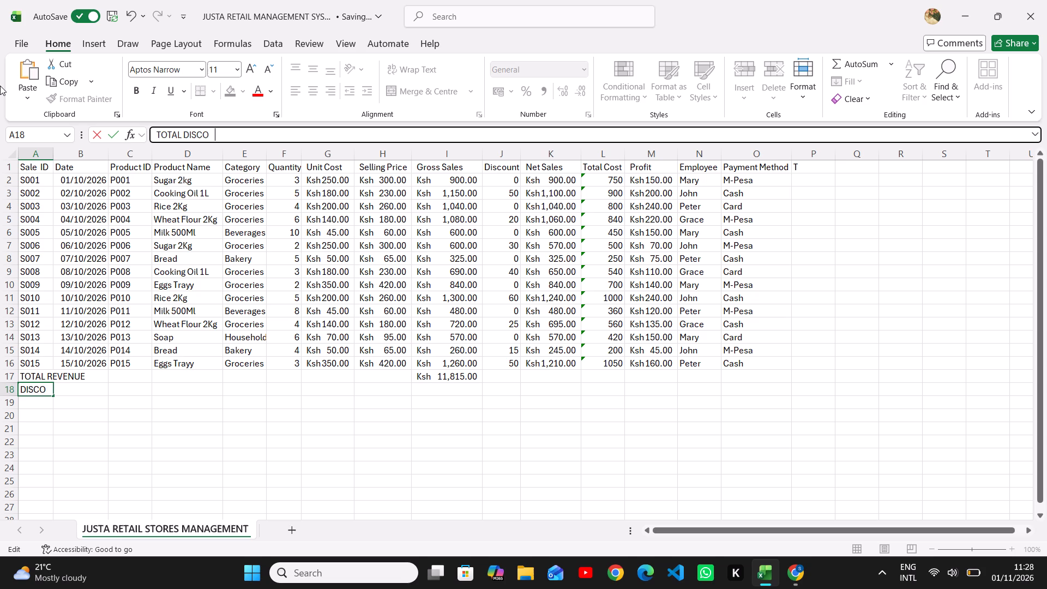
type("NT")
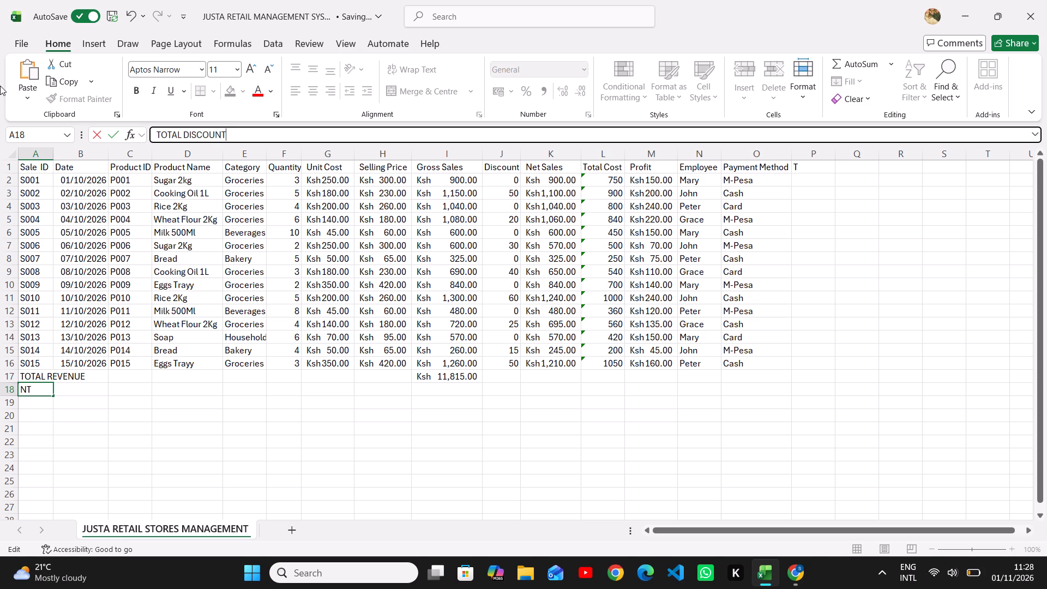
key("Return")
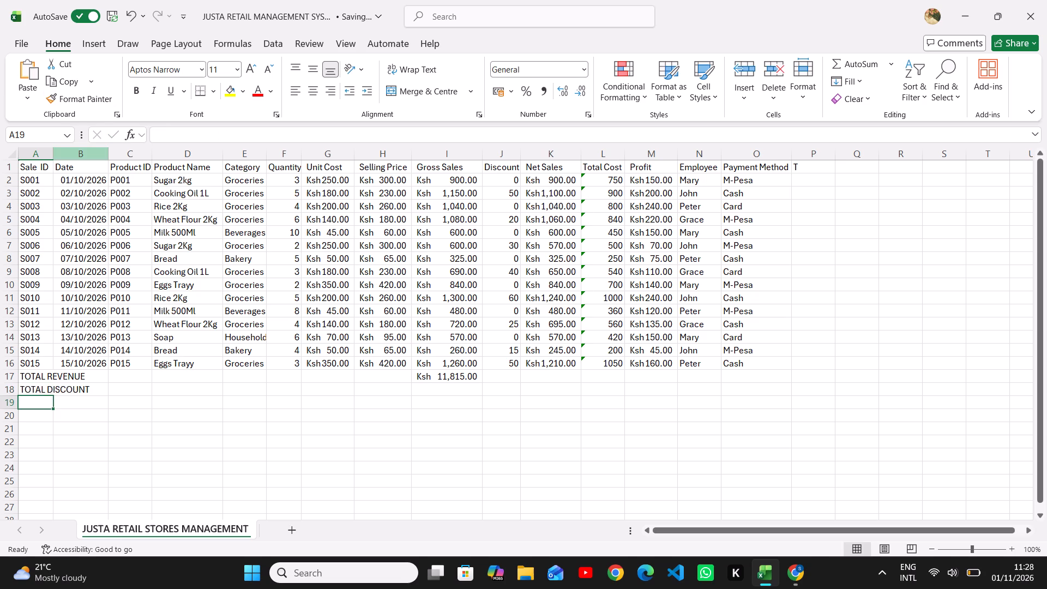
Total the Discount column in cell J18 with the formula =SUM(J2:J16).
left_click(503, 388)
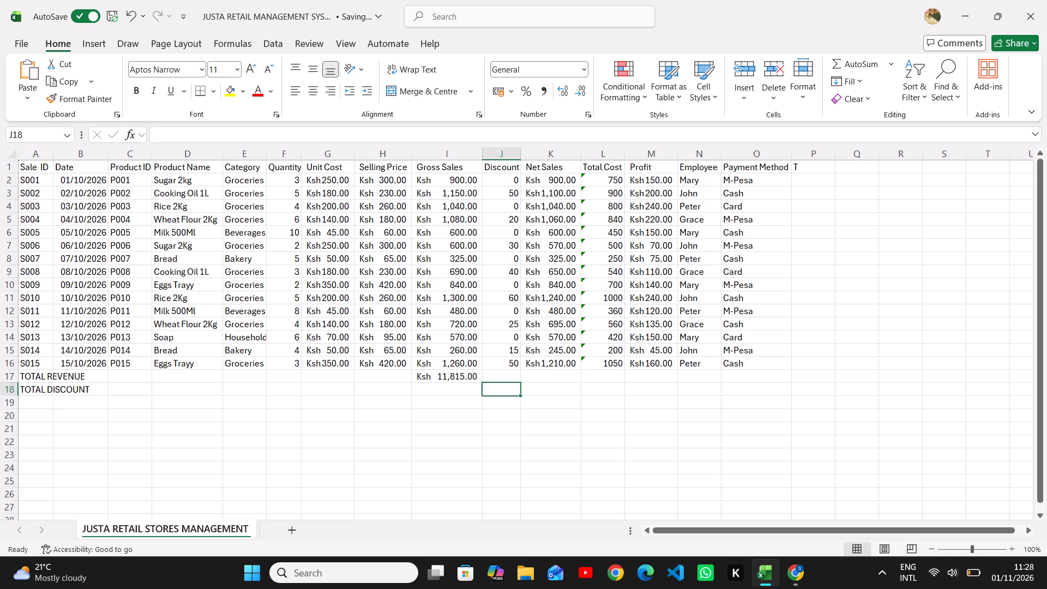
key("equal")
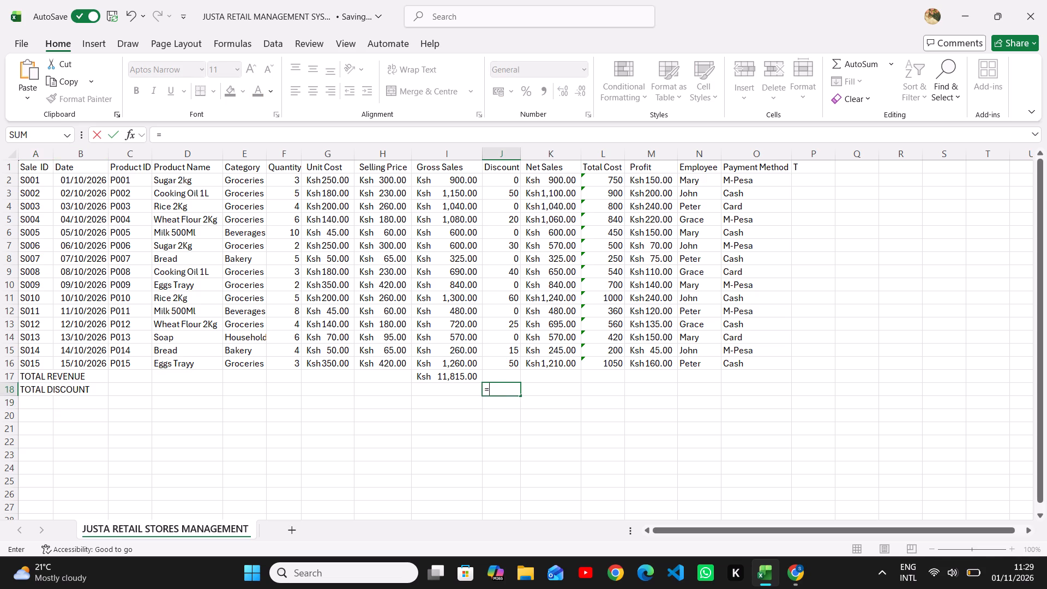
type("SUM")
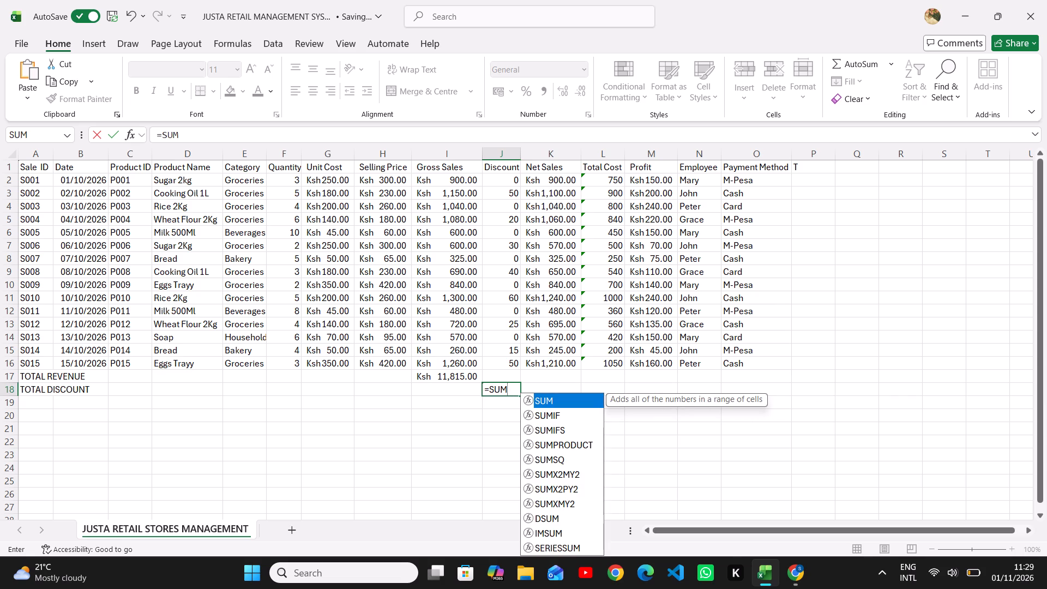
key("shift+parenleft")
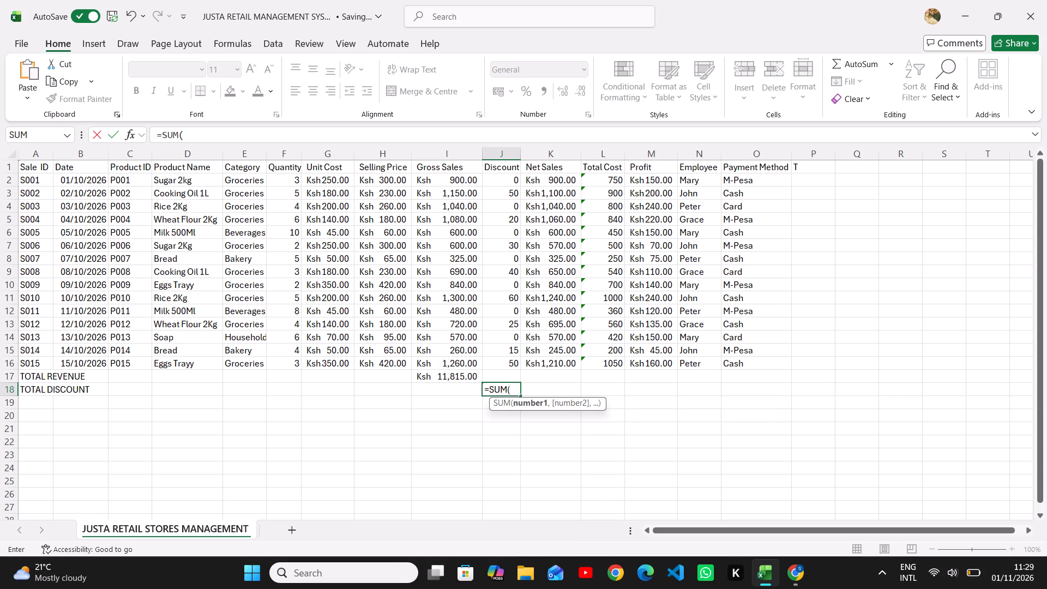
left_click_drag(591, 293, 591, 286)
type("J2")
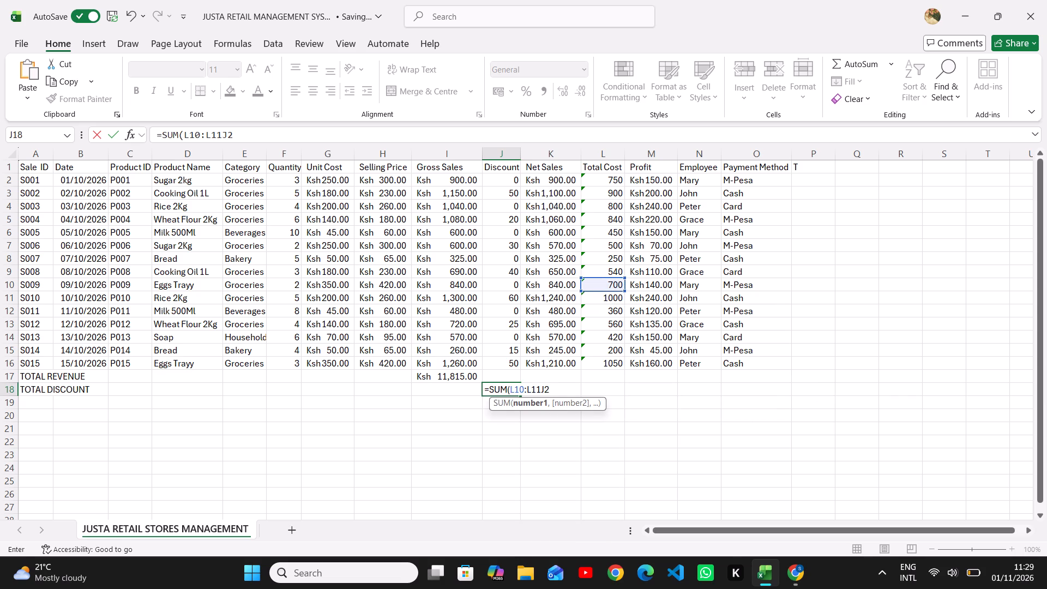
key("BackSpace")
key("BackSpace")
key("BackSpace")
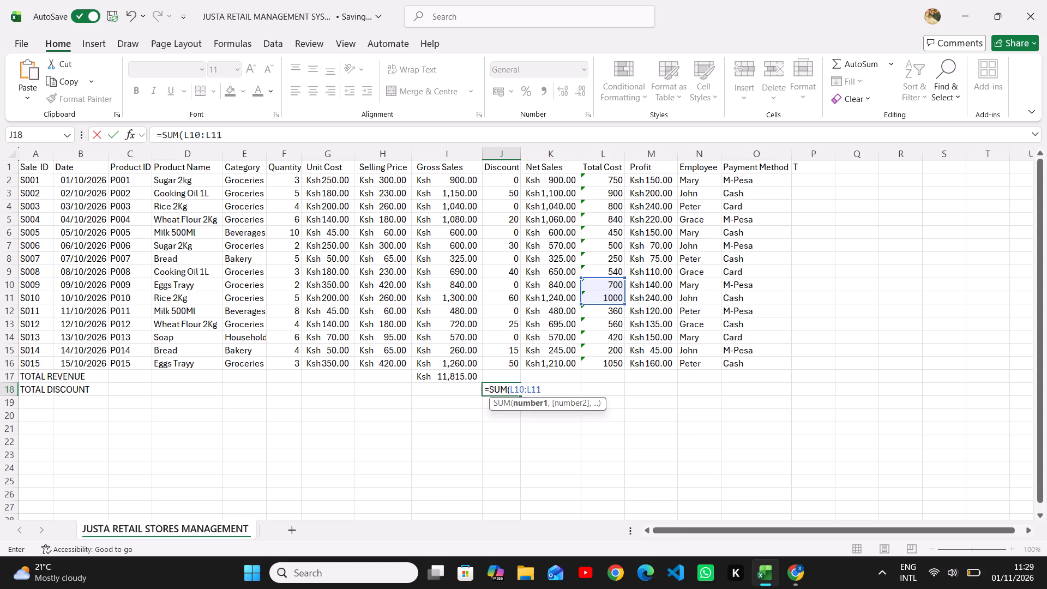
key("BackSpace")
key("BackSpace")
key("BackSpace")
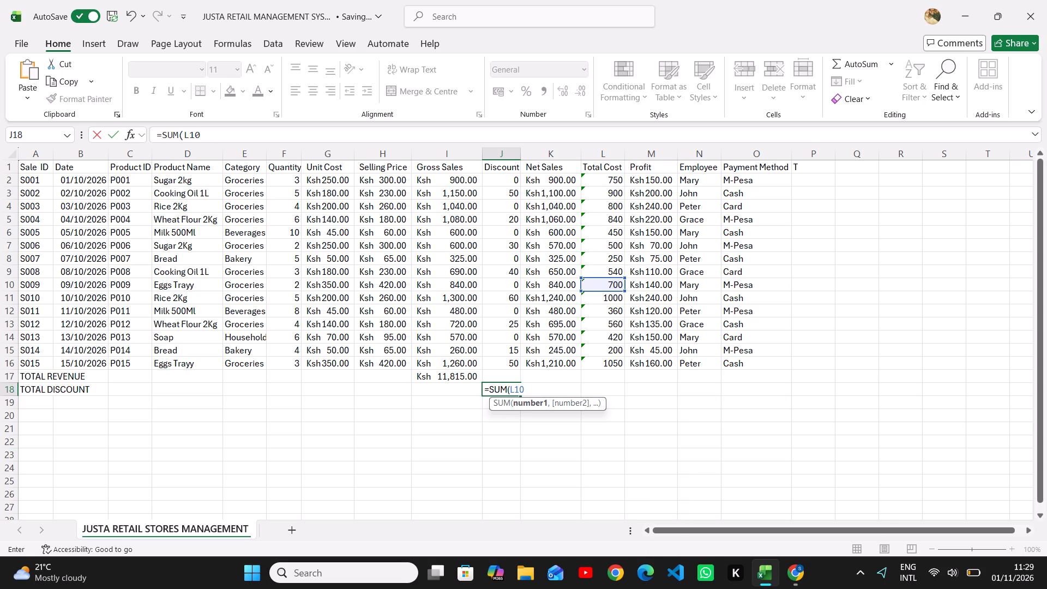
key("BackSpace")
key("BackSpace")
key("BackSpace")
type("J2")
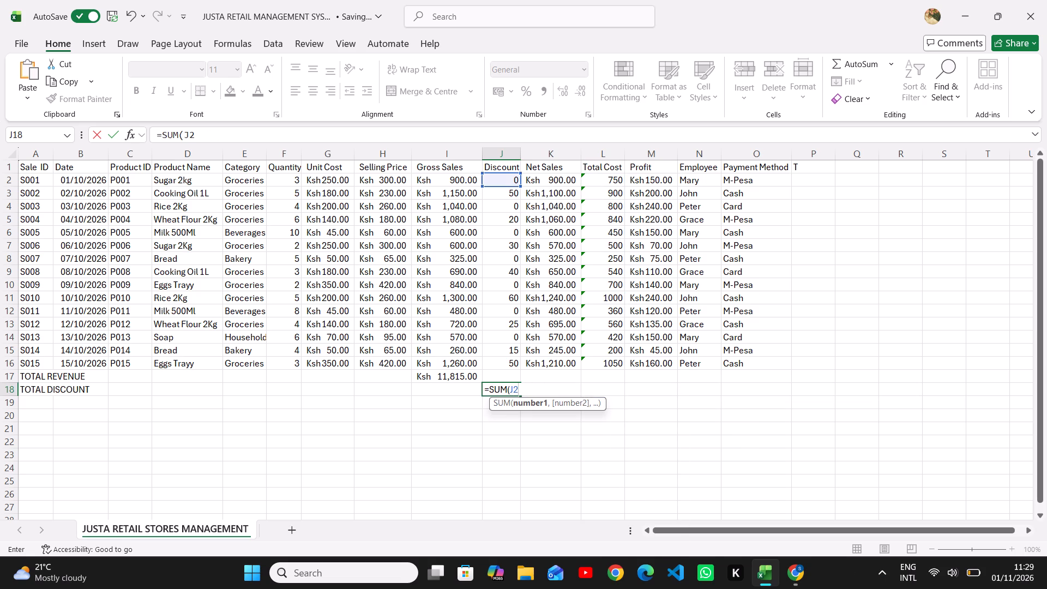
key("shift+colon")
type("J16")
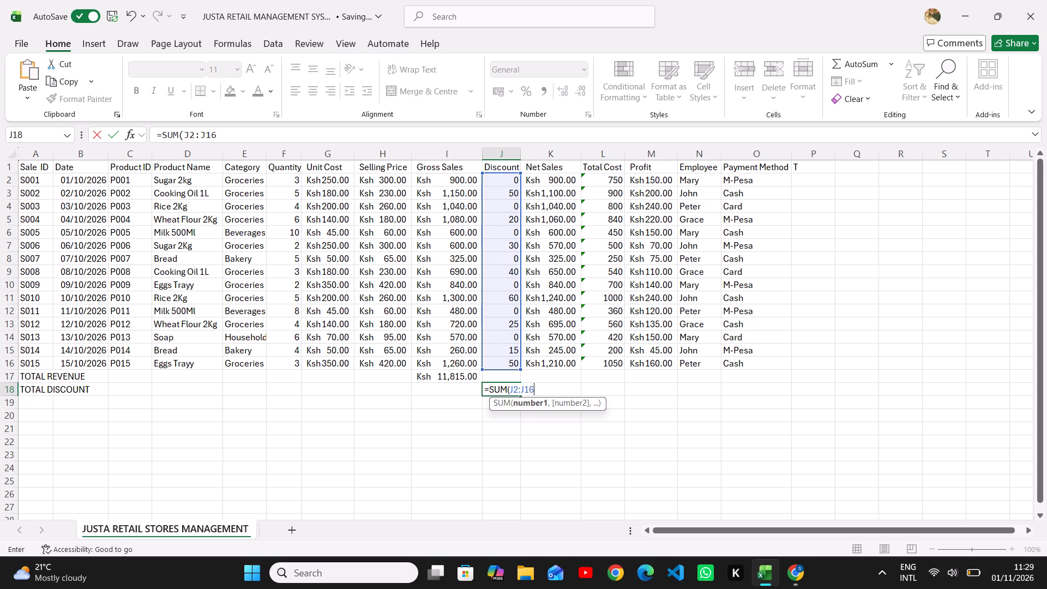
key("shift+underscore")
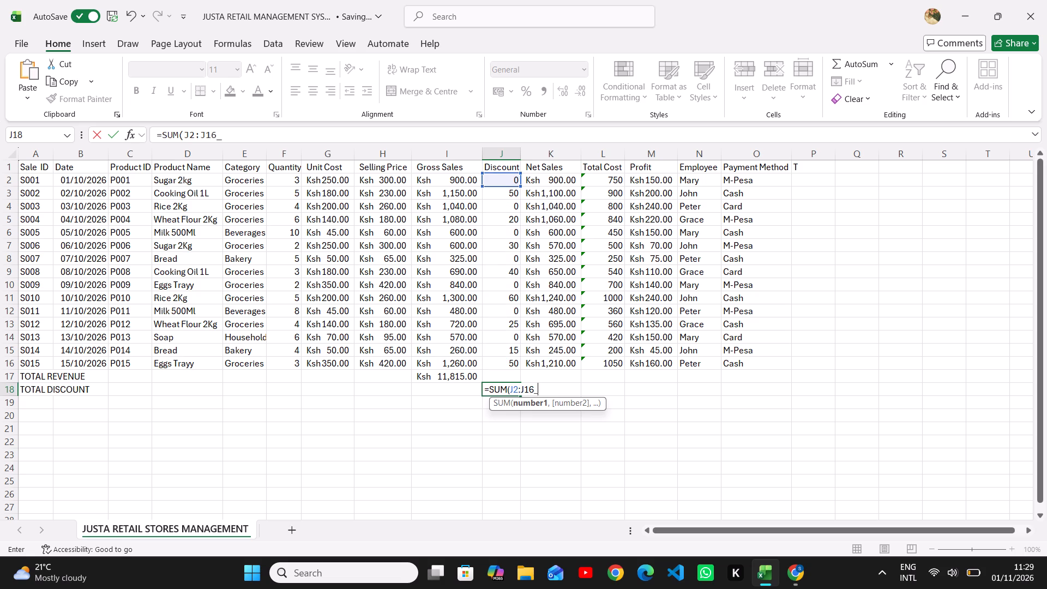
key("BackSpace")
key("shift+underscore")
key("shift+BackSpace")
key("shift+parenright")
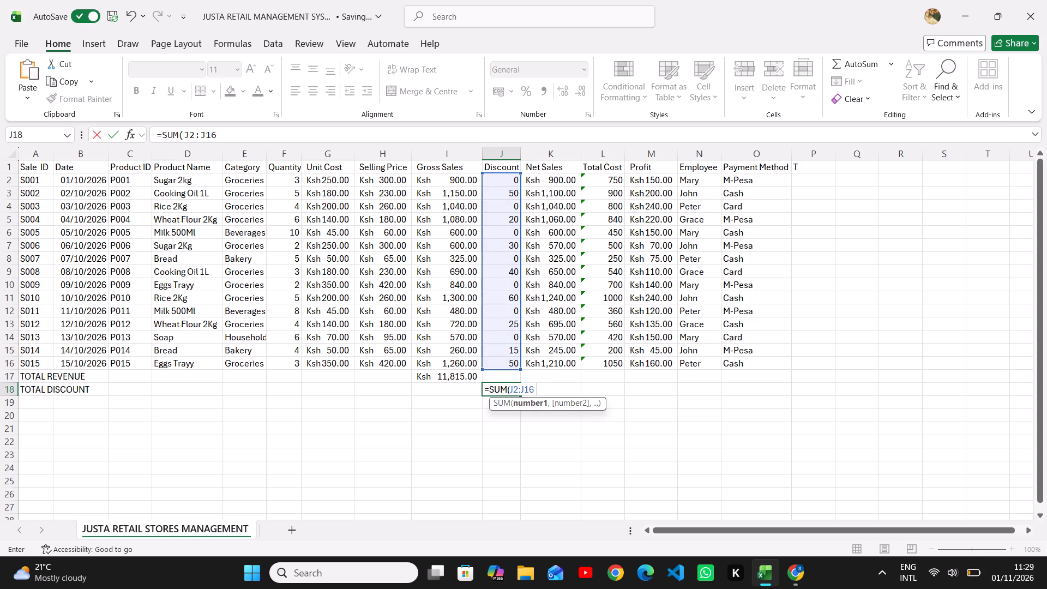
key("Return")
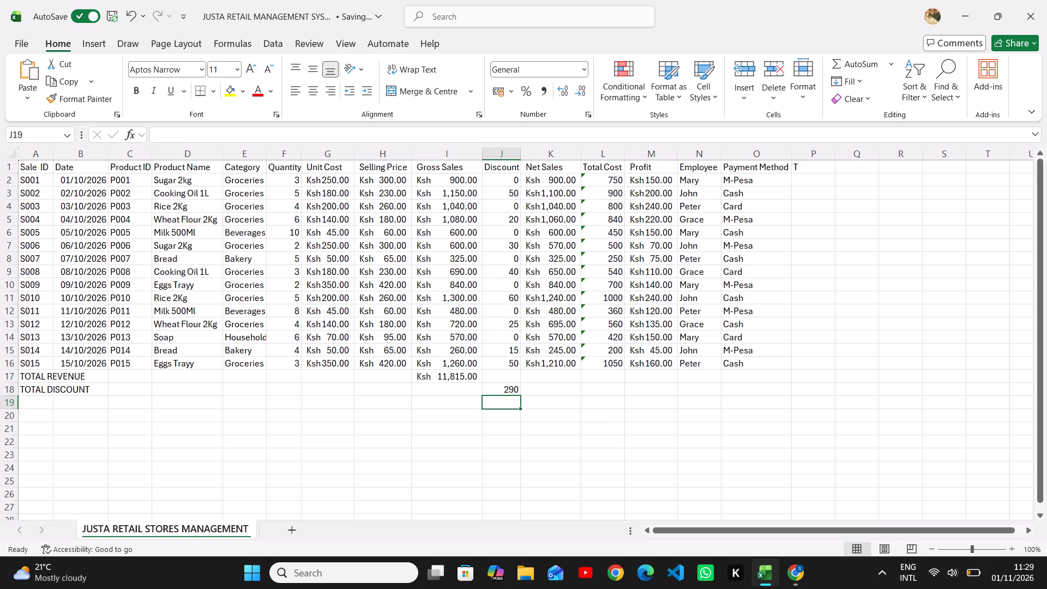
left_click(508, 389)
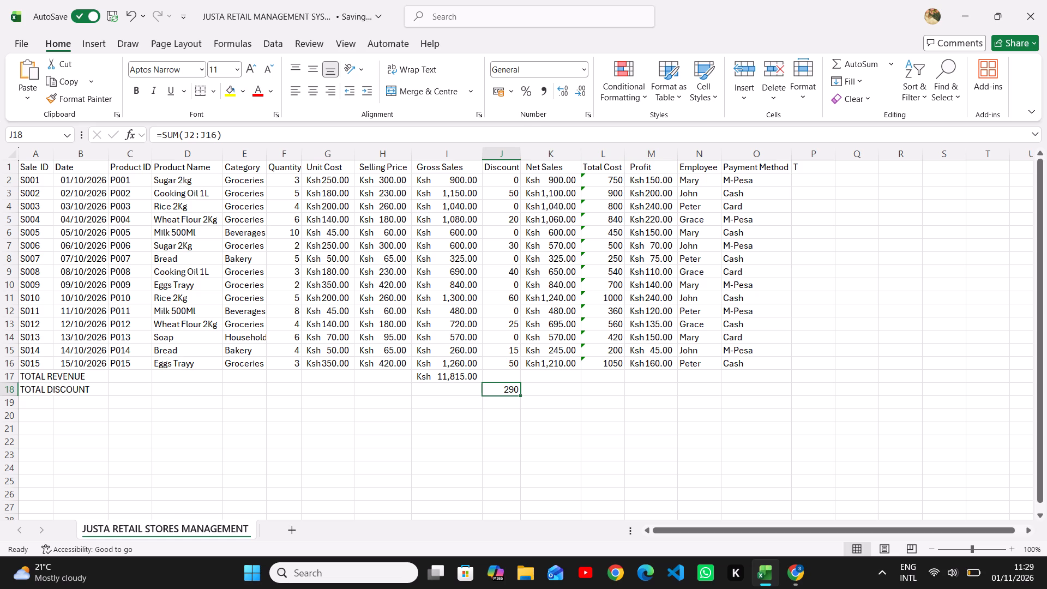
Total the Net Sales column in cell K19 with the formula =SUM(K2:K16).
left_click(535, 403)
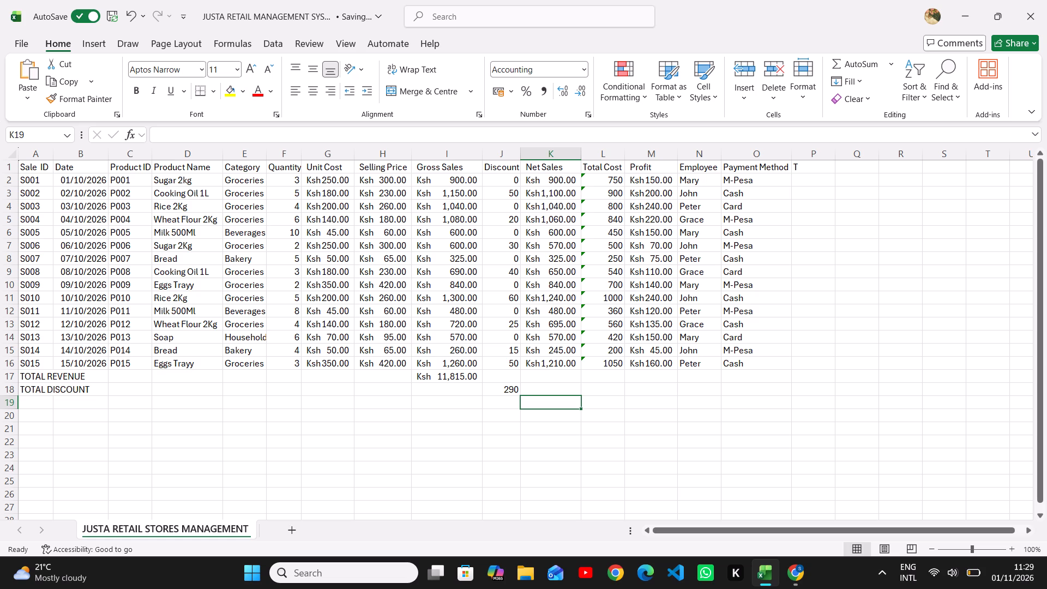
key("equal")
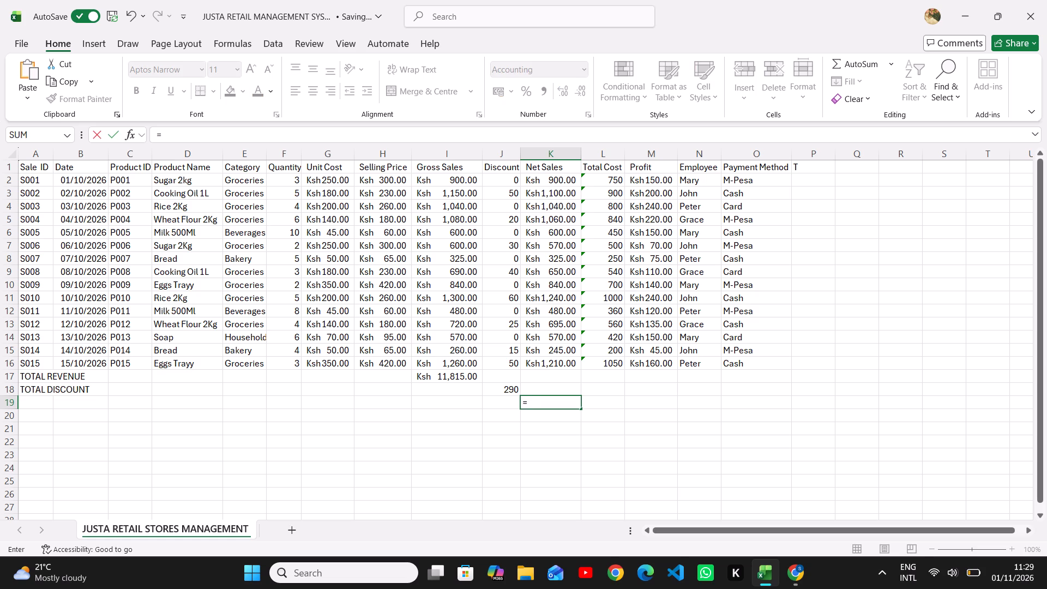
type("SUM")
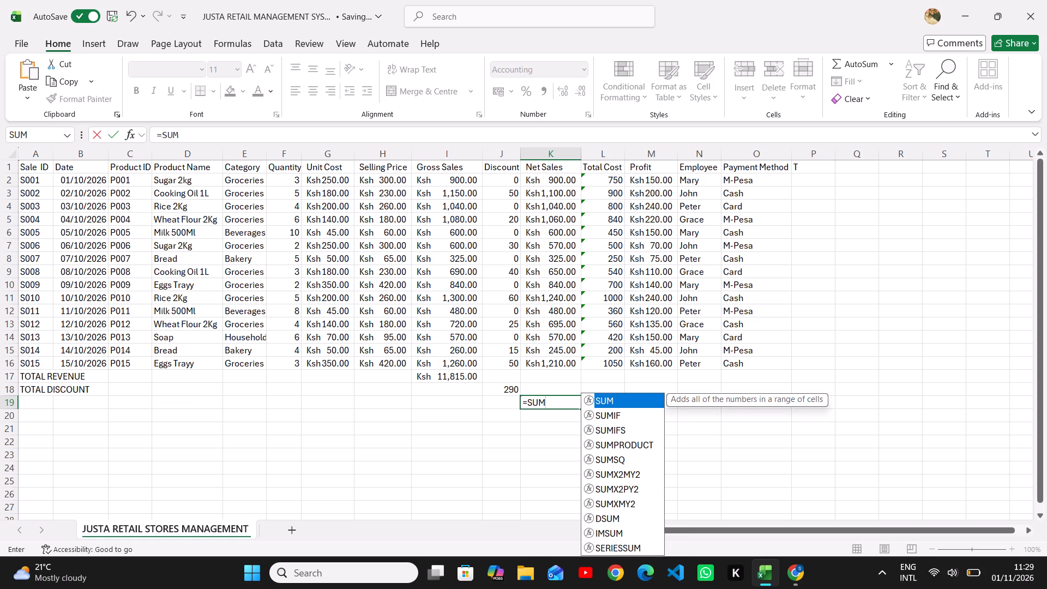
key("shift+parenleft")
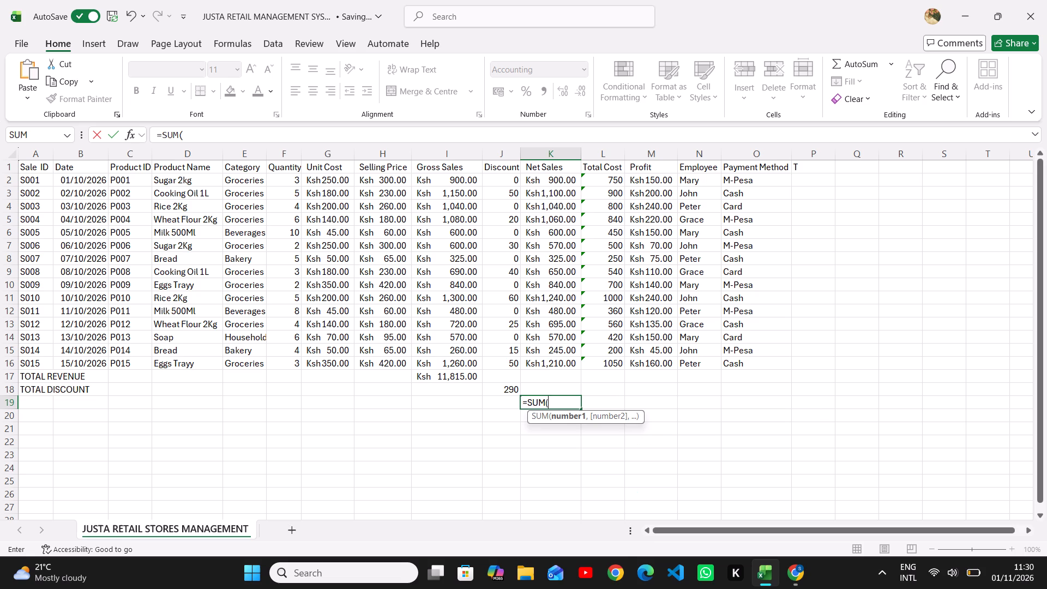
type("K2")
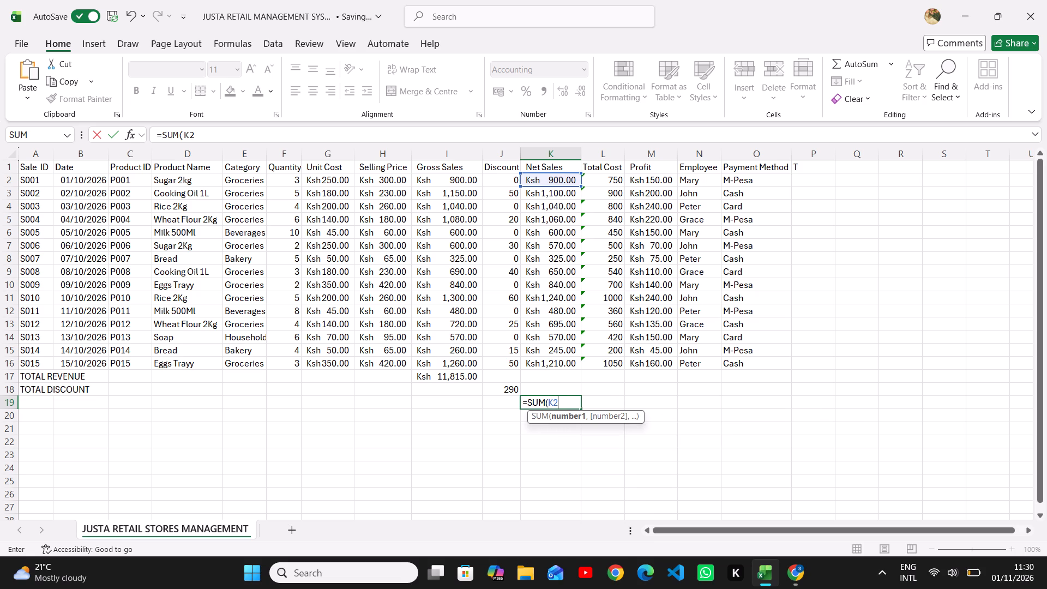
key("shift+less")
key("BackSpace")
key("shift+colon")
type("K16")
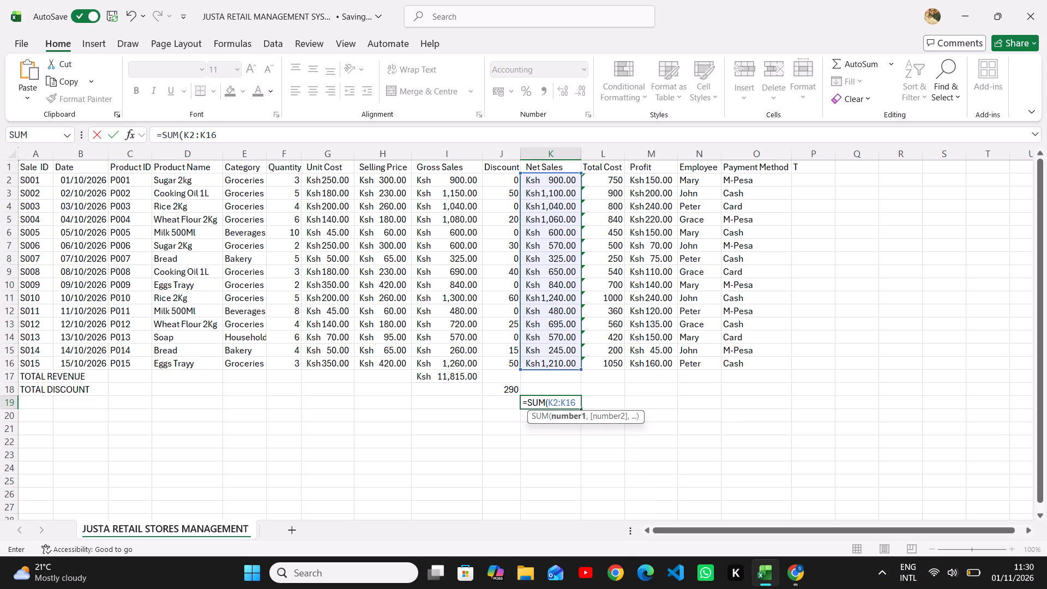
key("shift+parenright")
key("Return")
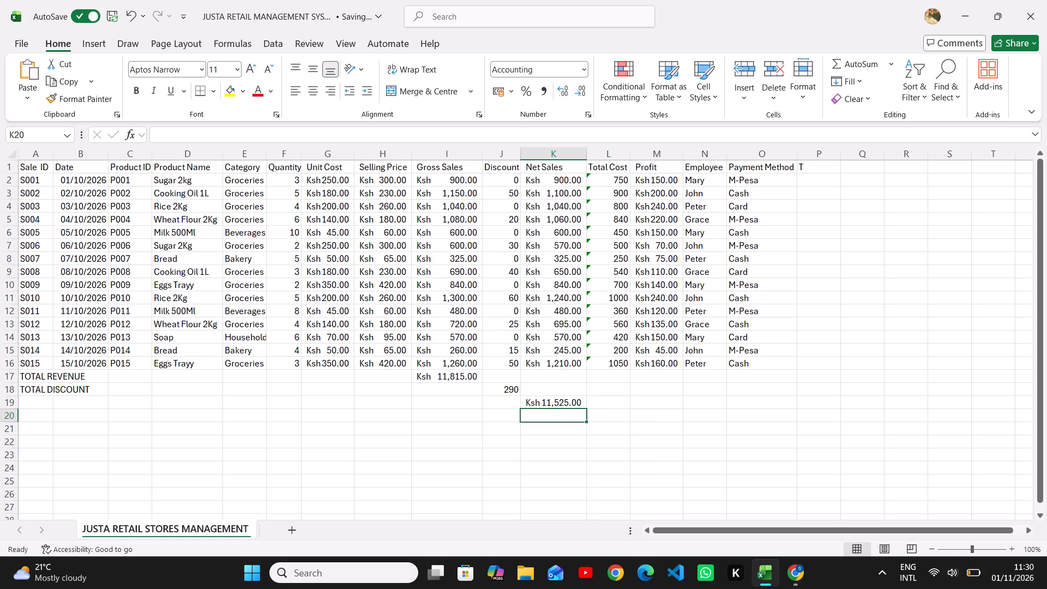
Label the net sales total row by entering TOTAL NET SALES in cell A19.
left_click(28, 404)
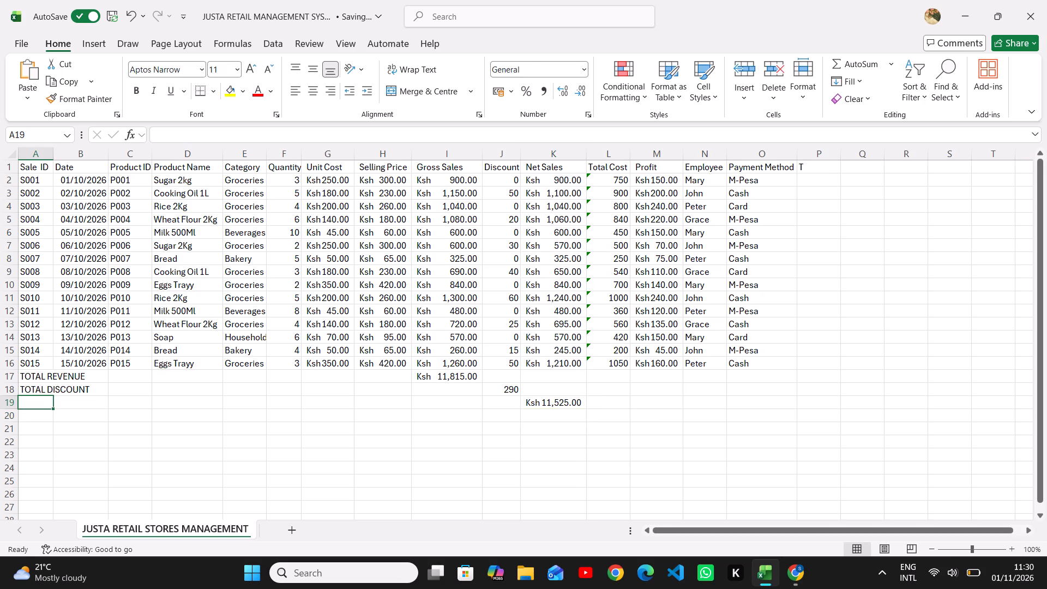
key("t")
type("OTAL")
key("space")
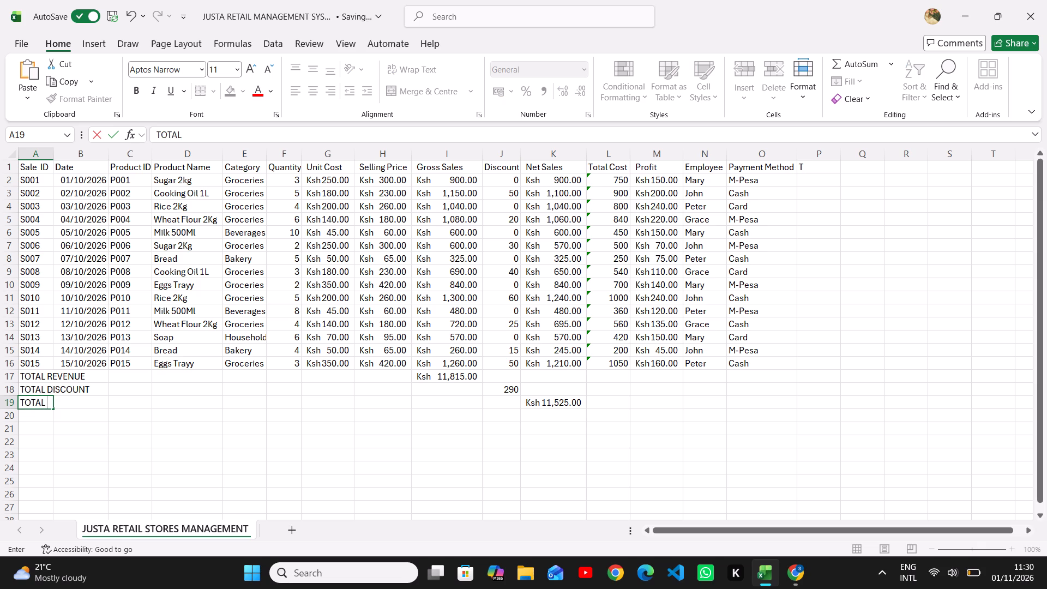
type("NET SAL")
type("ES")
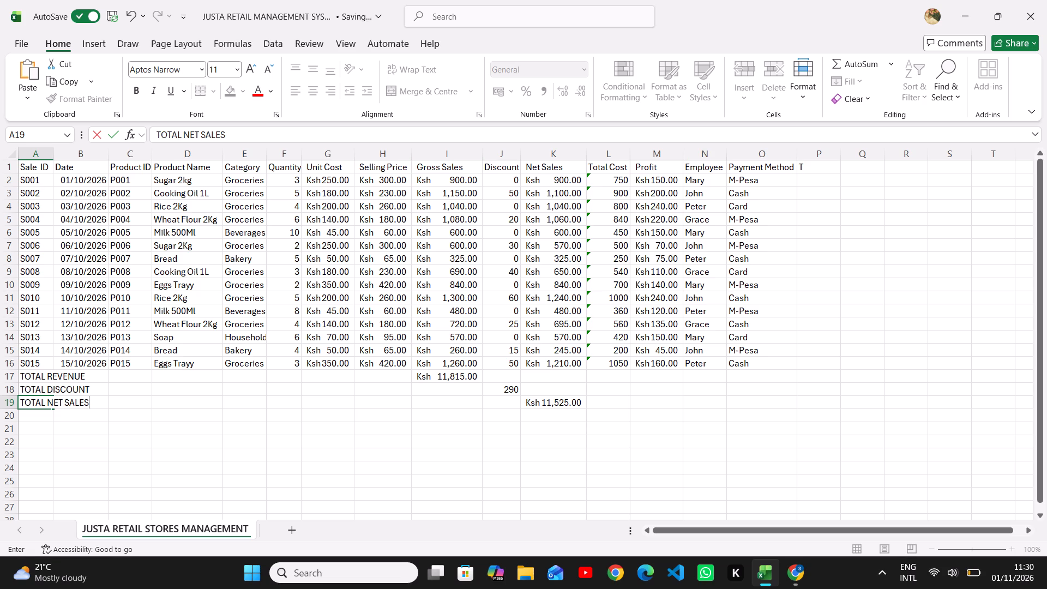
left_click(651, 404)
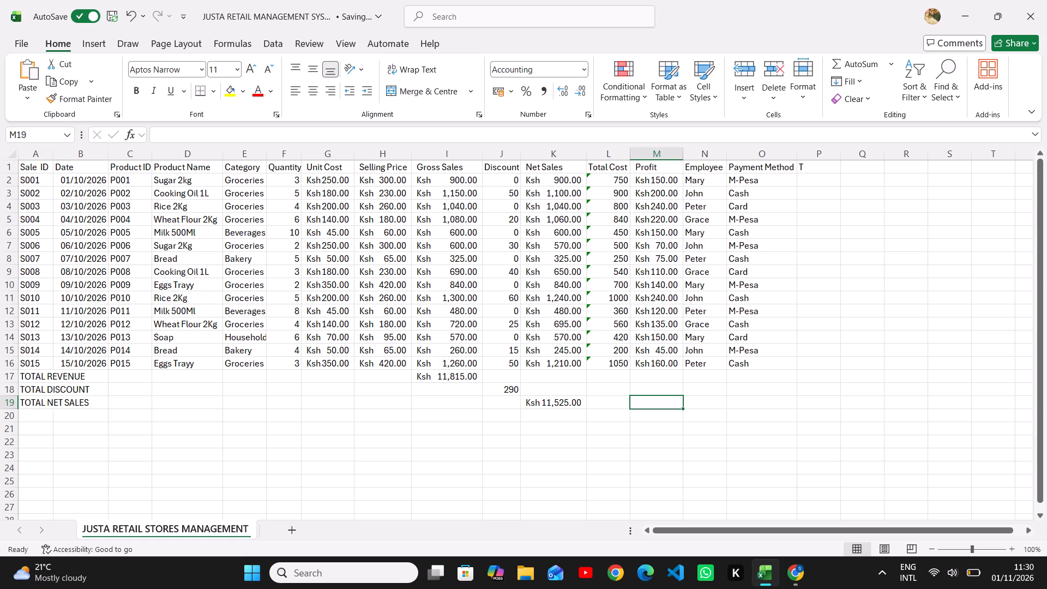
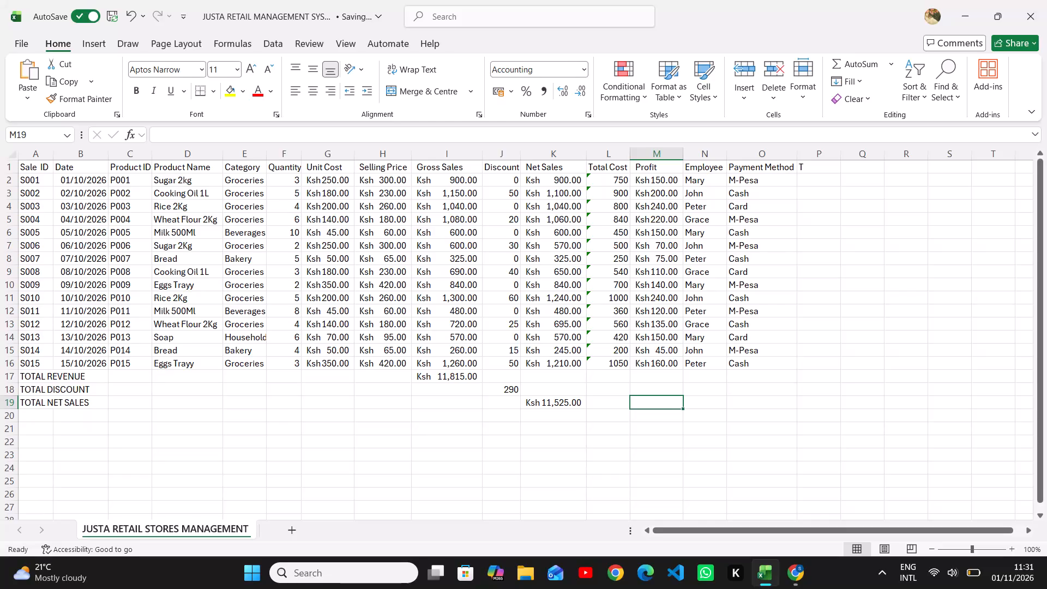
Copy the net sales total formula =SUM(K2:K16) from cell K19 into cell K18.
left_click(568, 403)
triple_click(568, 403)
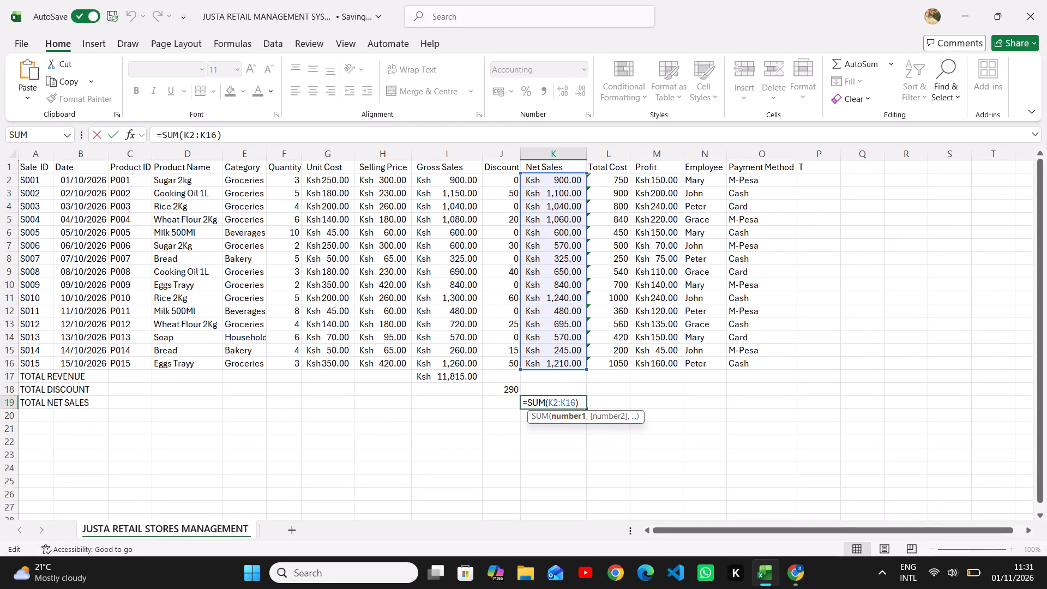
left_click(583, 401)
left_click_drag(583, 401, 519, 400)
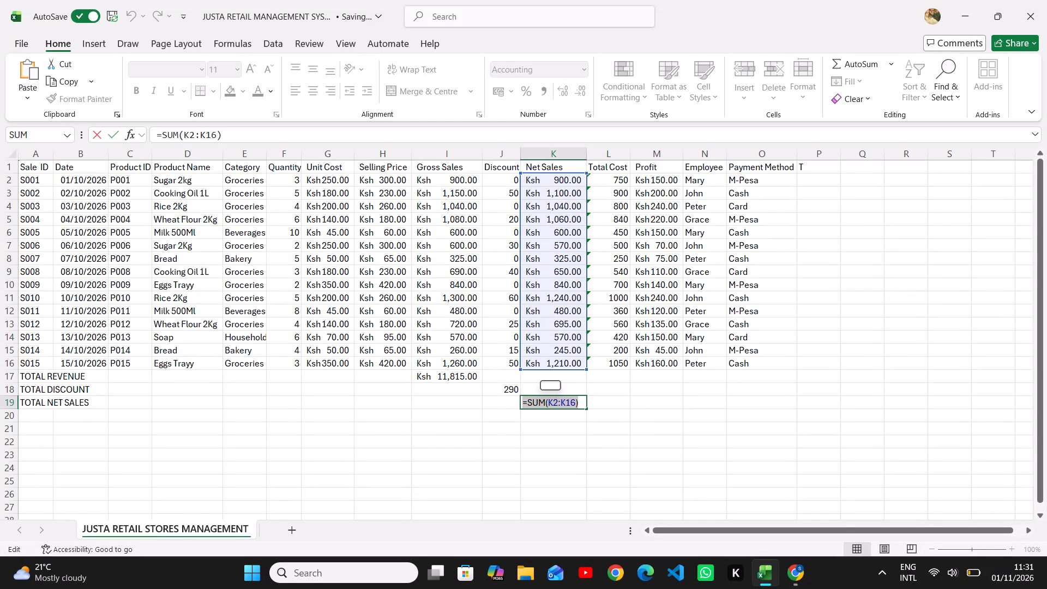
key("ctrl+c")
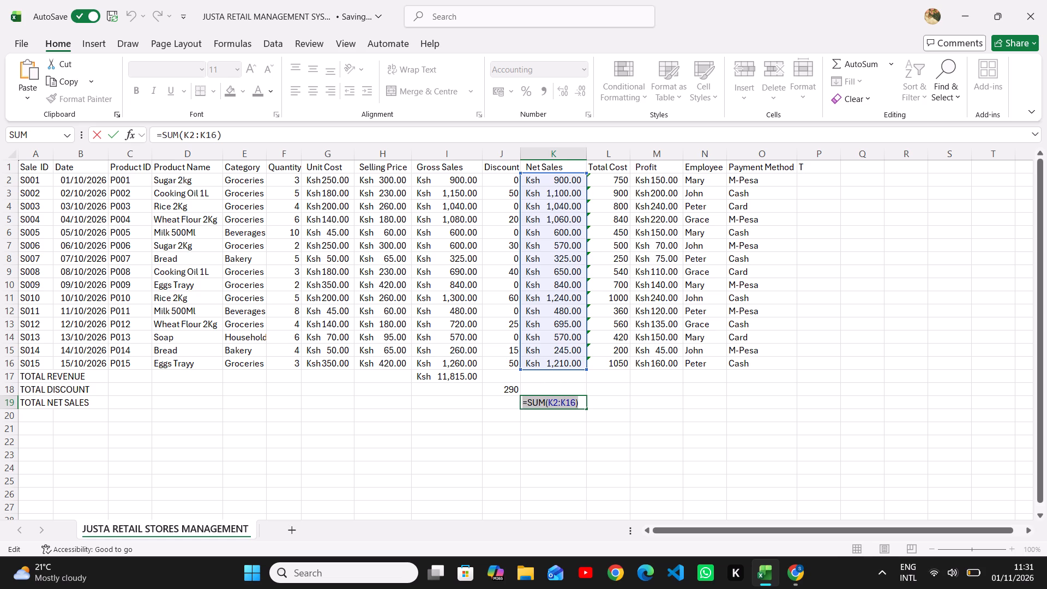
left_click(553, 386)
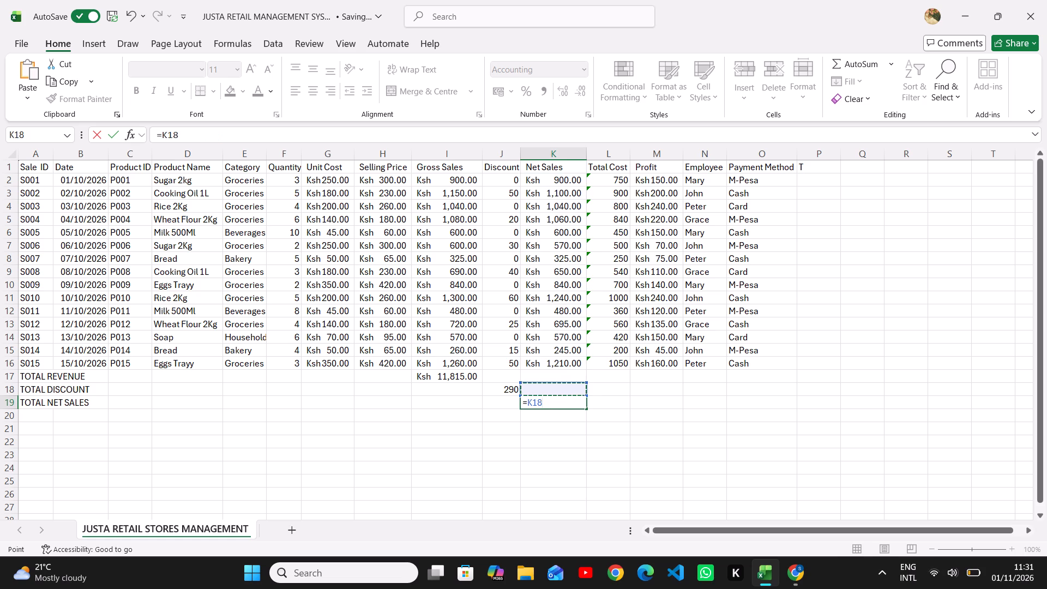
key("ctrl+v")
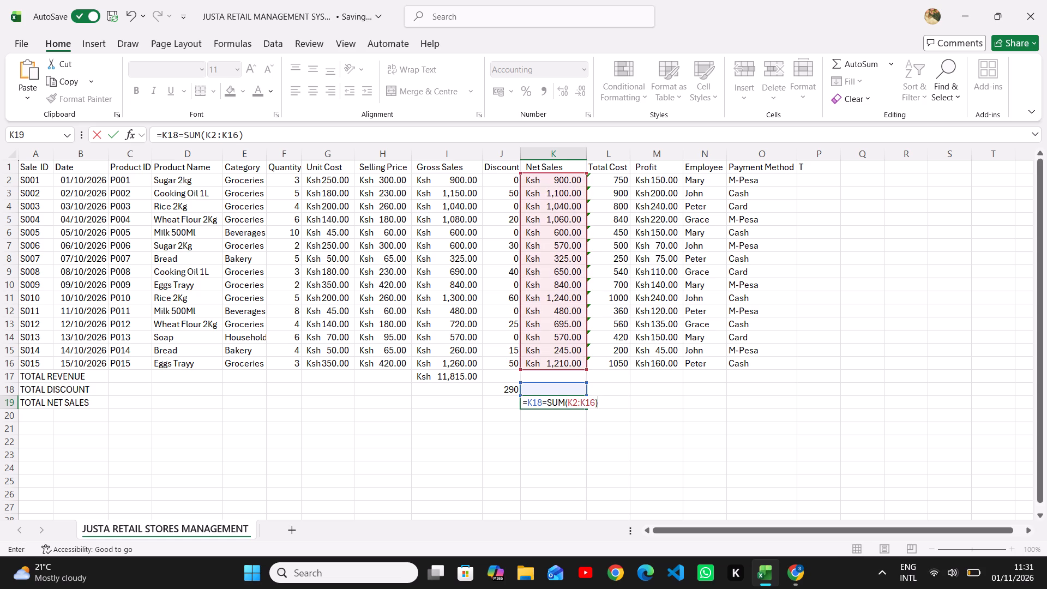
left_click(564, 388)
left_click(564, 388)
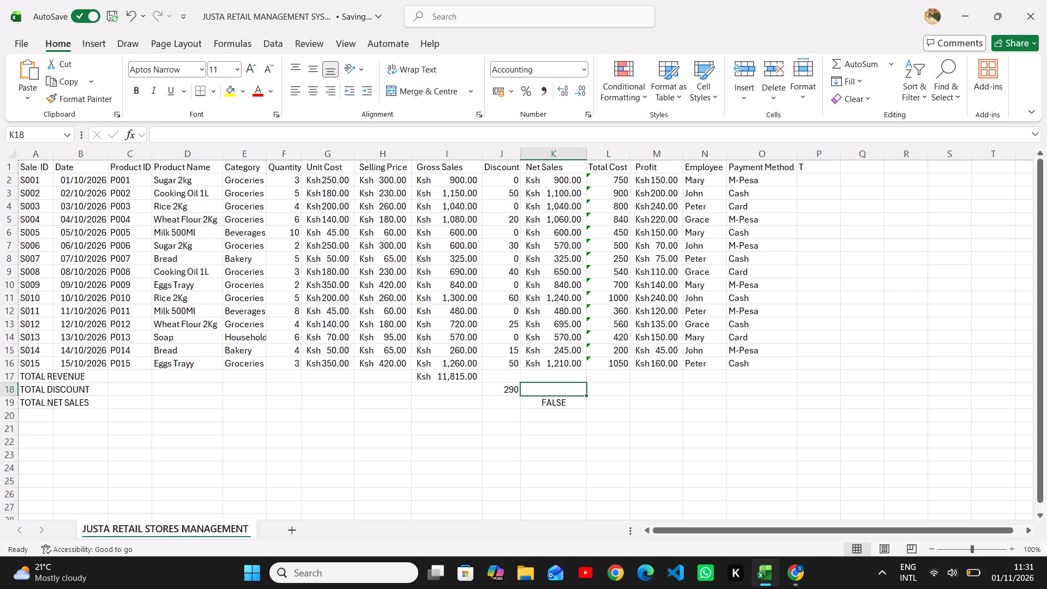
left_click(567, 408)
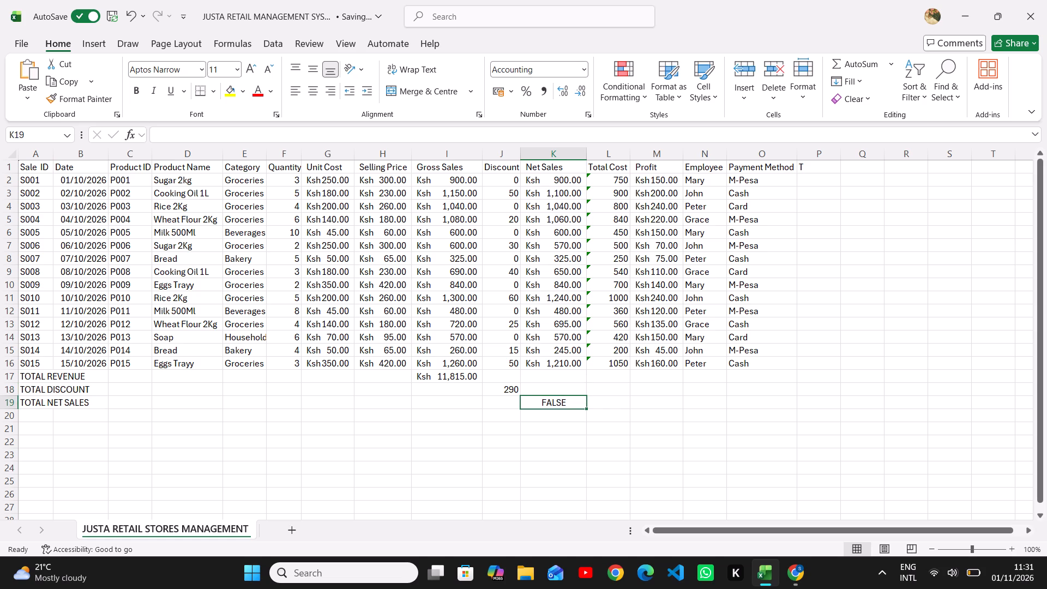
left_click(567, 408)
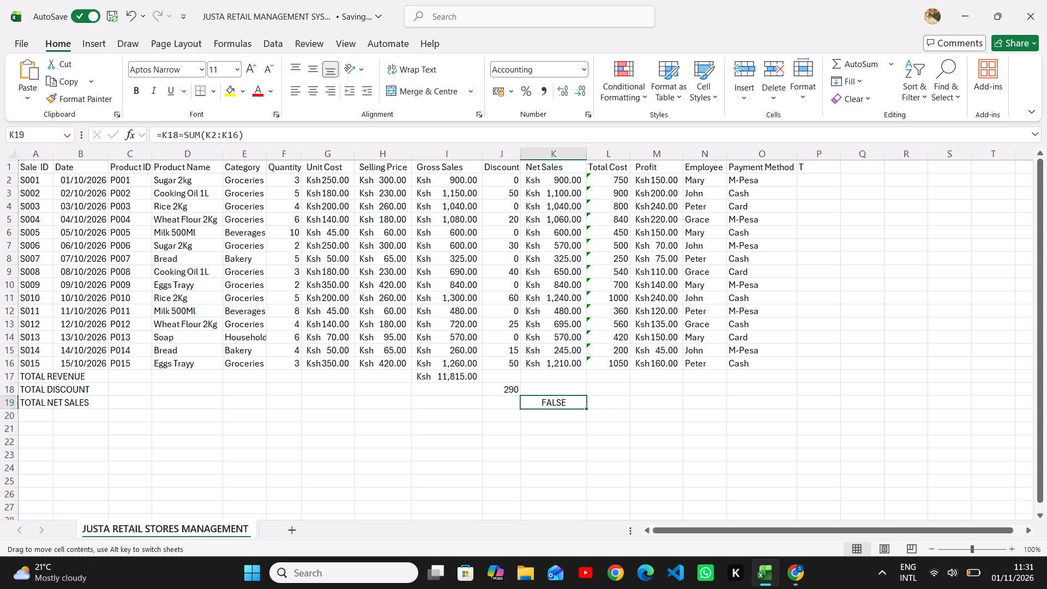
left_click(552, 386)
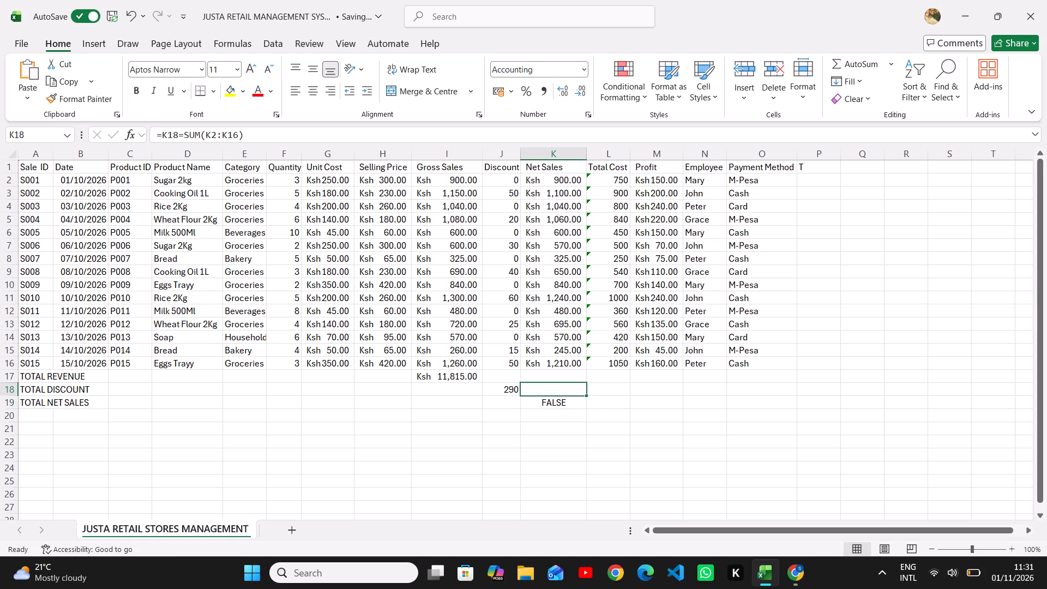
left_click(548, 381)
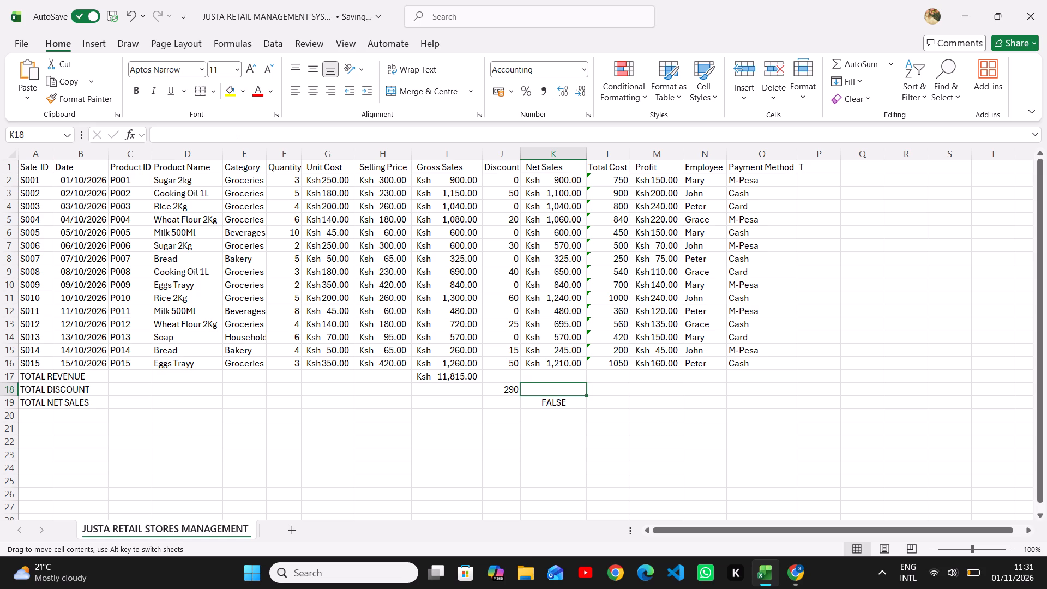
triple_click(549, 387)
key("ctrl+v")
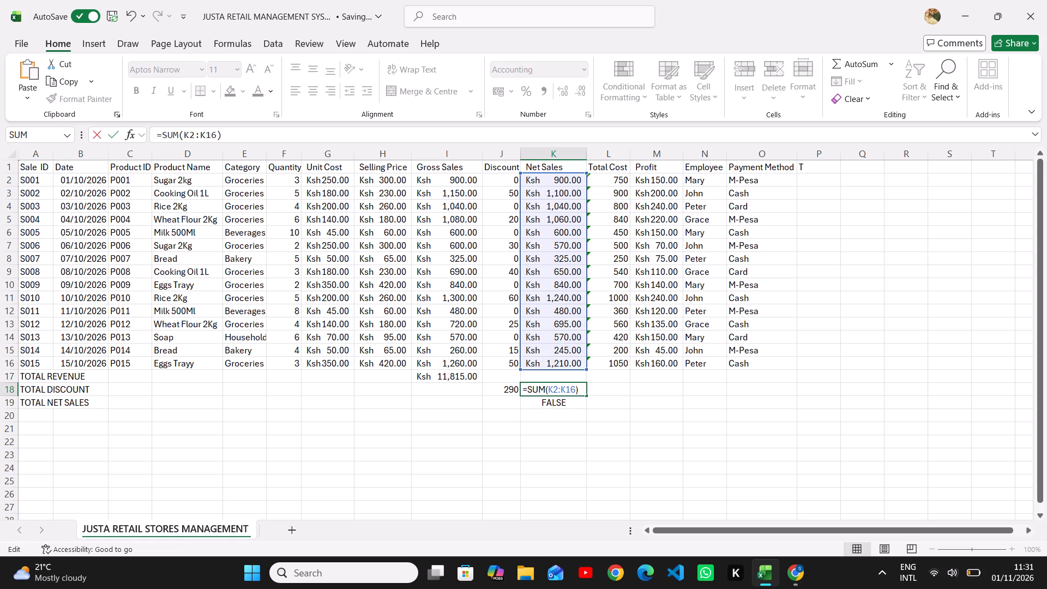
key("Return")
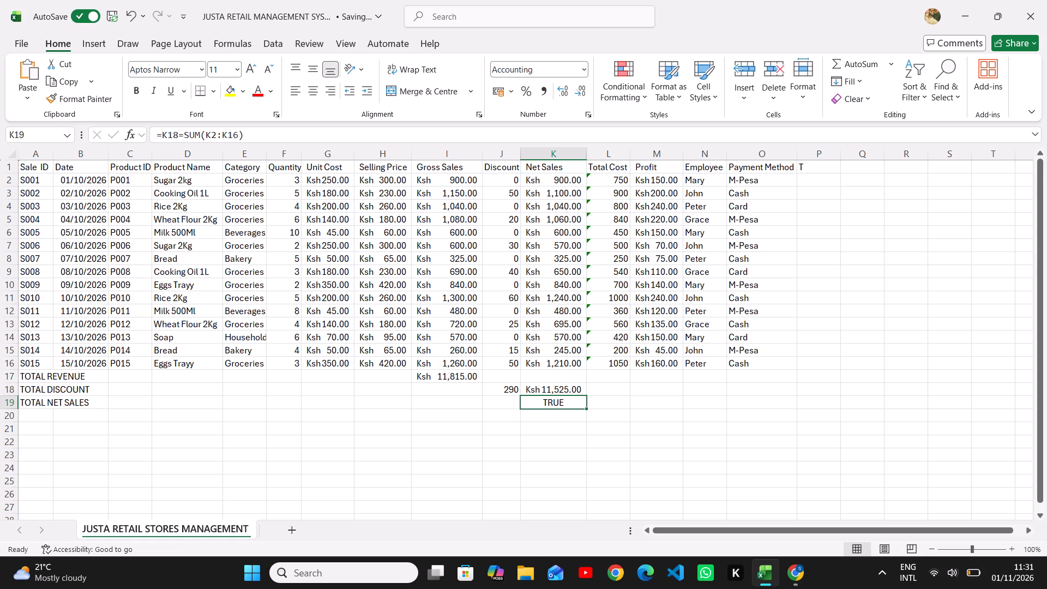
Clear the leftover formula from cell K19 in the Net Sales column.
left_click(579, 397)
key("Return")
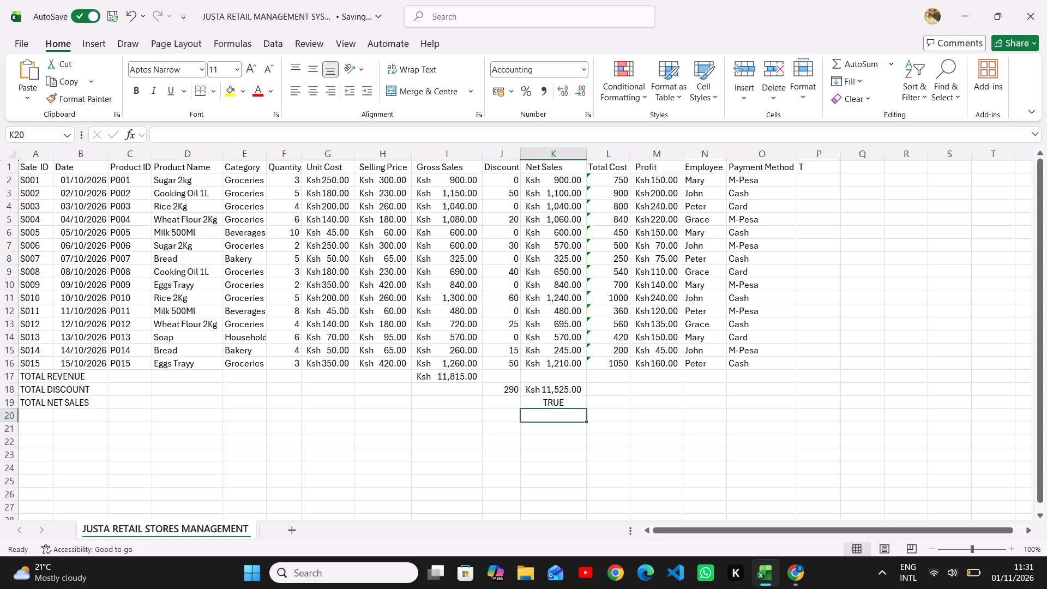
key("Up")
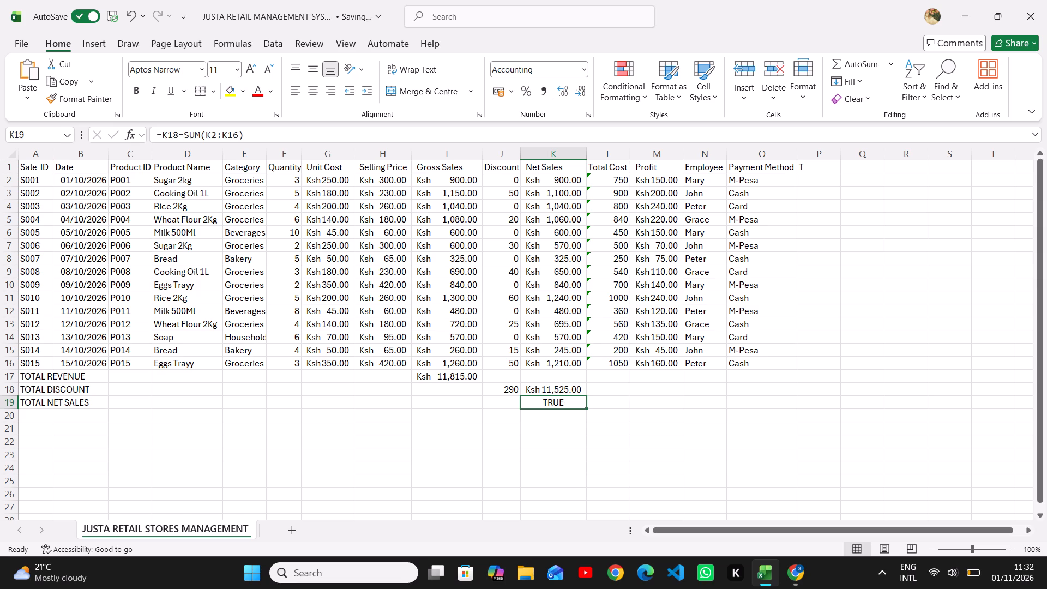
key("BackSpace")
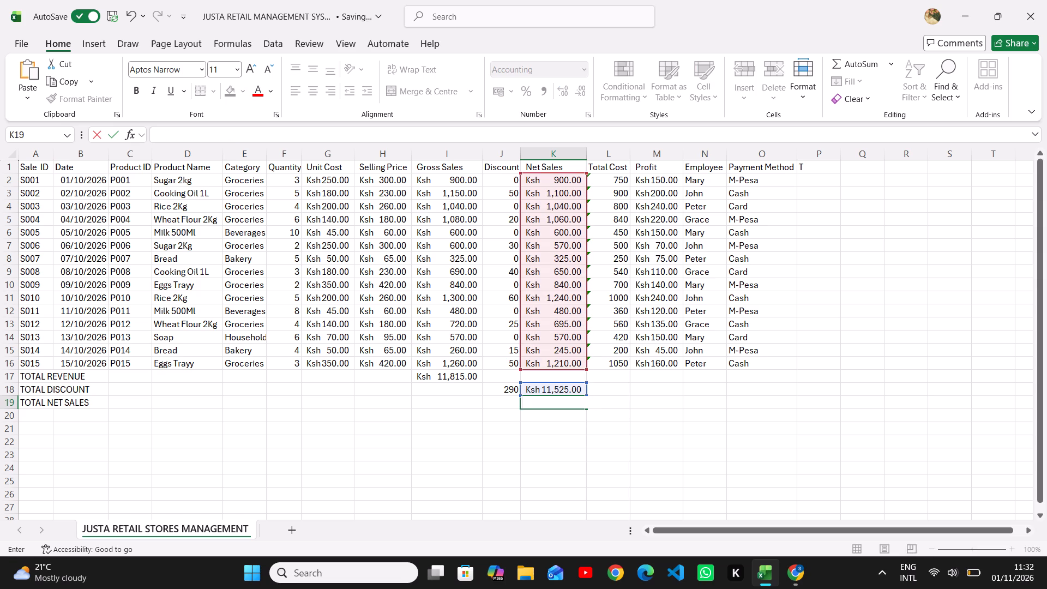
double_click(557, 386)
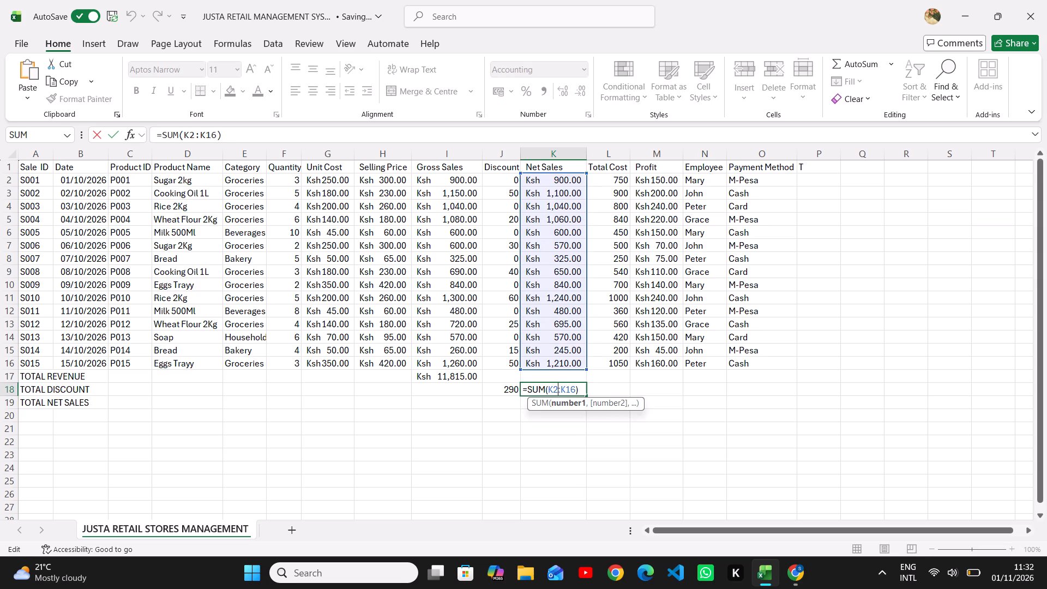
left_click(465, 377)
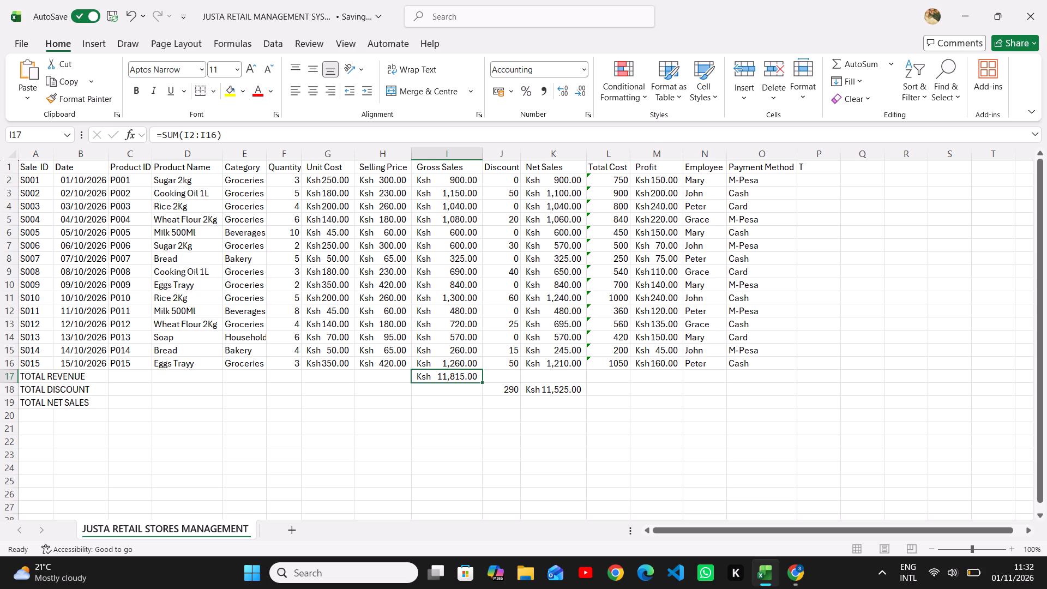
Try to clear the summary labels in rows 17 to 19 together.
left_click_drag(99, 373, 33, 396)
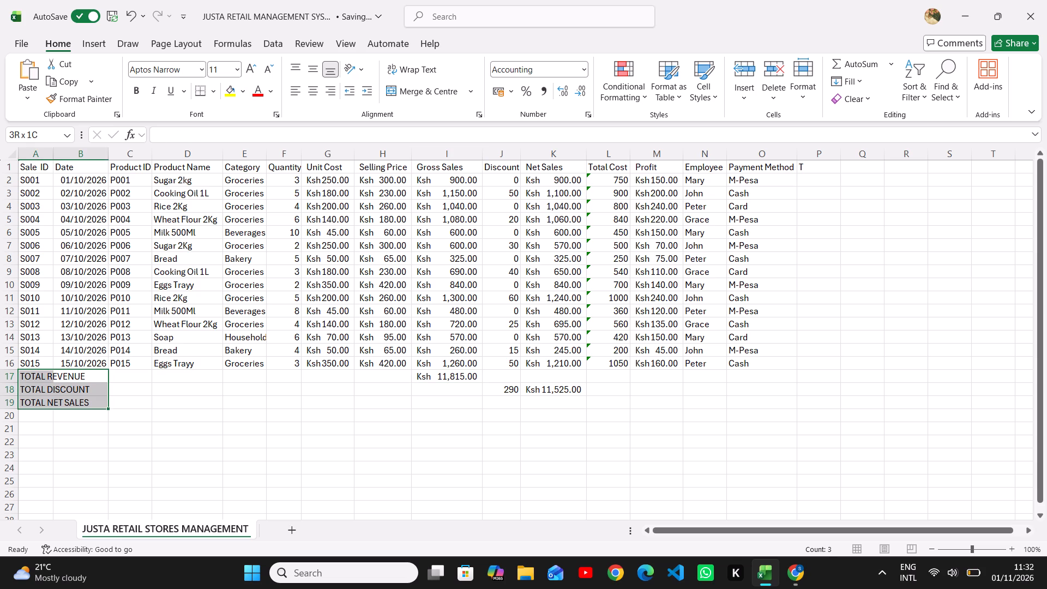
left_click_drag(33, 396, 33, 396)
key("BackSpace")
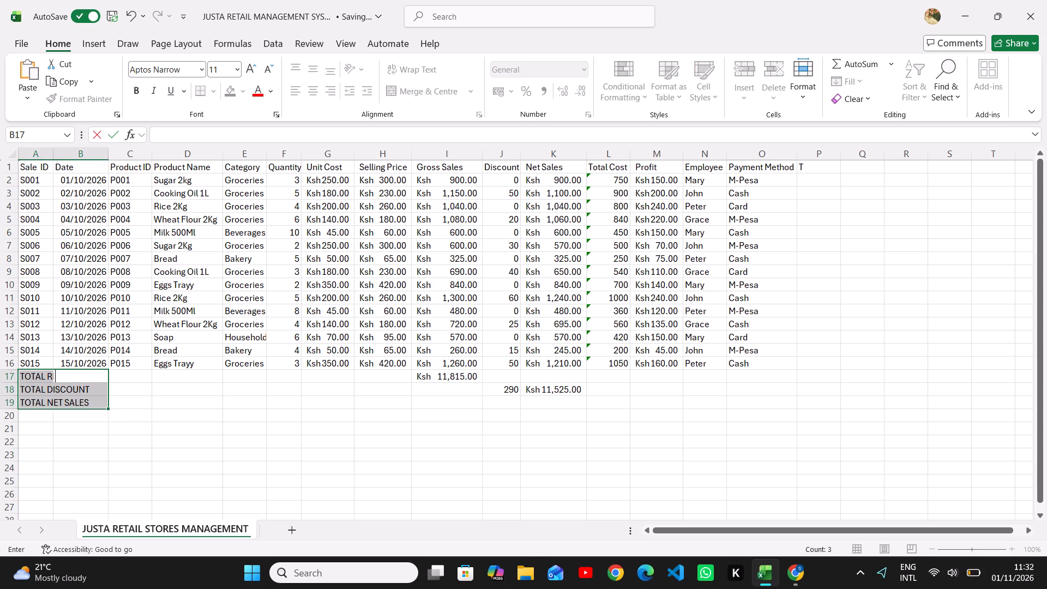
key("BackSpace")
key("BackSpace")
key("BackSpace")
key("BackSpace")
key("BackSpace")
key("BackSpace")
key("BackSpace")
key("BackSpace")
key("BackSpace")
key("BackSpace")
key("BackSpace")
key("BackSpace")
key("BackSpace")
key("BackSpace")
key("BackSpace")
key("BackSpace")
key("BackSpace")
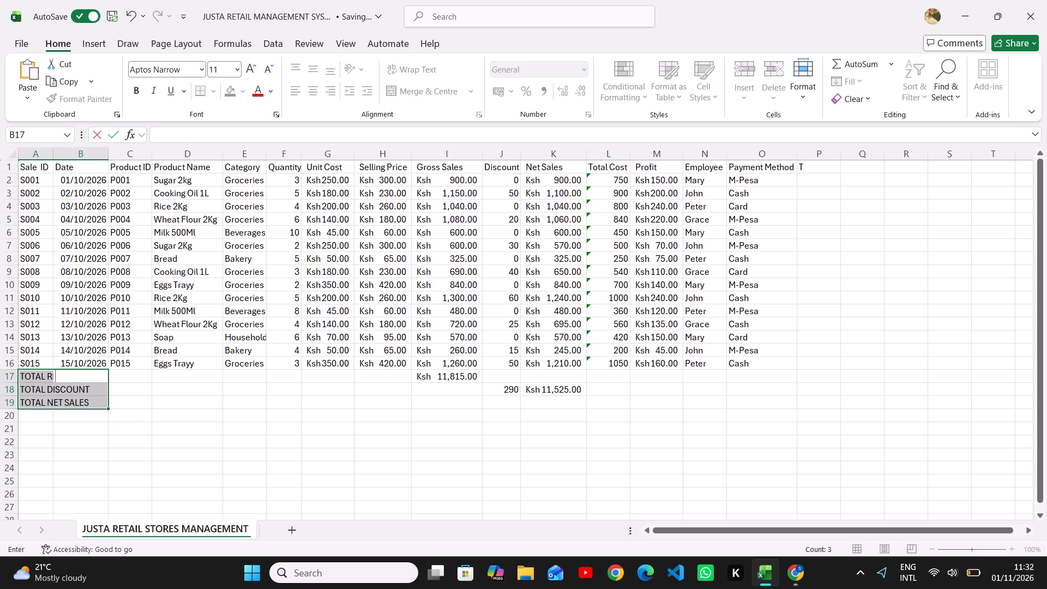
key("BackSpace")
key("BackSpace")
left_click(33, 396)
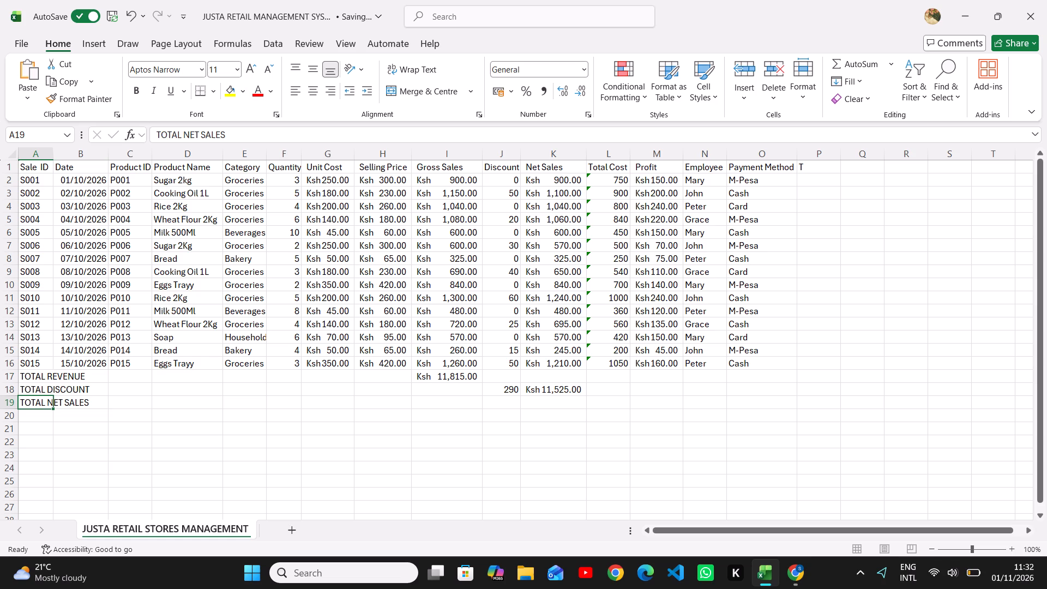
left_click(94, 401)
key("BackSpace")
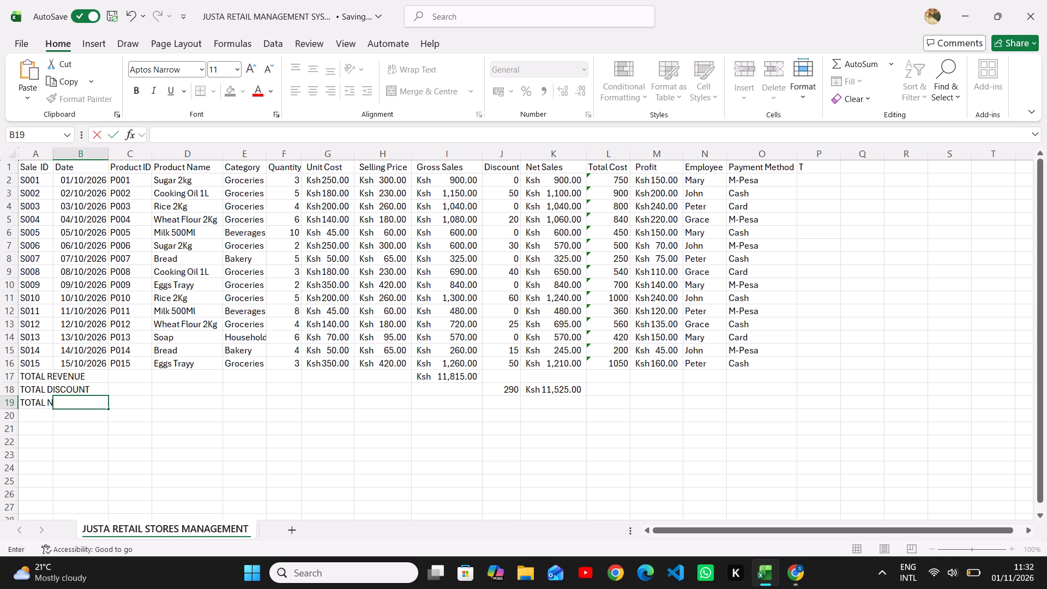
Delete the labels TOTAL NET SALES, TOTAL DISCOUNT and TOTAL REVENUE from cells A19, A18 and A17.
left_click(37, 398)
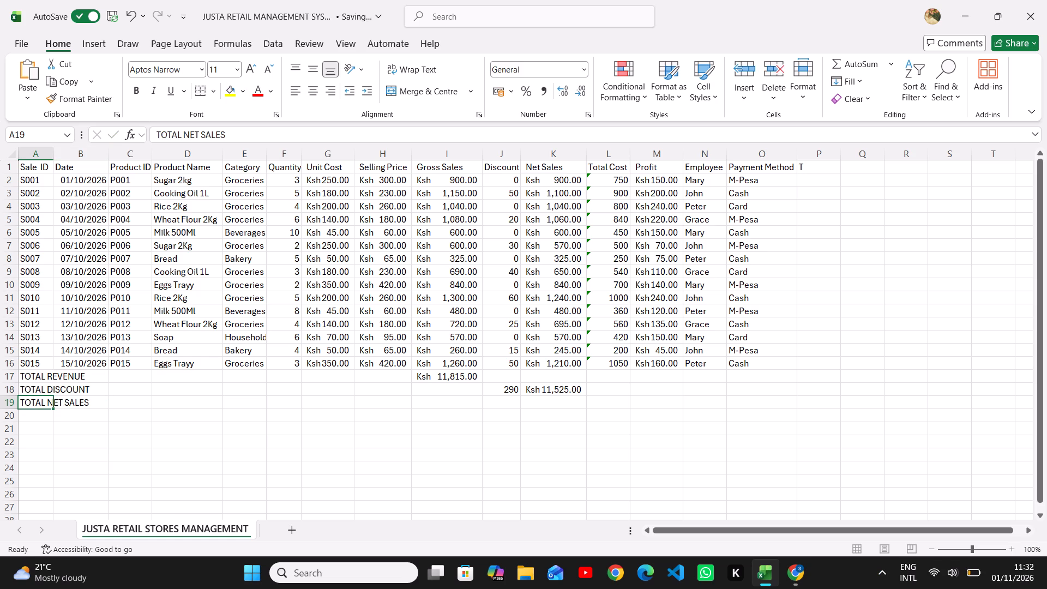
key("BackSpace")
left_click(34, 389)
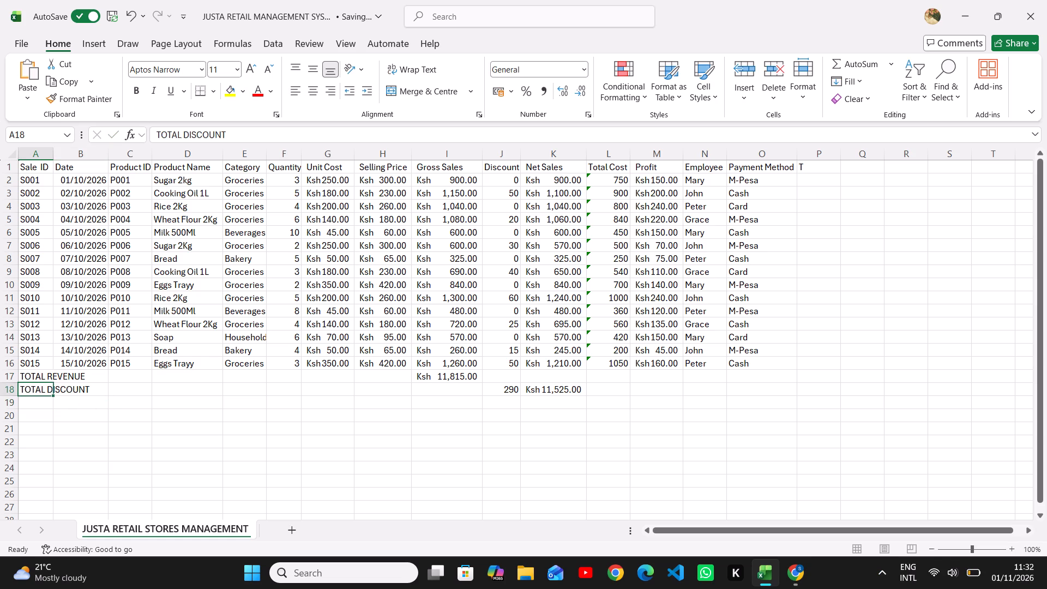
key("BackSpace")
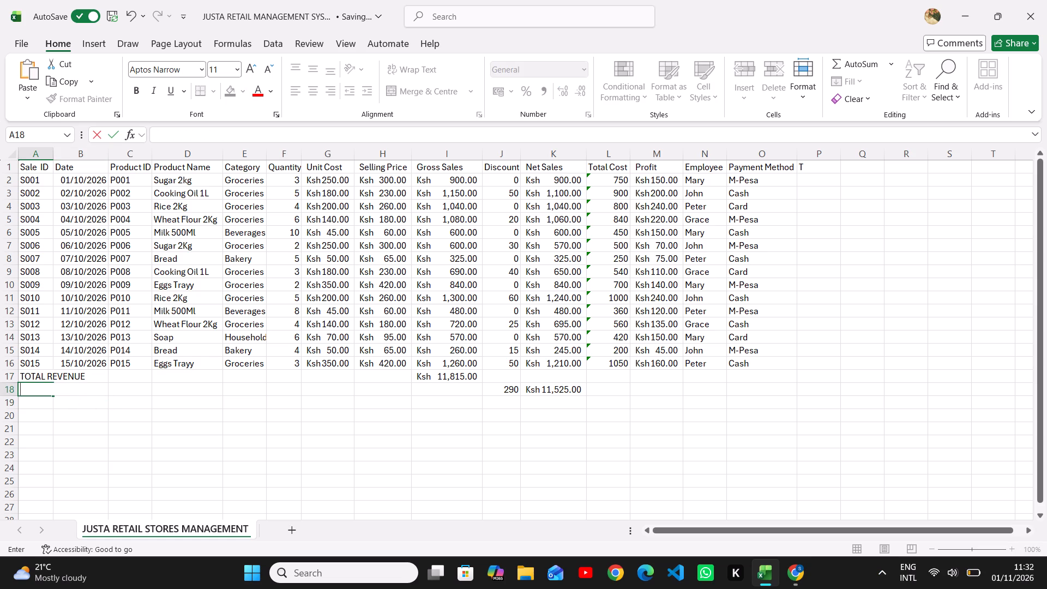
left_click(26, 378)
key("BackSpace")
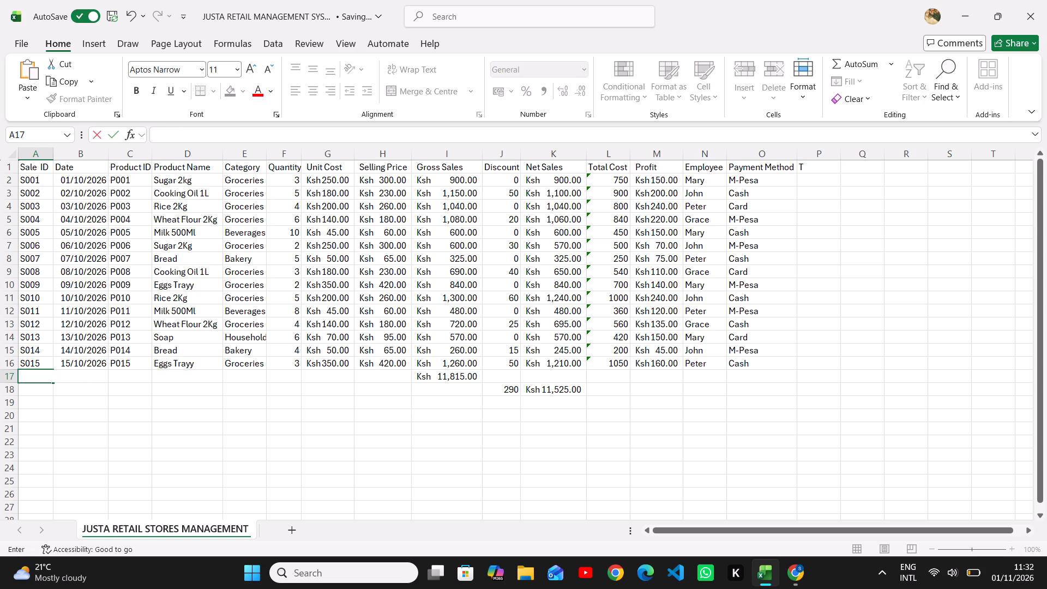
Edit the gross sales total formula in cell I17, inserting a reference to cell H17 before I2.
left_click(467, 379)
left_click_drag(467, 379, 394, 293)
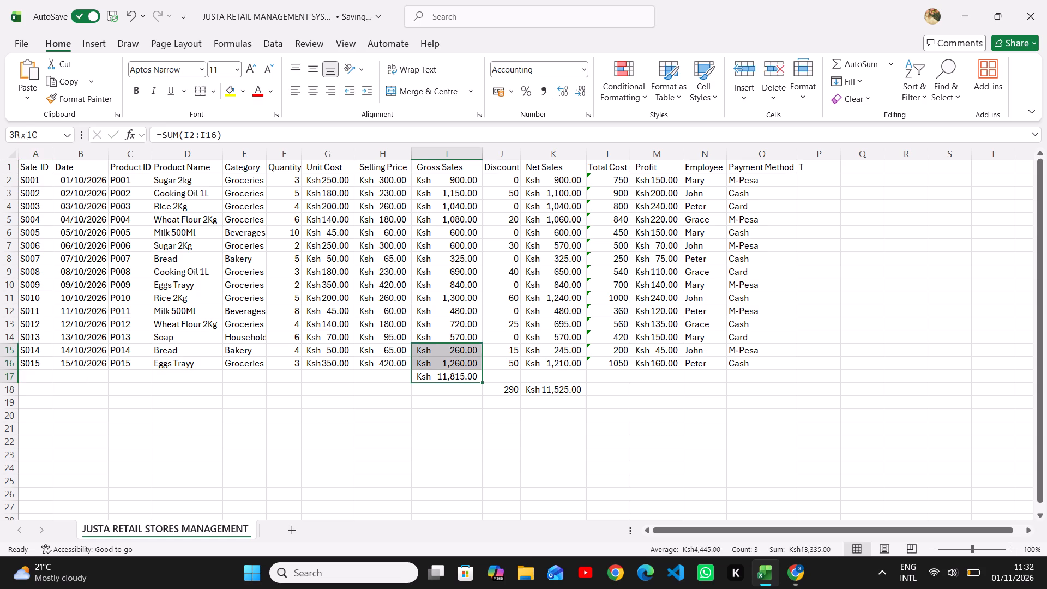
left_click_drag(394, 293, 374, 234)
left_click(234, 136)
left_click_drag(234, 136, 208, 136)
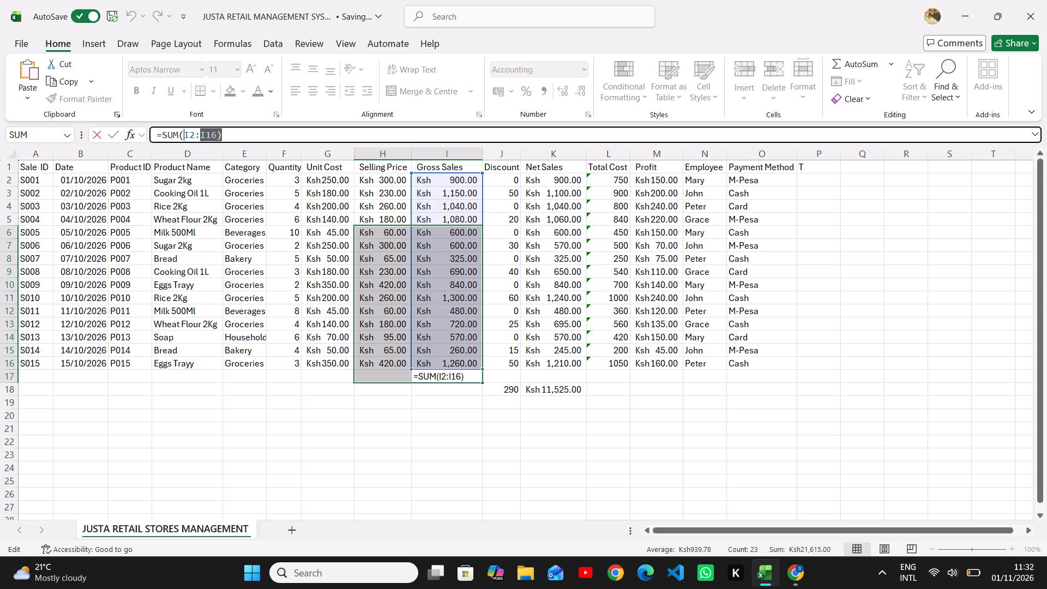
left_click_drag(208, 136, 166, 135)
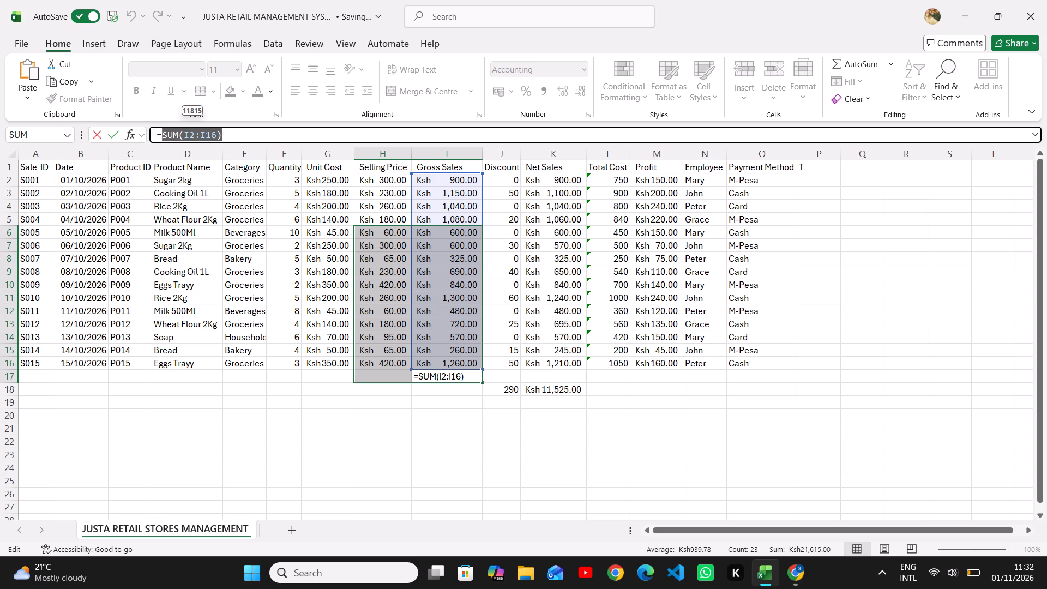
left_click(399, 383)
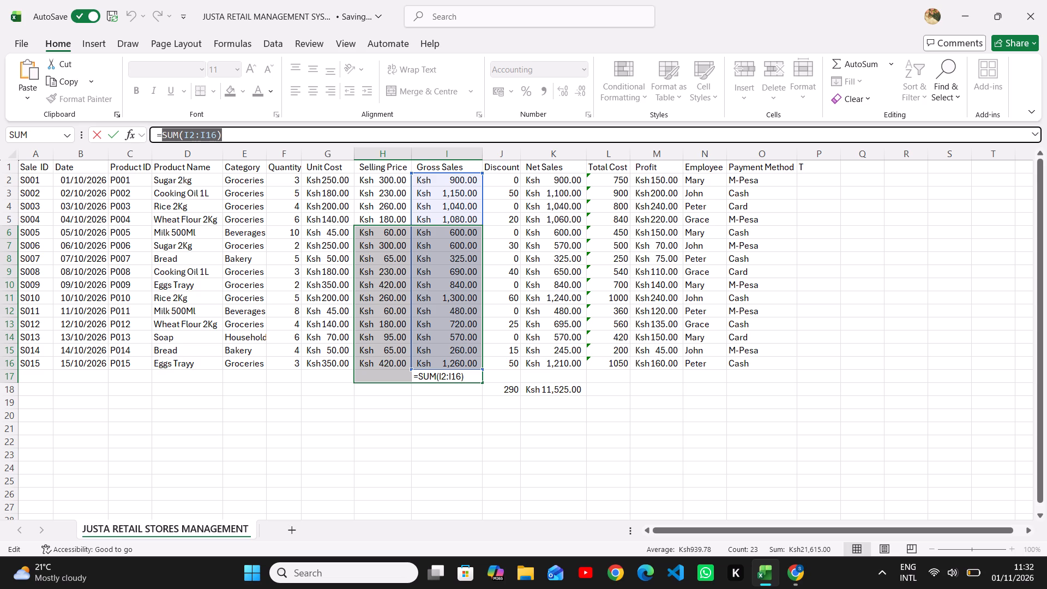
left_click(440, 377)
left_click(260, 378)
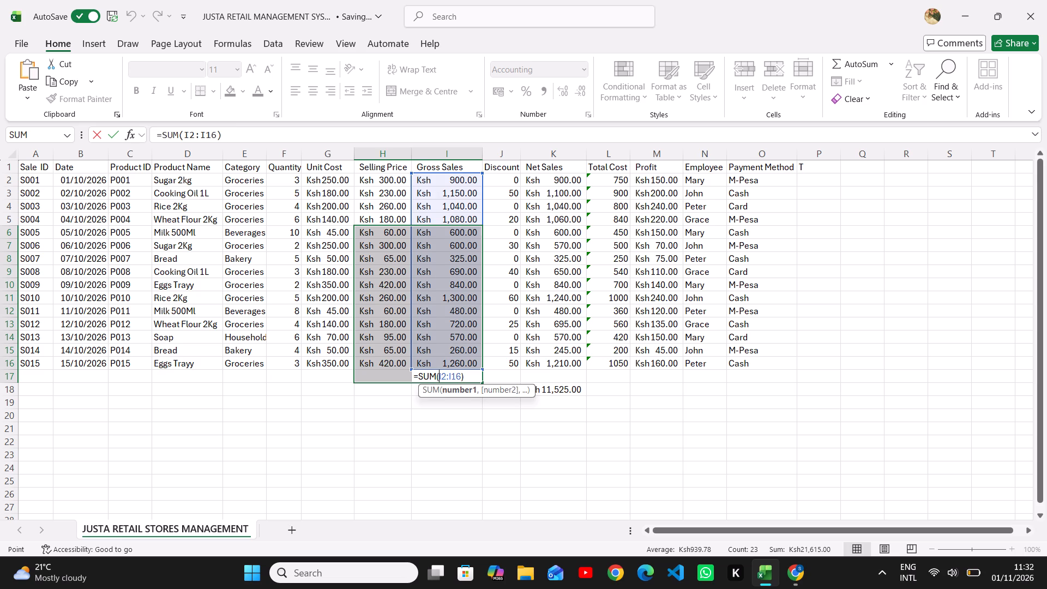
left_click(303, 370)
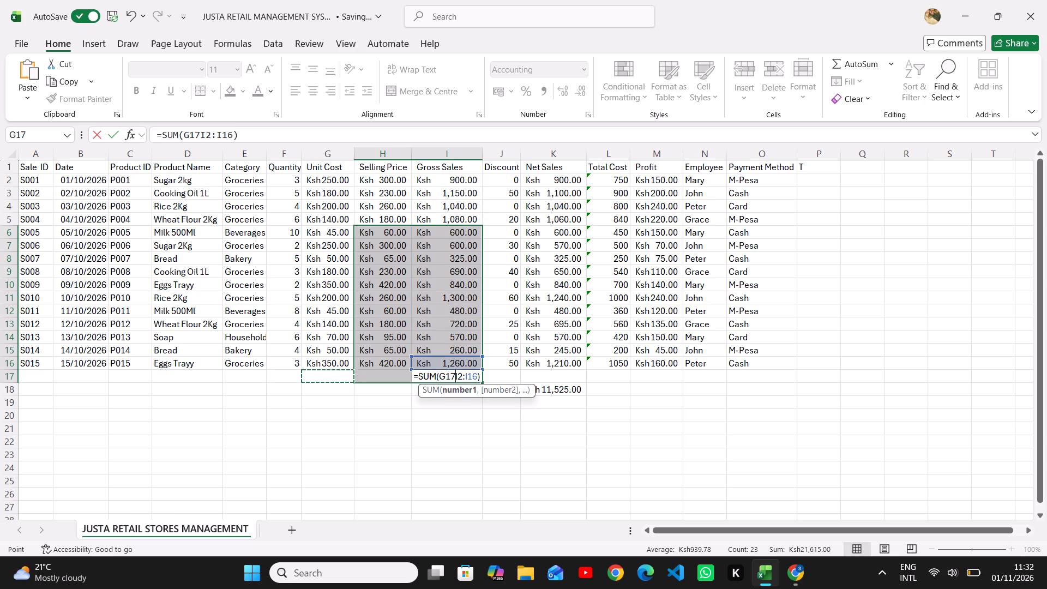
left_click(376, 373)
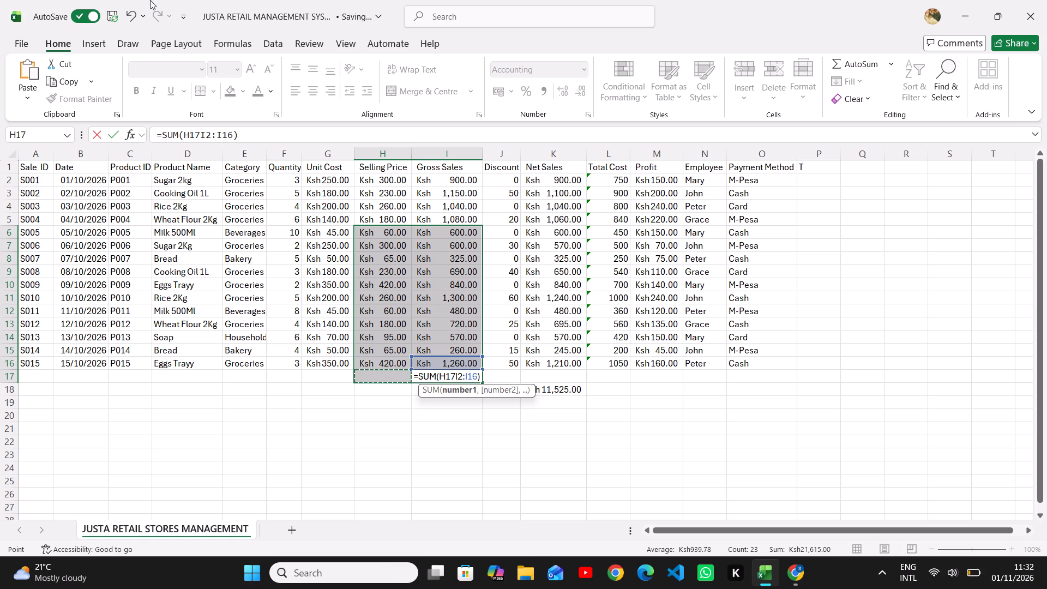
Undo the H17 reference inserted in the gross sales total formula in cell I17, restoring =SUM(I2:I16).
left_click(128, 14)
triple_click(128, 14)
triple_click(128, 14)
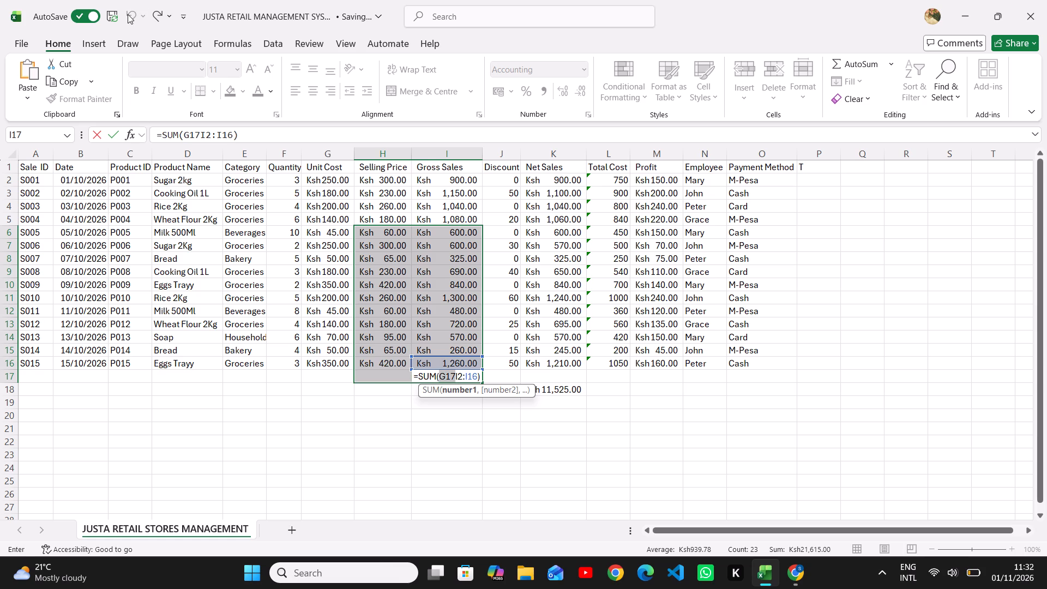
triple_click(128, 14)
triple_click(128, 14)
left_click(128, 14)
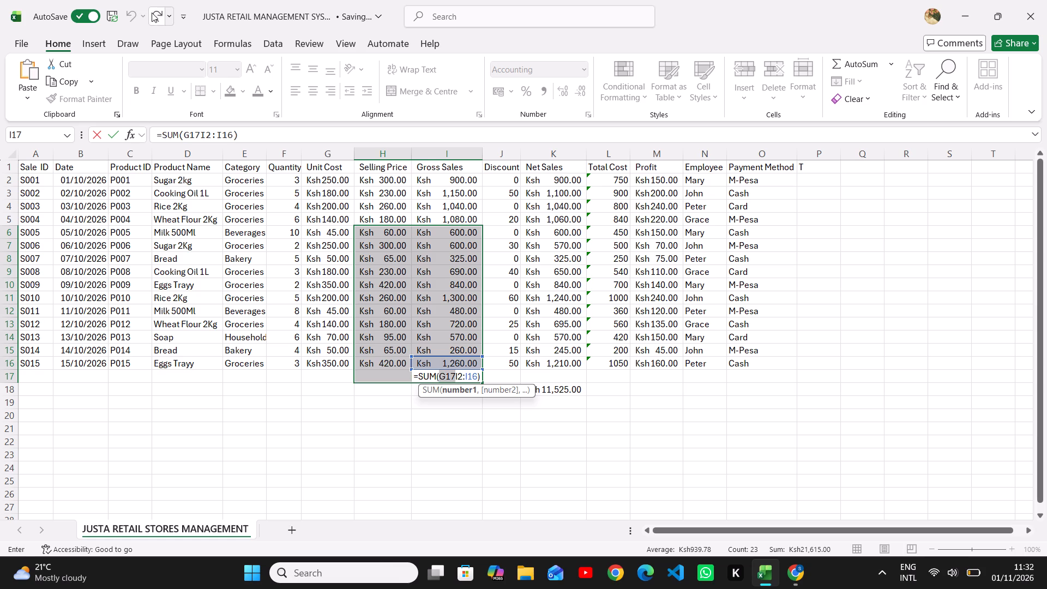
triple_click(154, 11)
triple_click(154, 11)
triple_click(154, 11)
left_click_drag(154, 11, 278, 183)
left_click(387, 207)
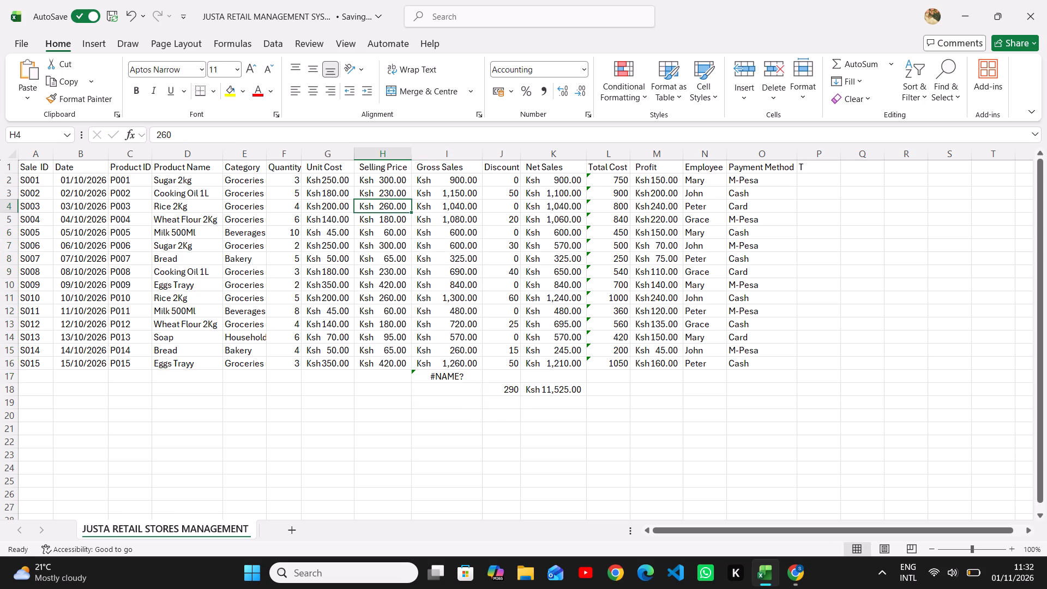
left_click(466, 373)
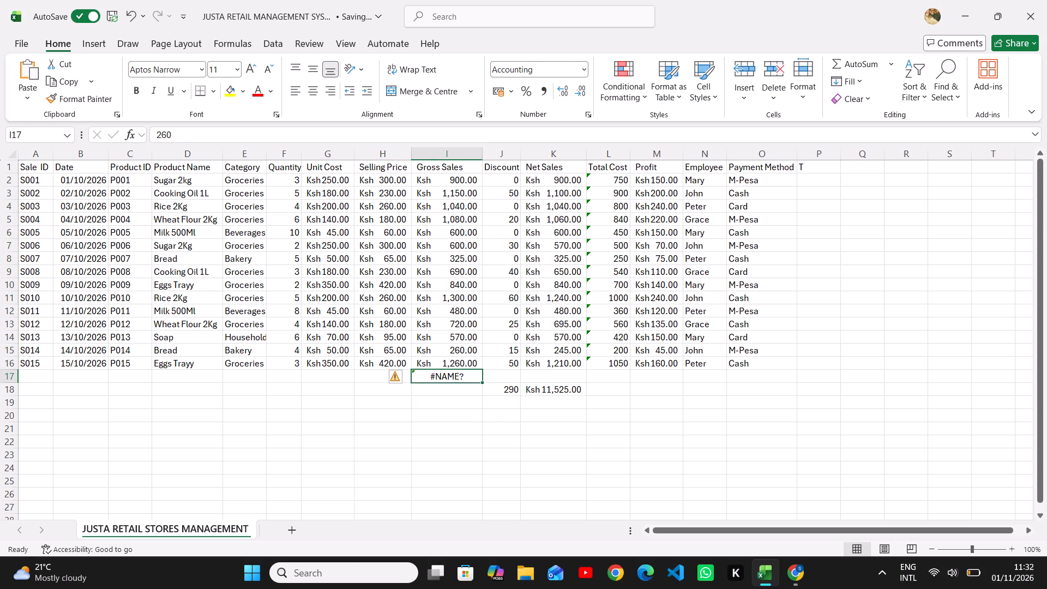
left_click(135, 8)
left_click(135, 8)
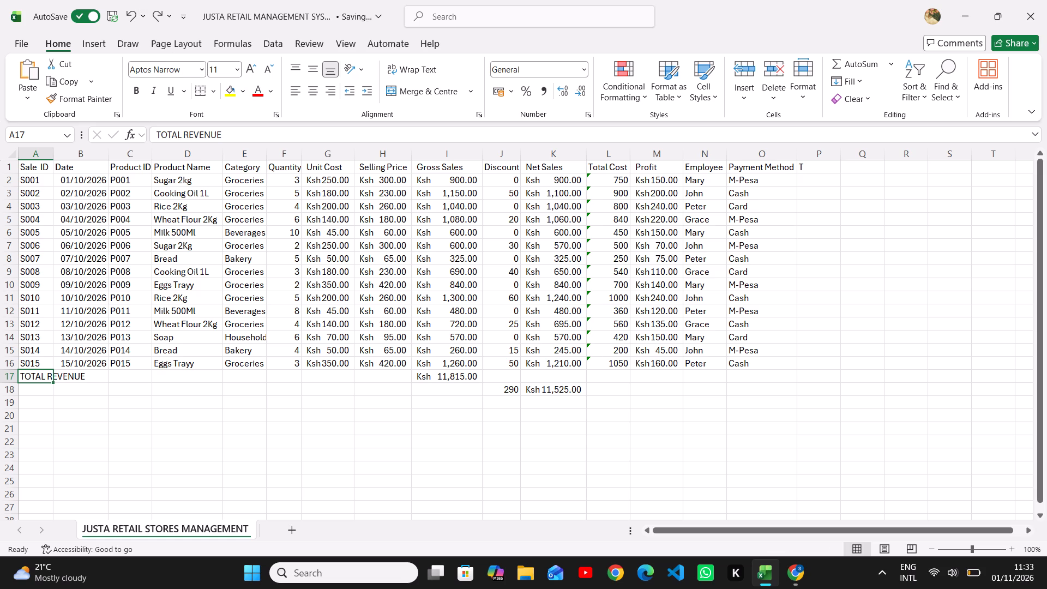
Delete the label TOTAL REVENUE from cell A17.
key("BackSpace")
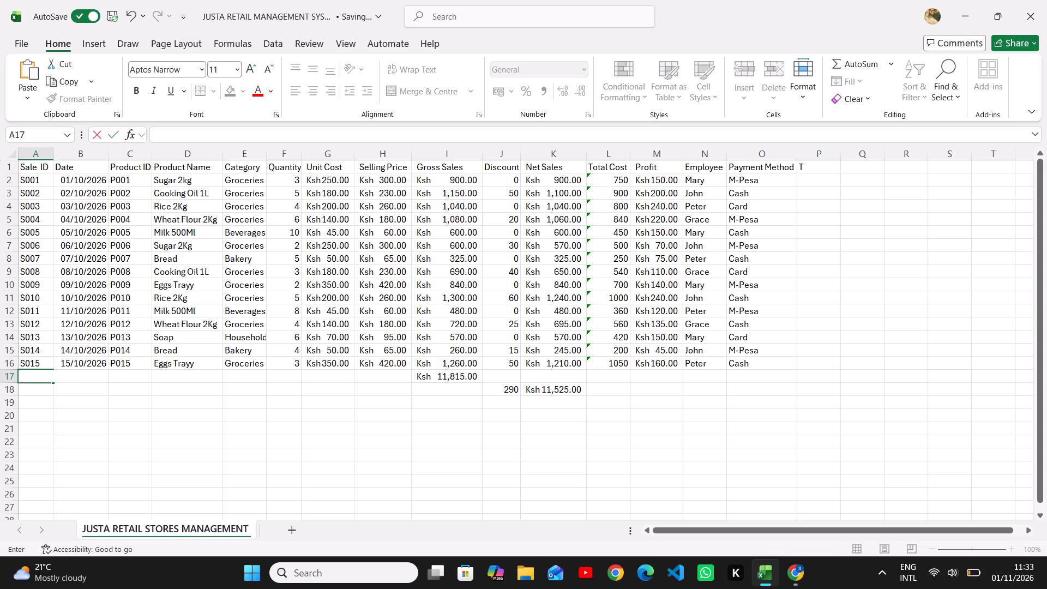
Move the gross sales total formula =SUM(I2:I16) from cell I17 down to cell I18, leaving I17 empty.
left_click(437, 381)
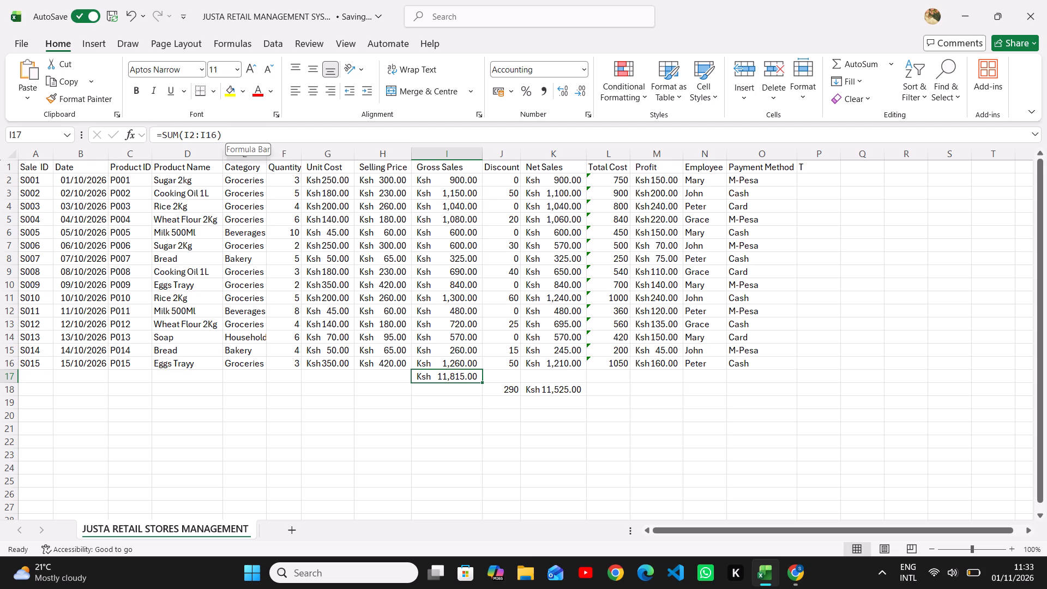
left_click_drag(232, 130, 145, 131)
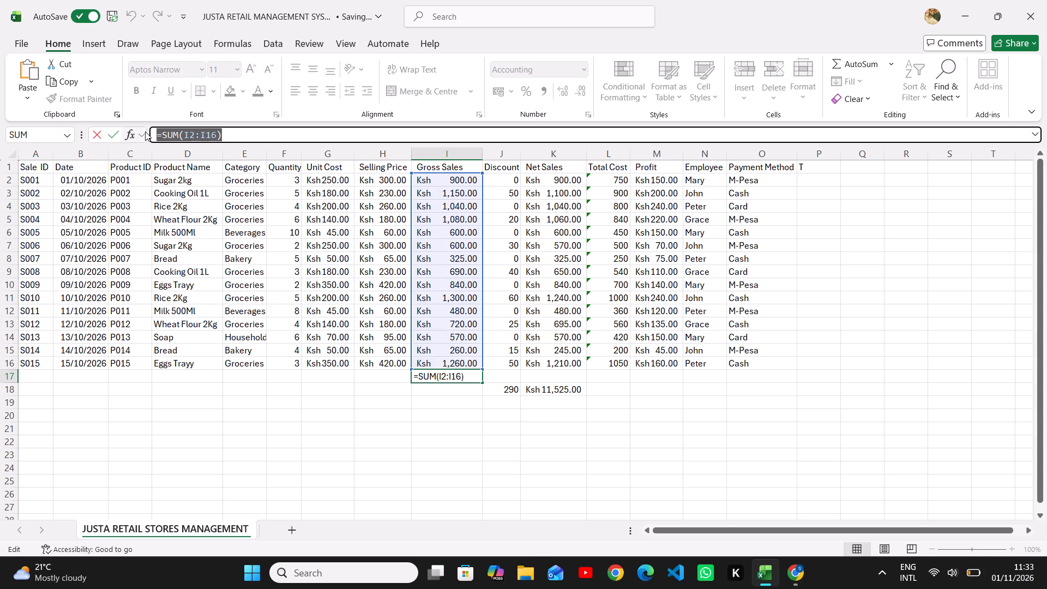
key("ctrl+c")
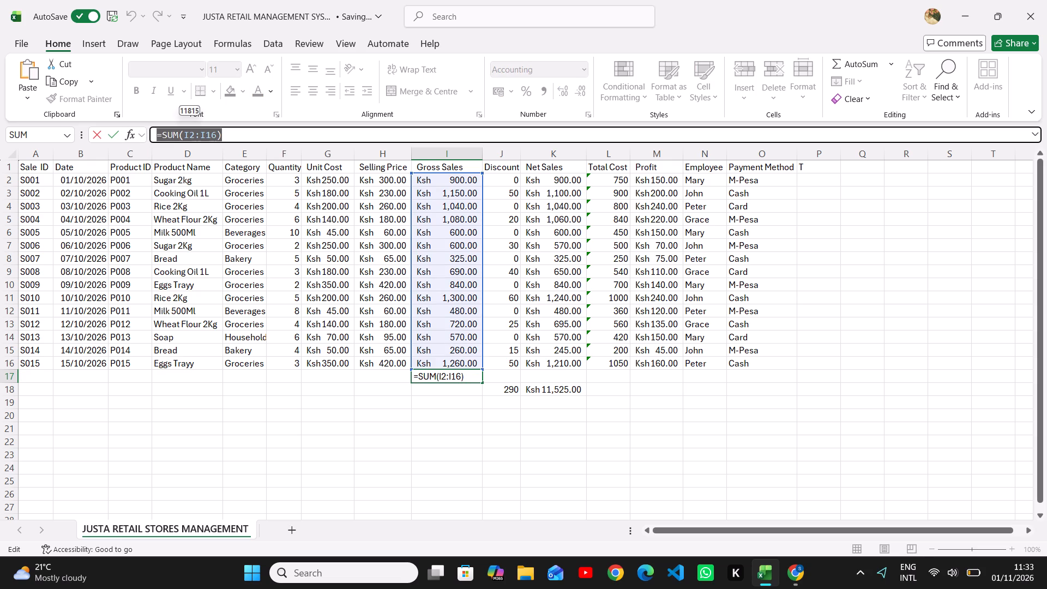
left_click(468, 393)
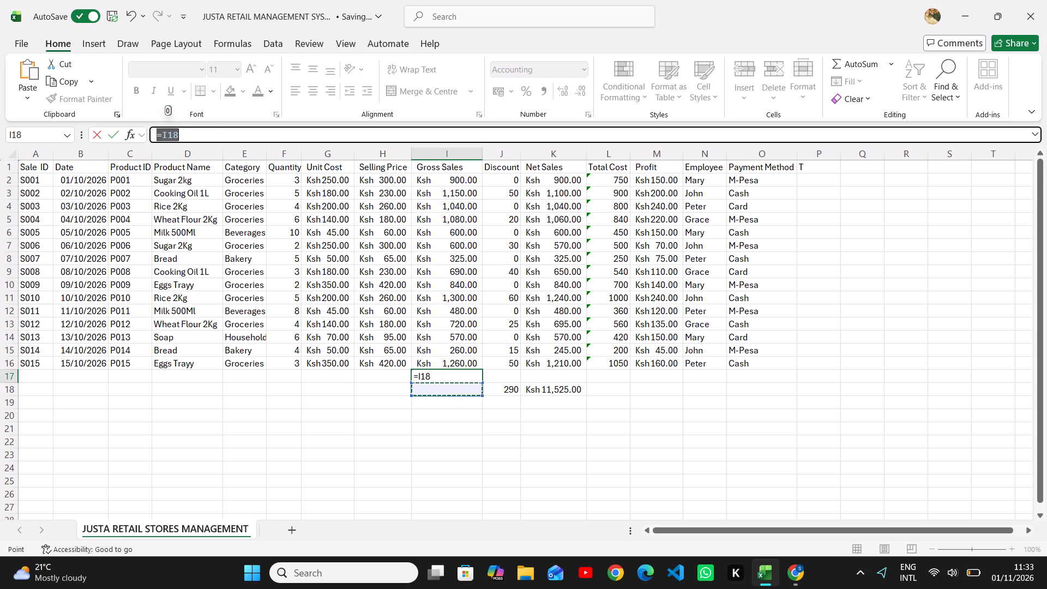
left_click(463, 390)
key("ctrl+v")
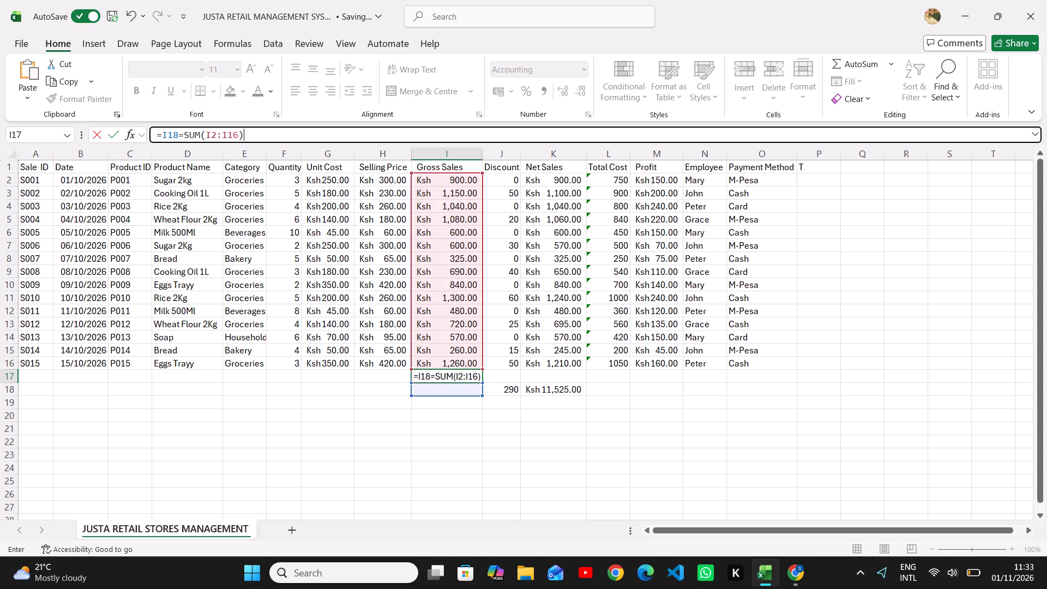
double_click(463, 390)
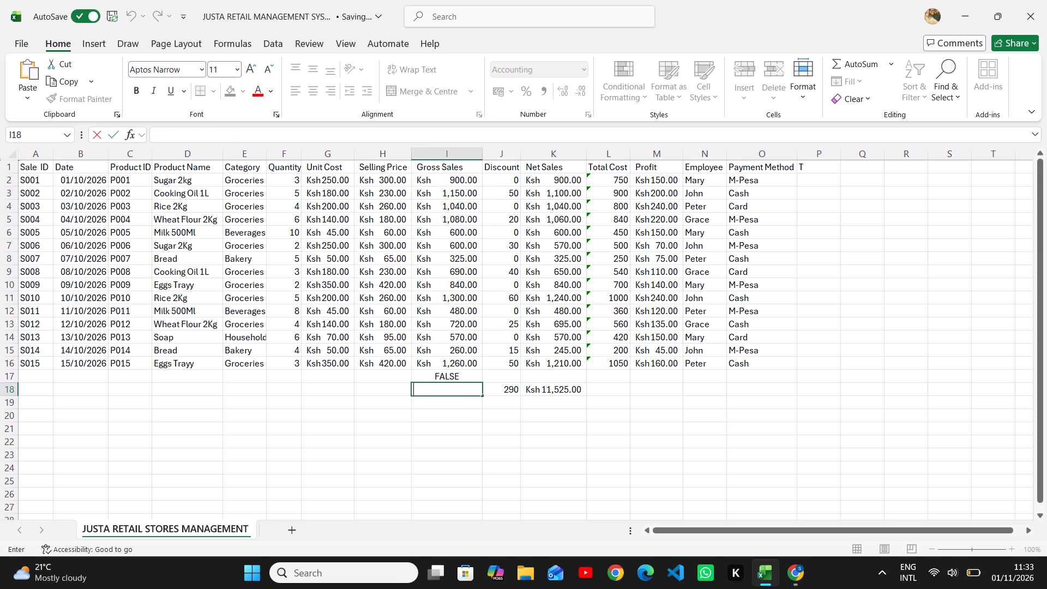
key("ctrl+v")
key("Return")
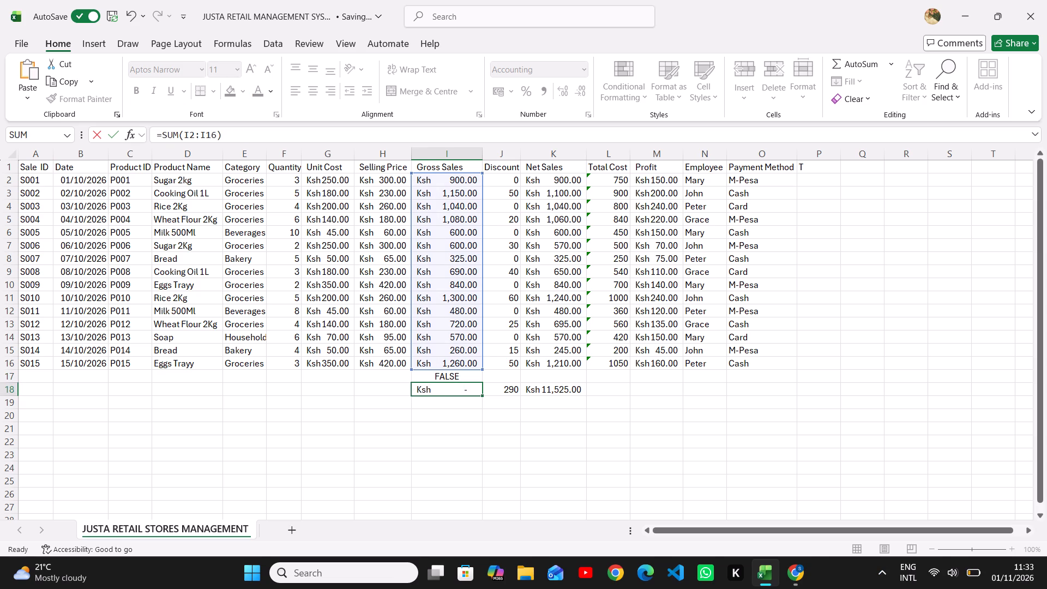
left_click(470, 378)
key("BackSpace")
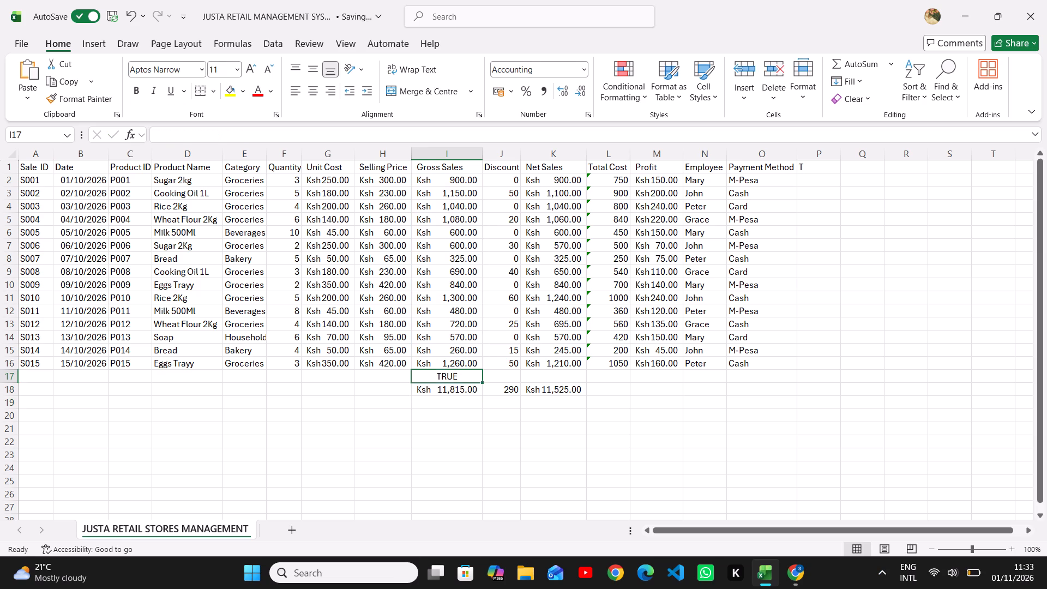
left_click(337, 386)
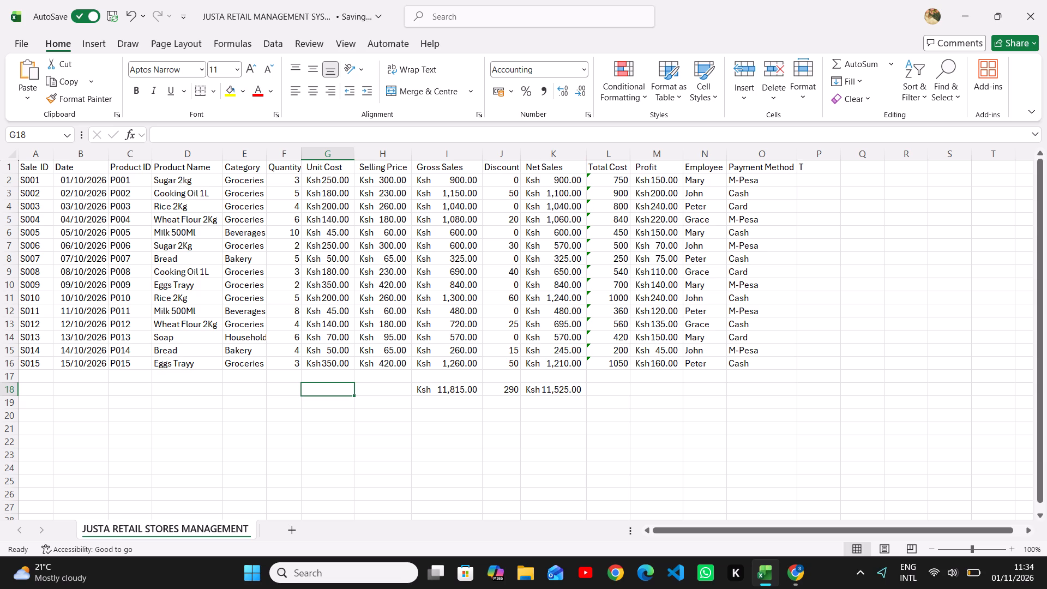
Enter the total profit formula =SUM(M2:M16) in cell M18 of the Profit column.
left_click(652, 387)
key("equal")
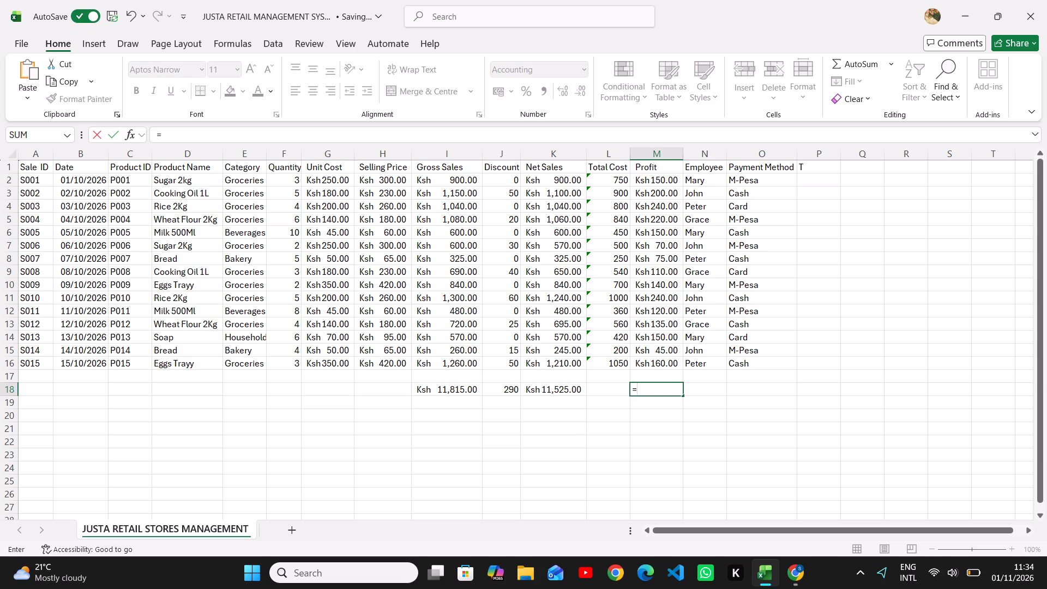
key("s")
type("UM")
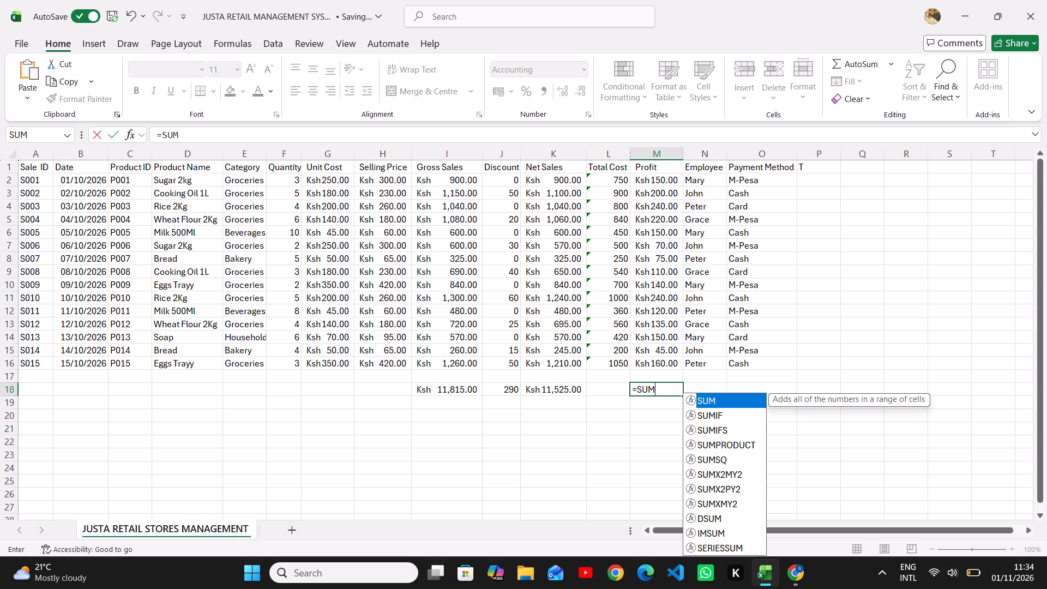
key("shift+parenleft")
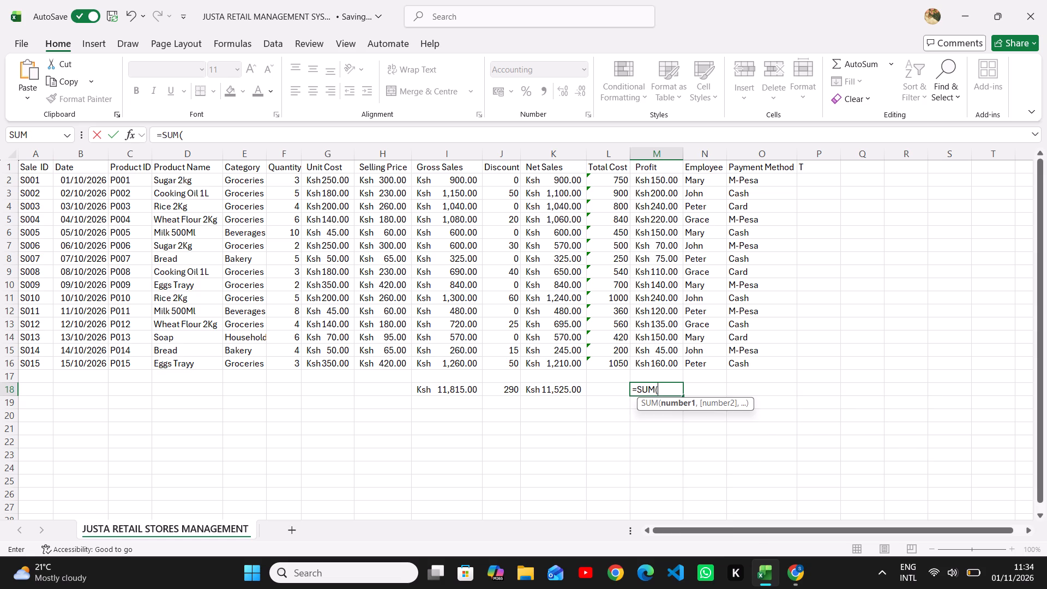
type("M2")
key("shift+colon")
type("M16")
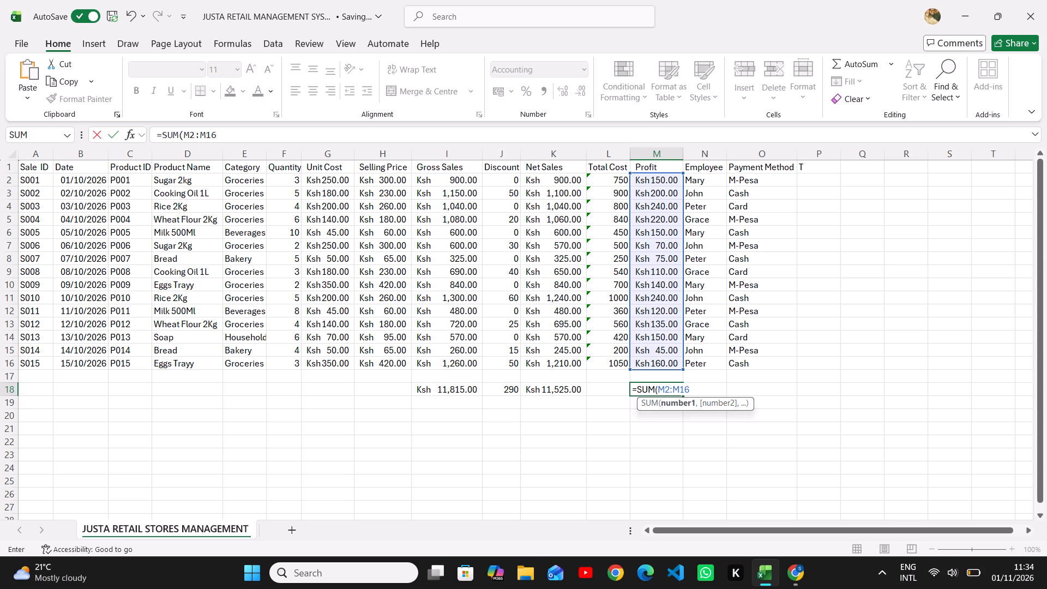
key("shift+parenright")
key("Right")
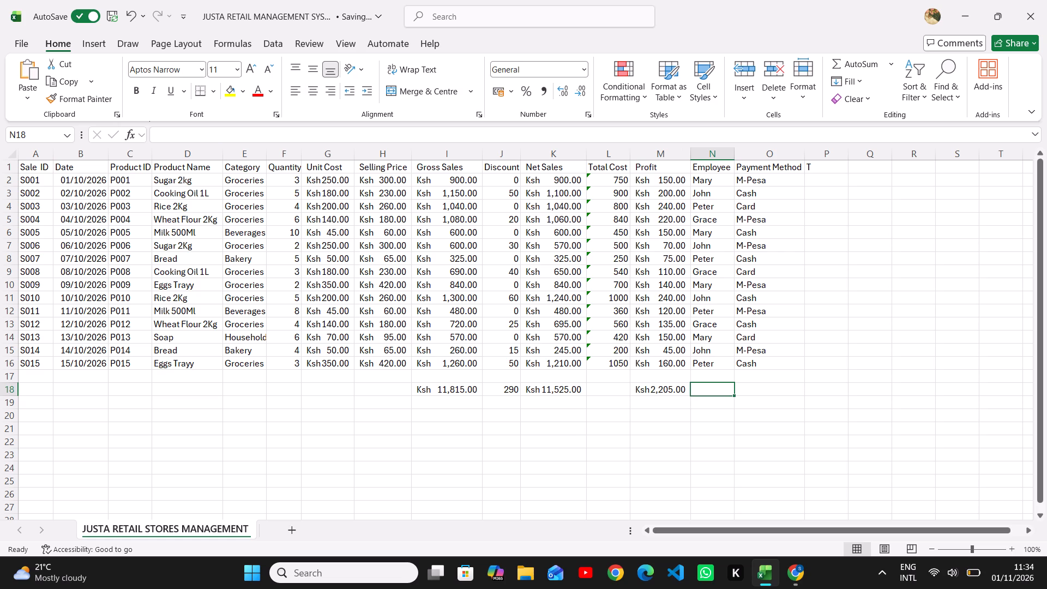
Enter the average net sales formula =AVERAGE(K2:K16) in cell K19, below the net sales total.
left_click(561, 402)
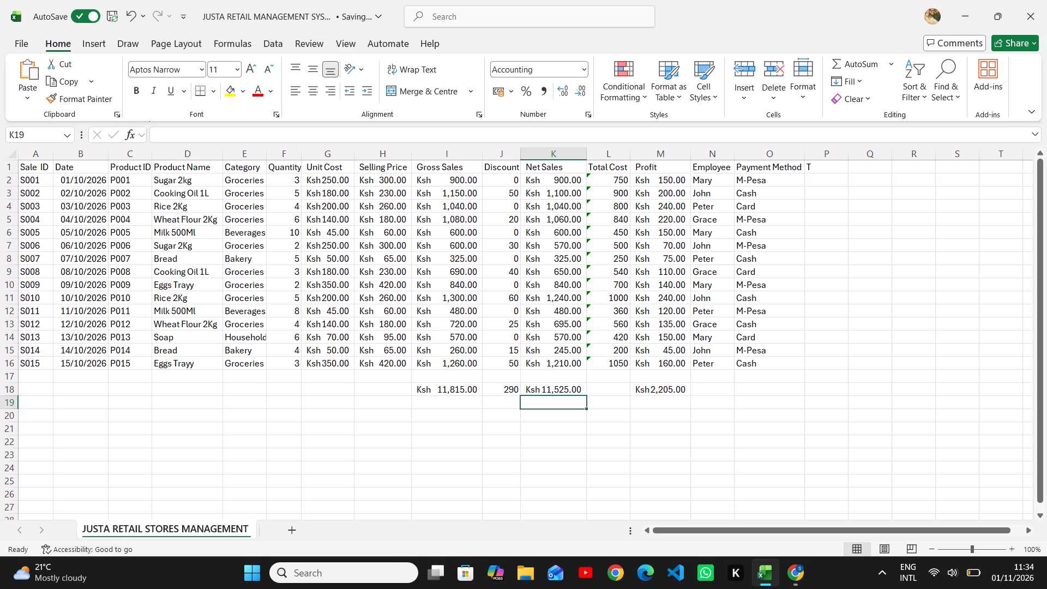
key("equal")
key("a")
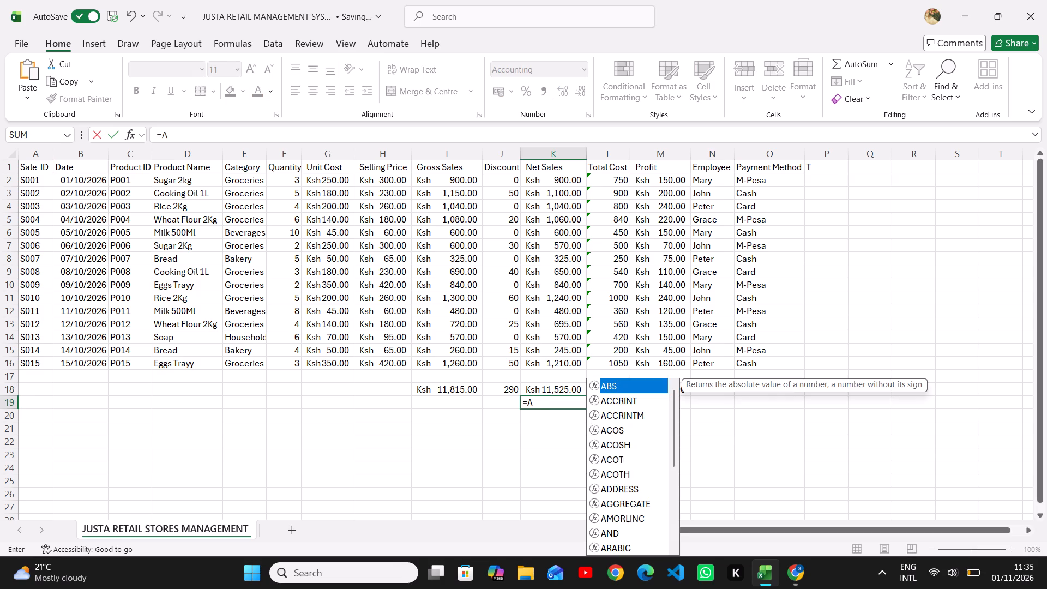
key("v")
key("e")
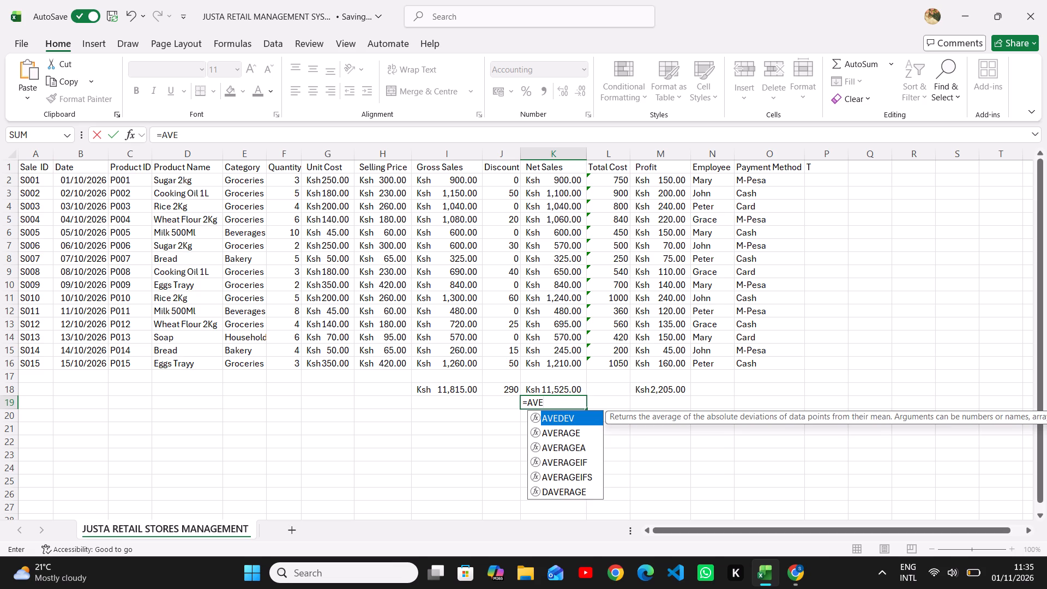
type("RA")
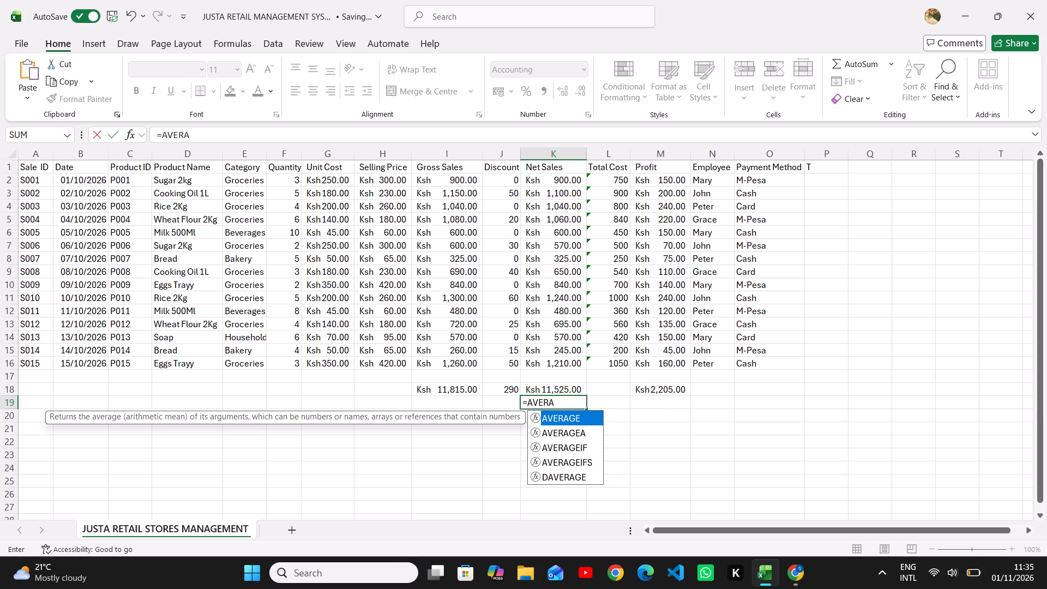
type("GE")
key("shift+parenleft")
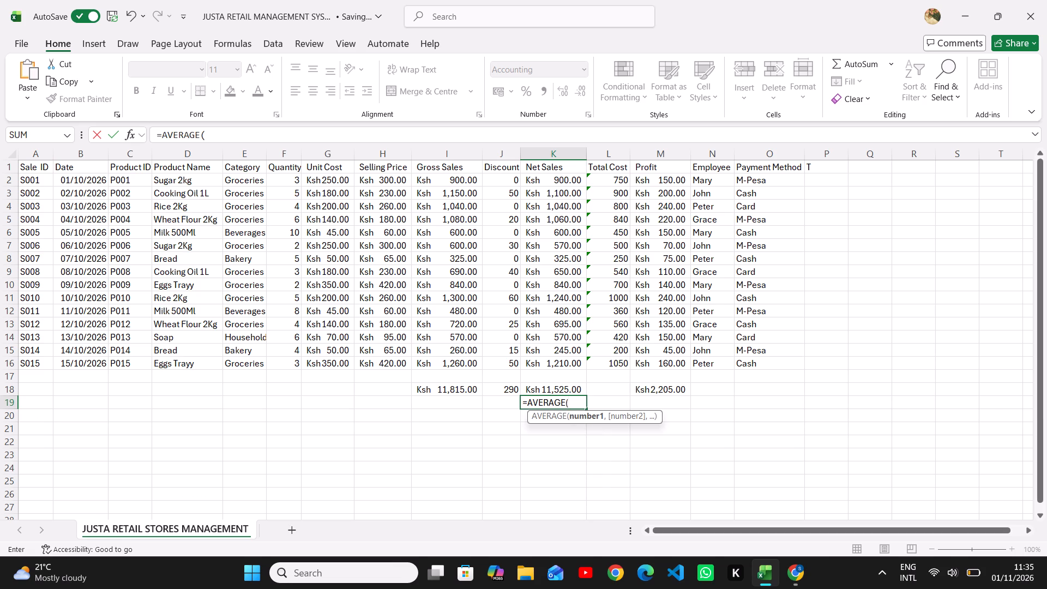
type("K2")
key("shift+colon")
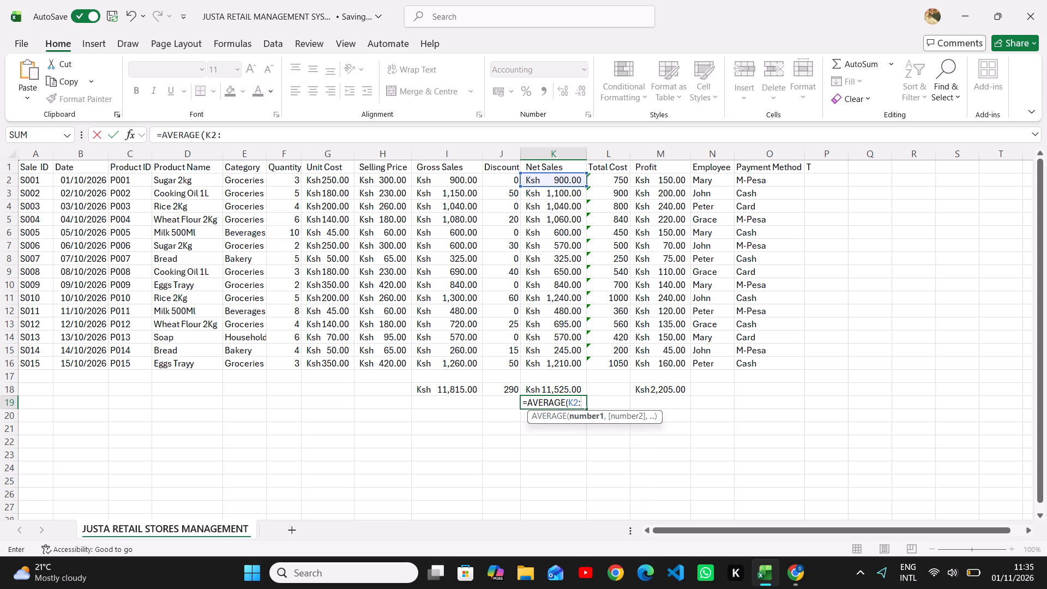
type("K1")
key("6")
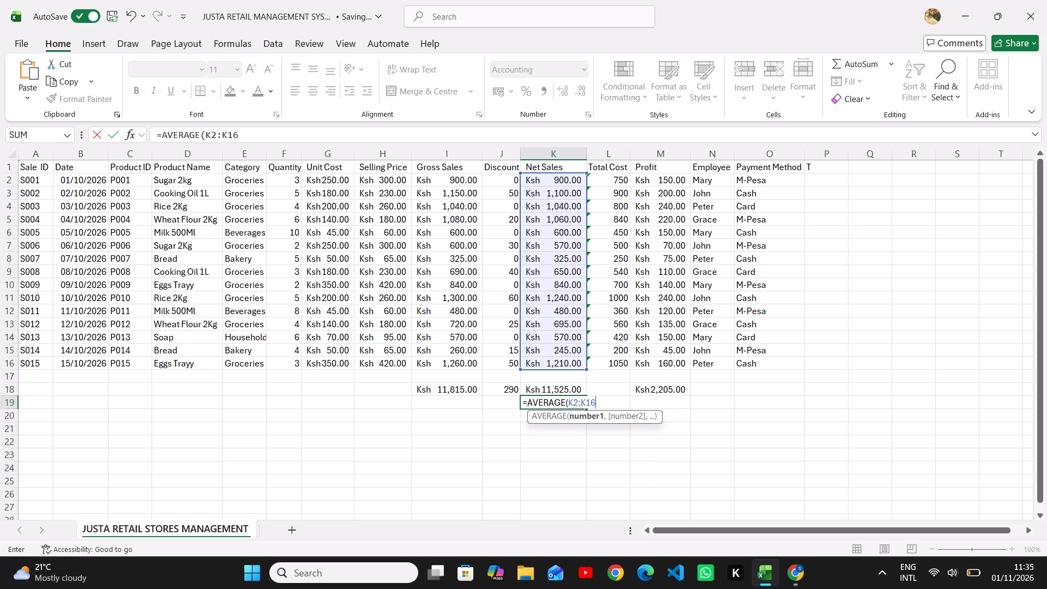
key("shift+parenright")
key("Return")
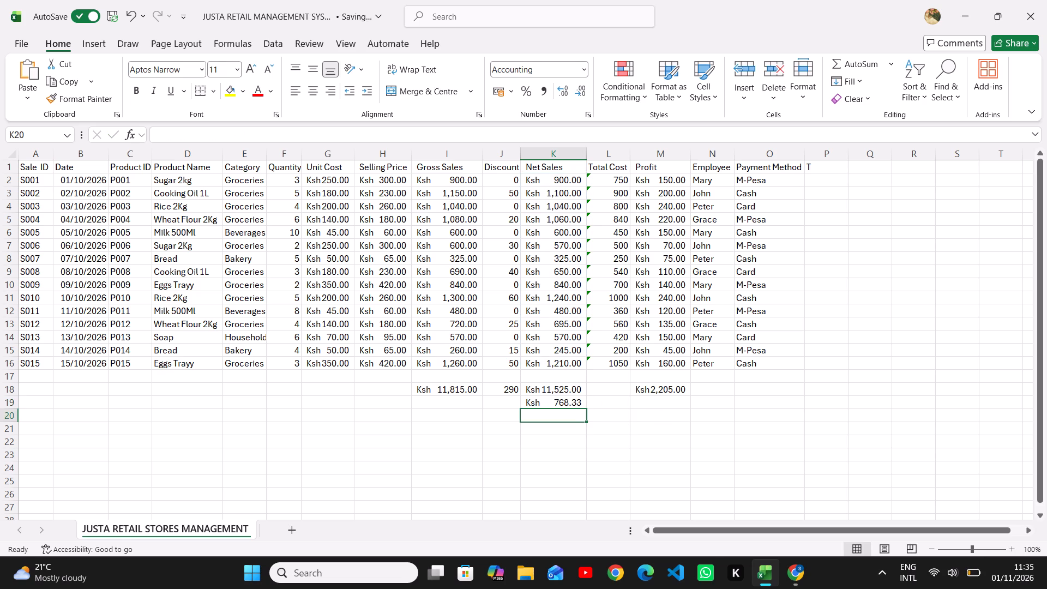
left_click(537, 430)
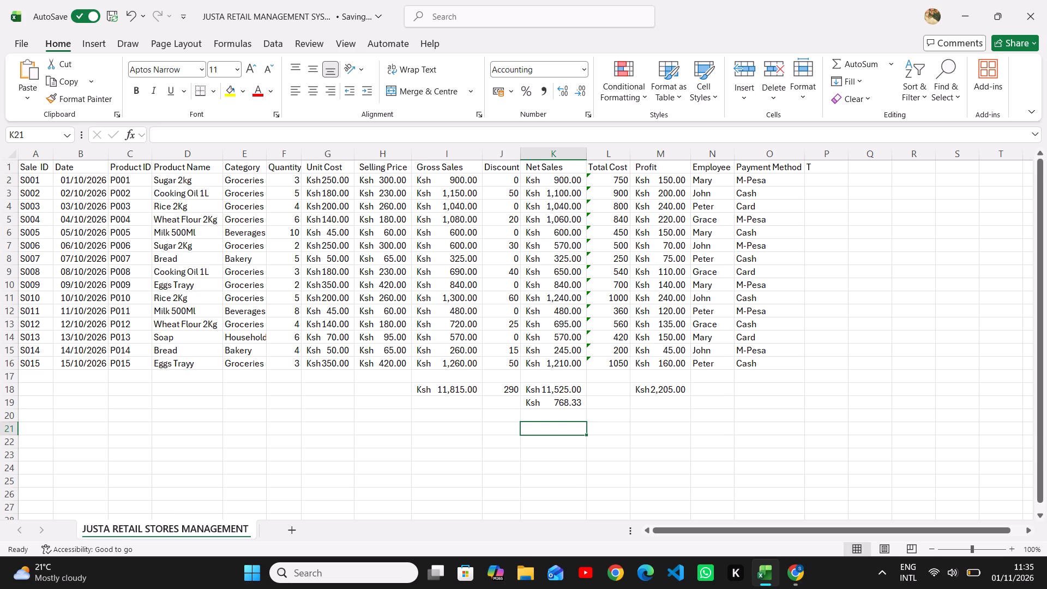
Enter the highest net sales formula =MAX(K2:K16) in cell K21 of the Net Sales column.
key("equal")
key("m")
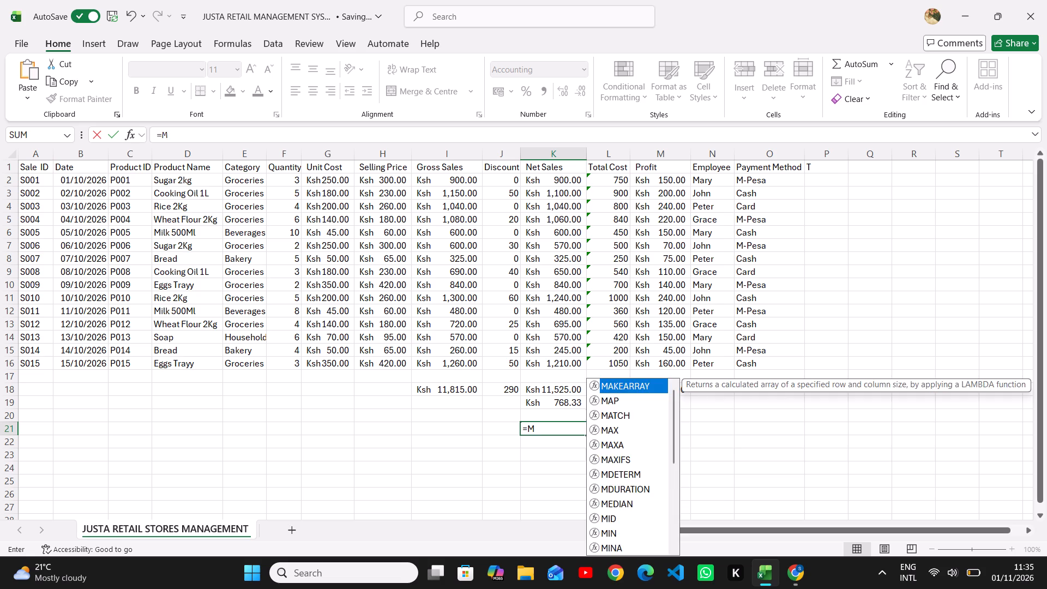
key("a")
key("x")
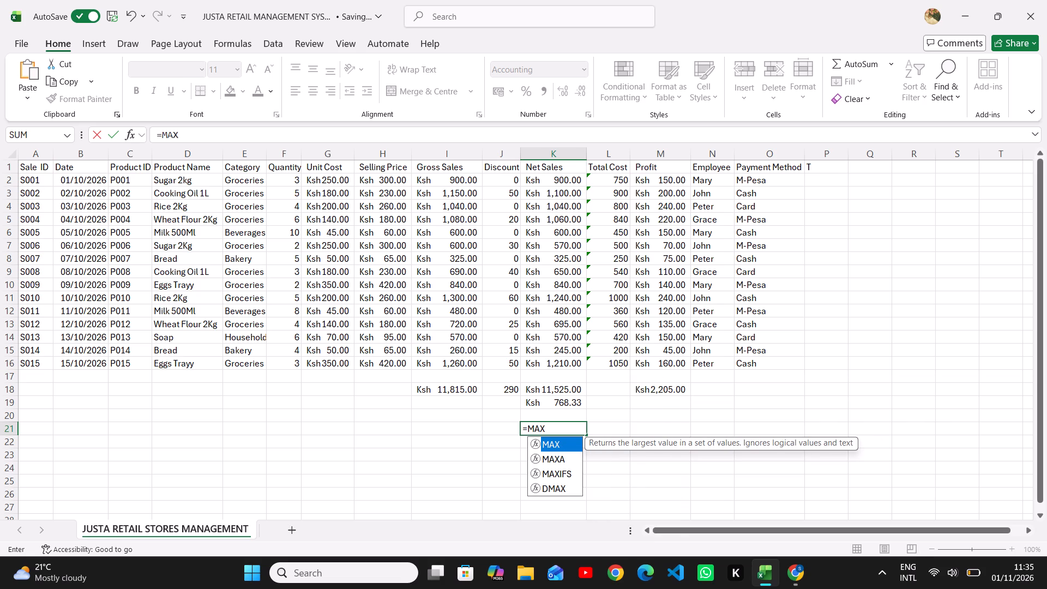
key("shift+parenleft")
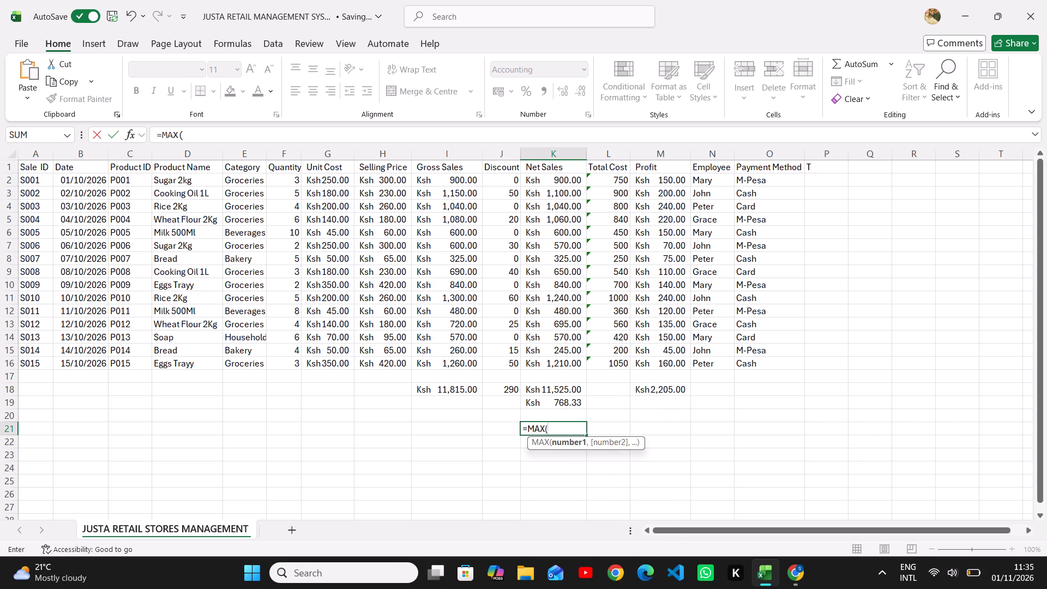
key("k")
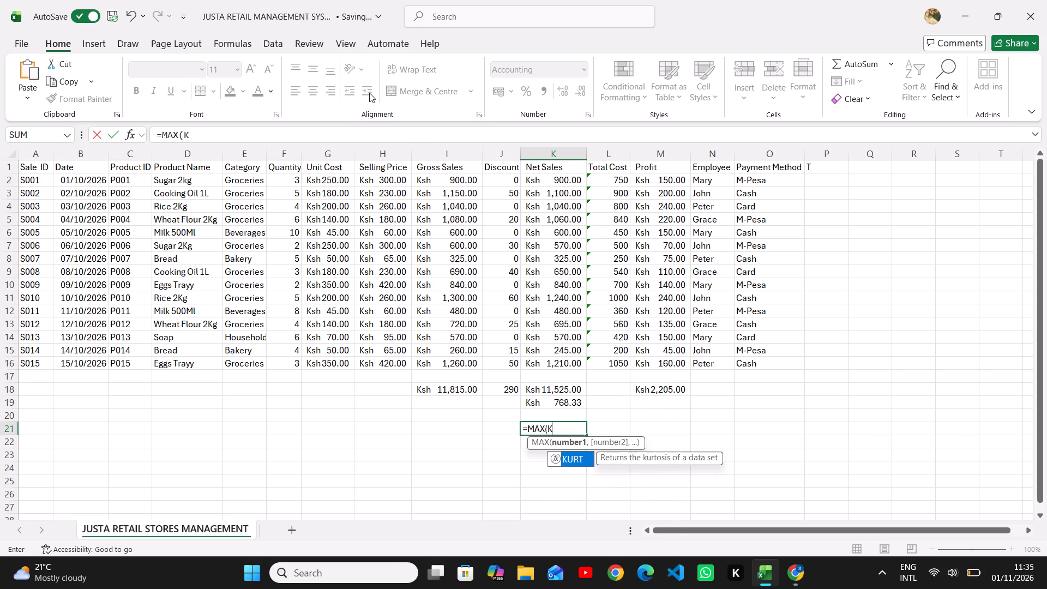
key("2")
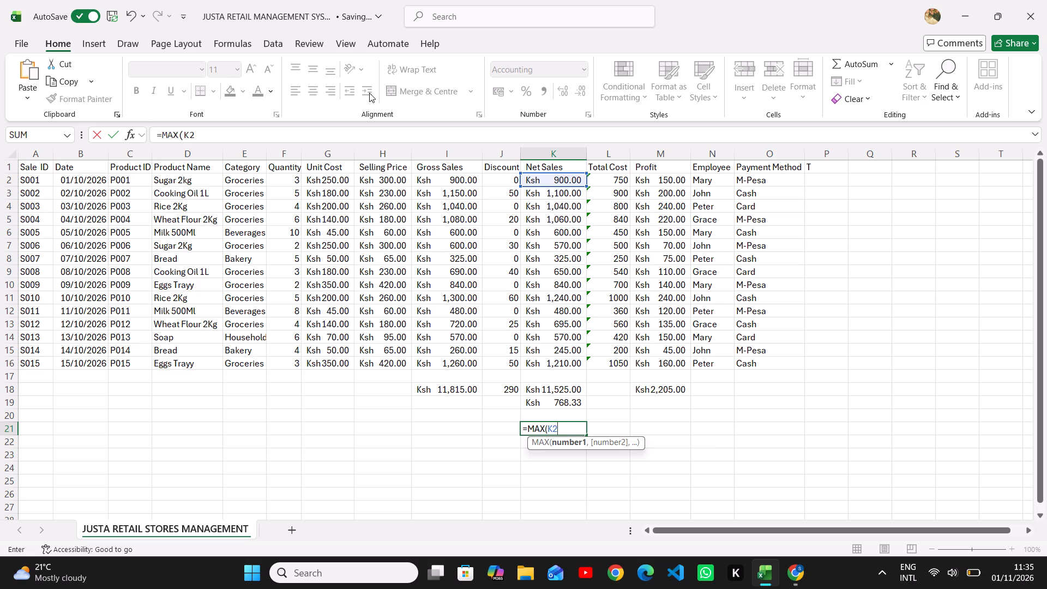
key("shift+colon")
key("k")
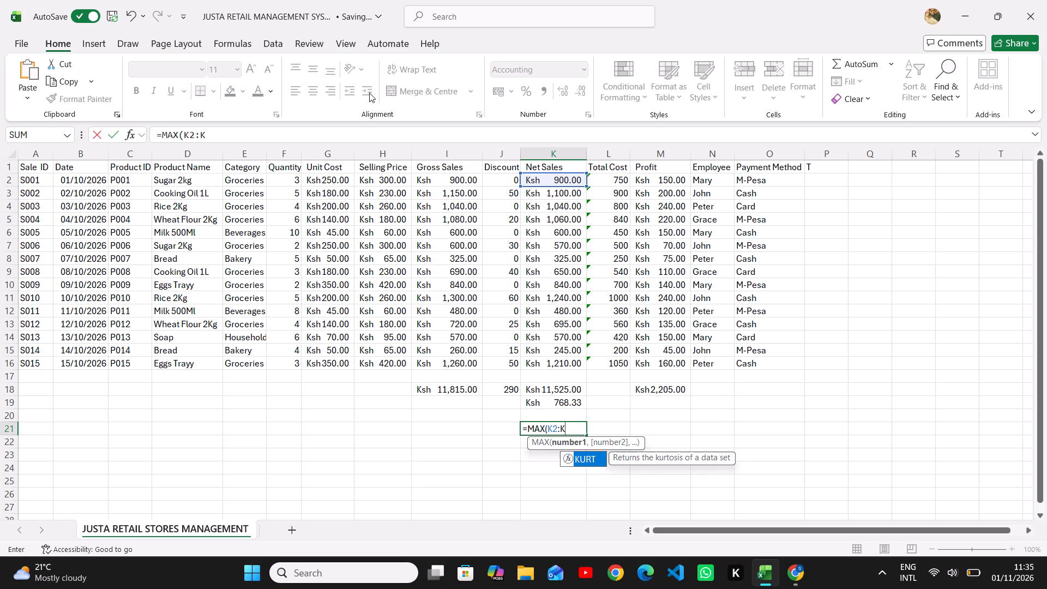
type("16")
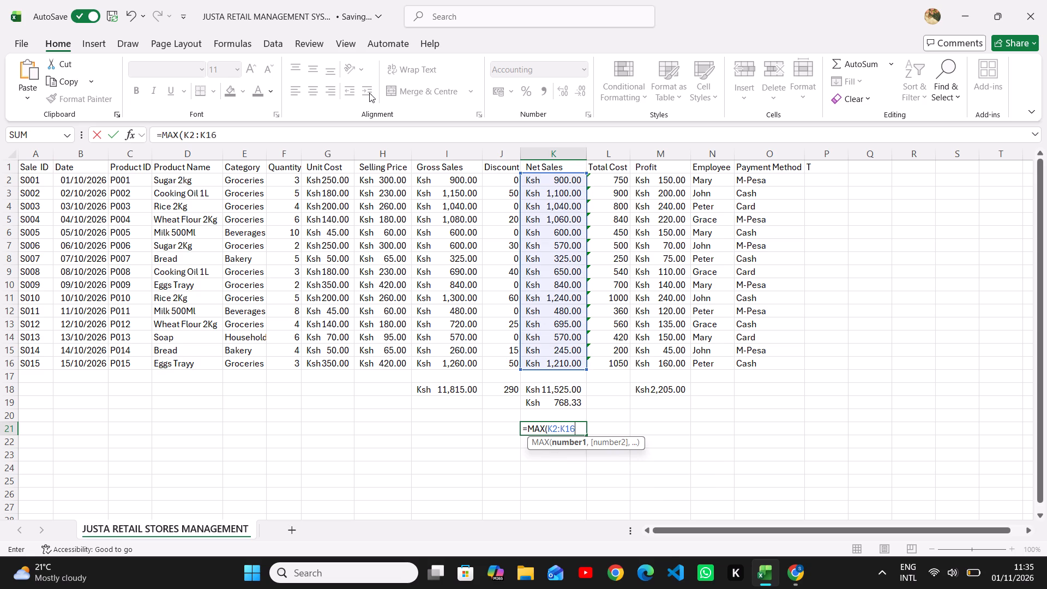
key("shift+parenright")
key("Return")
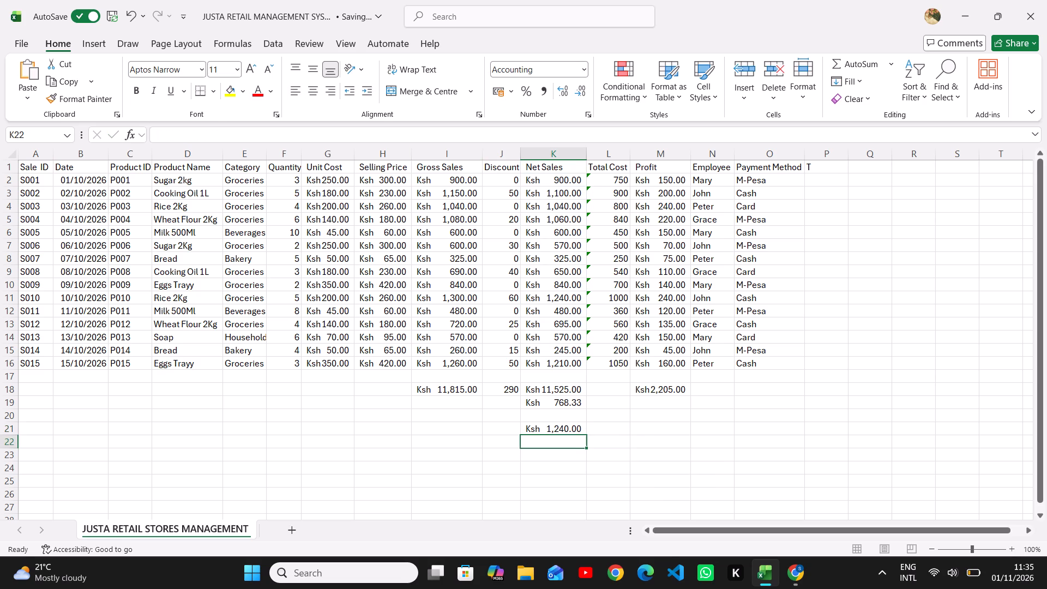
Enter the label AVERAGE SALES in cell A19, on the row of the average net sales formula.
left_click(35, 405)
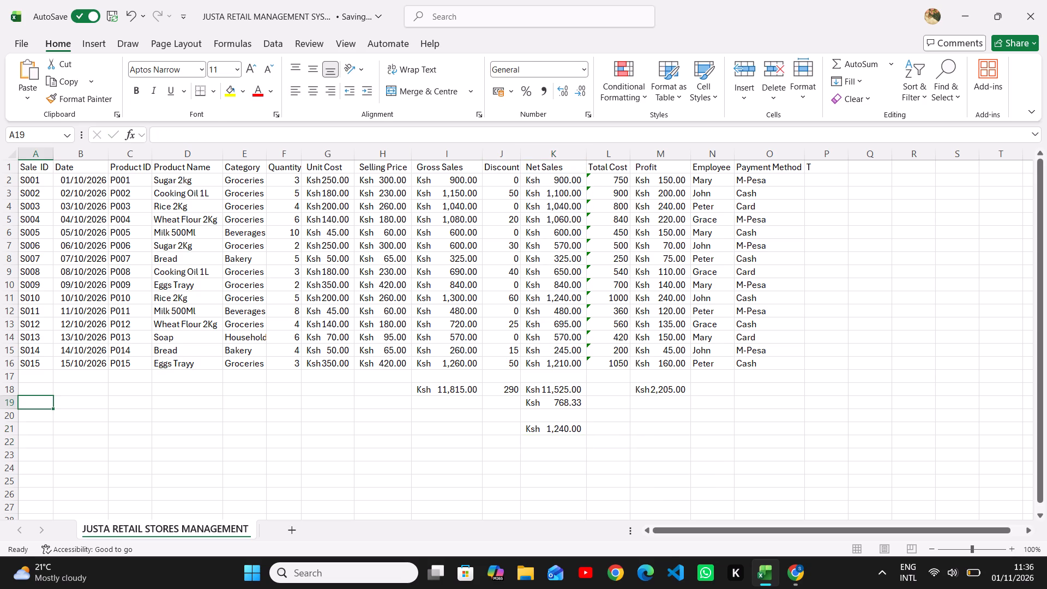
type("AVER")
key("a")
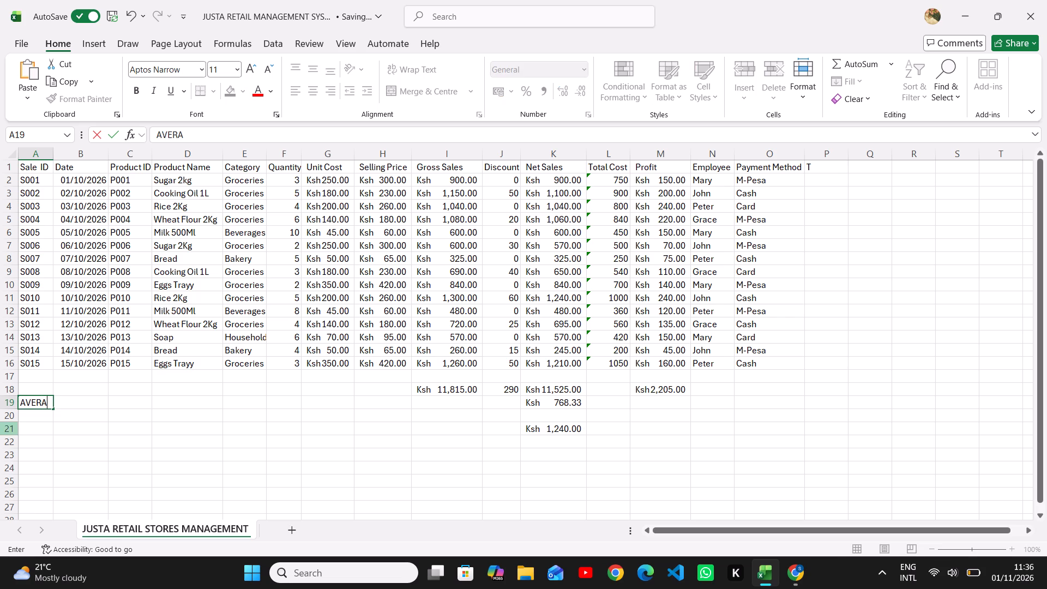
key("c")
key("e")
key("BackSpace")
key("BackSpace")
key("BackSpace")
key("BackSpace")
key("BackSpace")
key("BackSpace")
key("BackSpace")
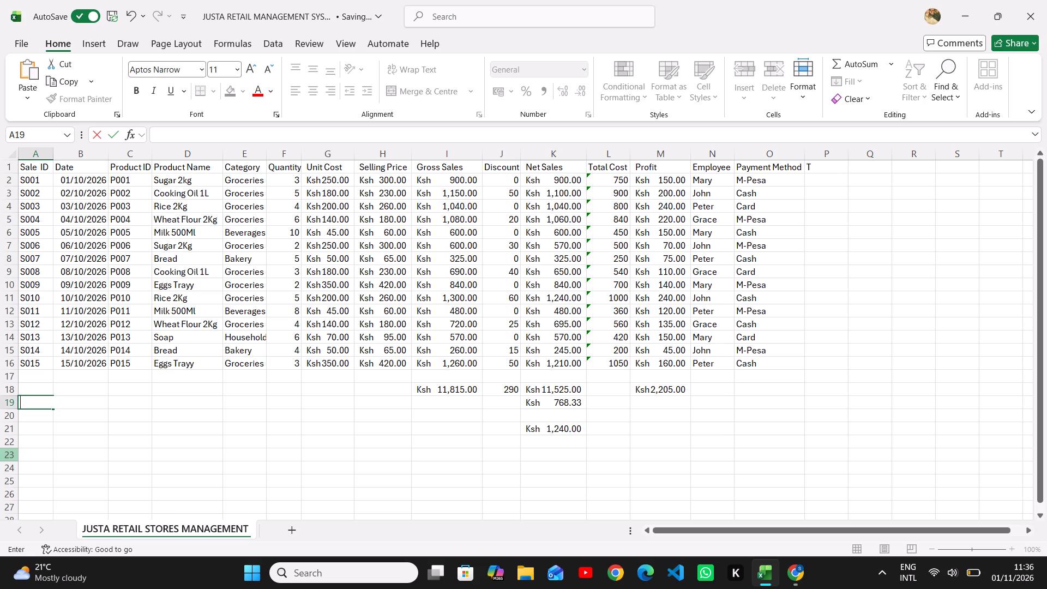
key("t")
key("BackSpace")
type("AVAR")
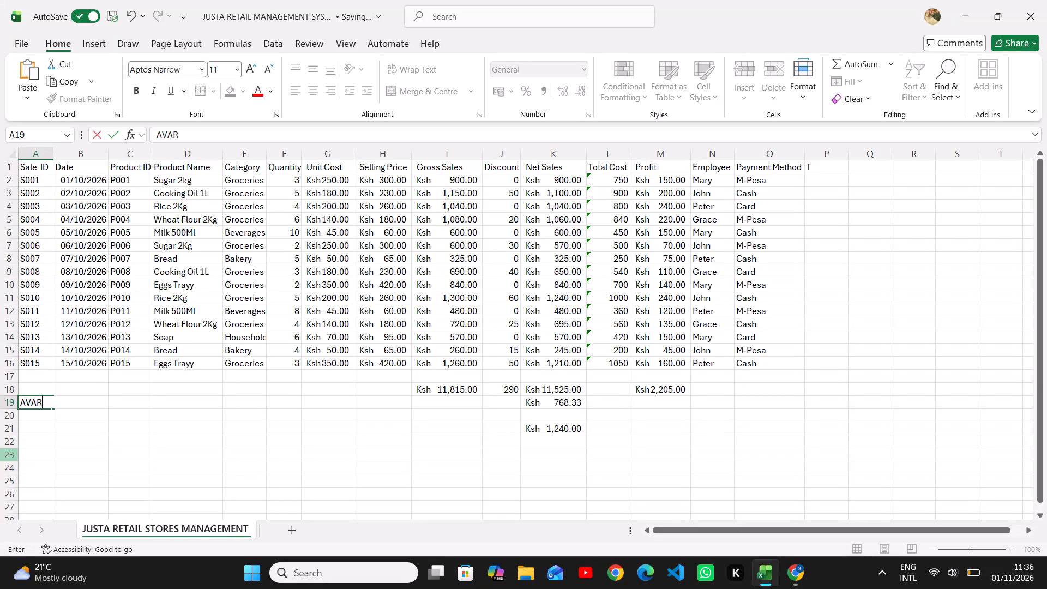
key("BackSpace")
key("BackSpace")
type("ERAGGE")
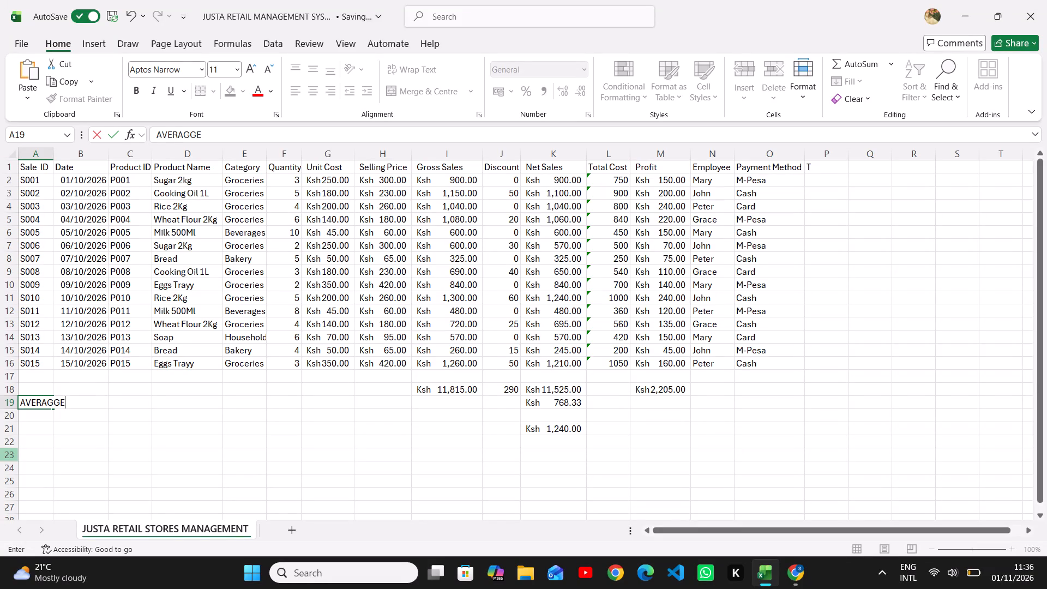
key("space")
key("BackSpace")
key("BackSpace")
key("BackSpace")
type("E SALES")
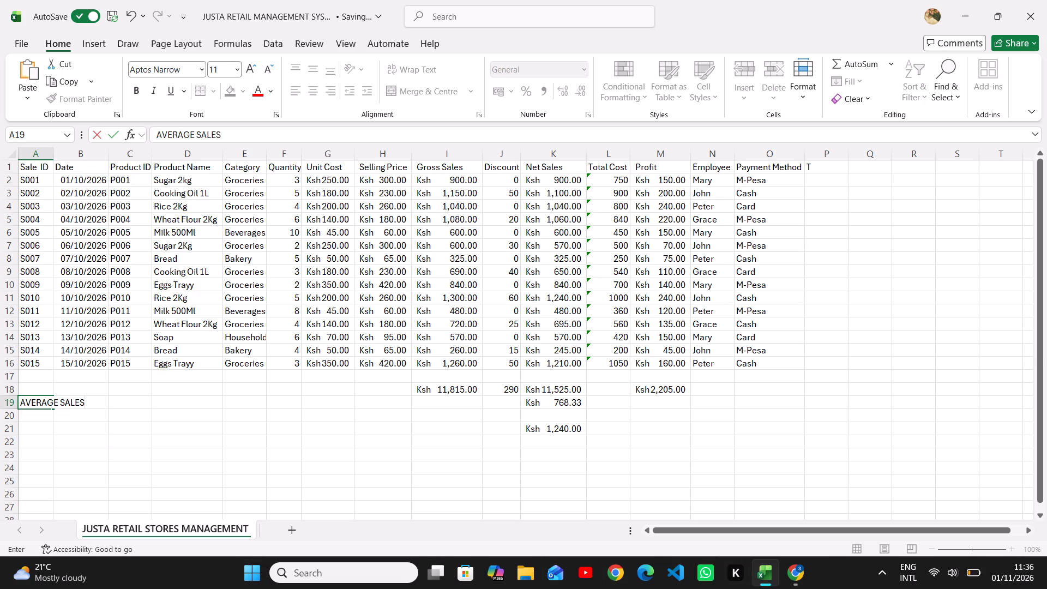
left_click(534, 426)
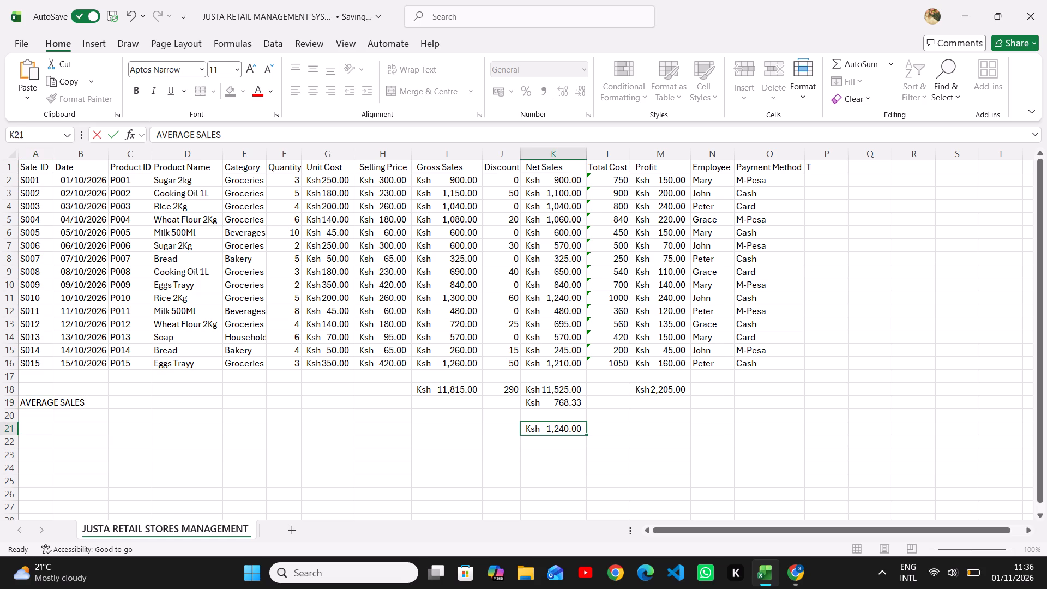
Enter the label HIGHEST SALES in cell A21, on the row of the maximum net sales formula.
left_click(44, 431)
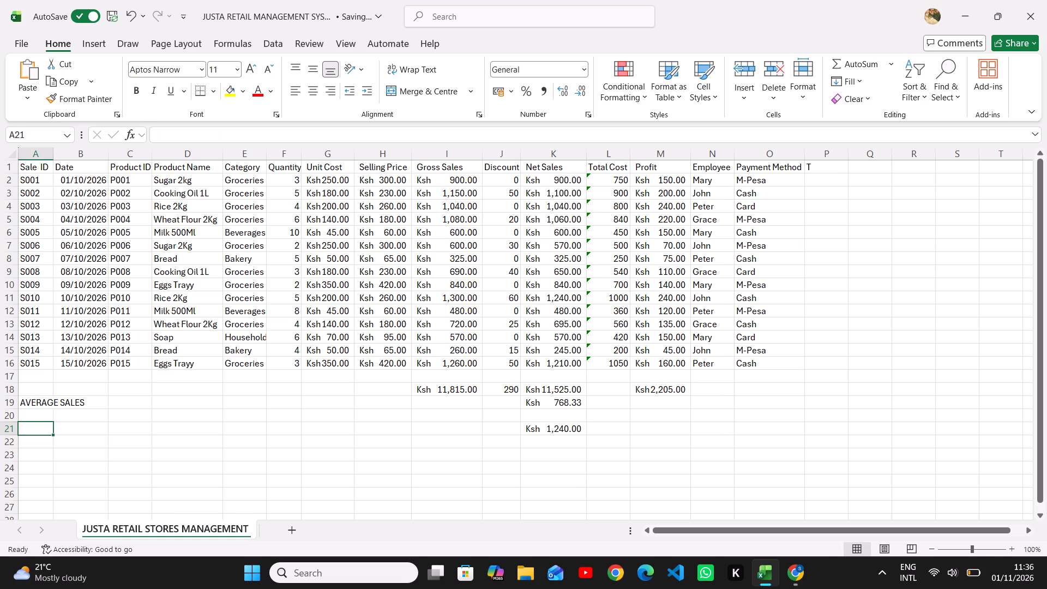
type("HIGH")
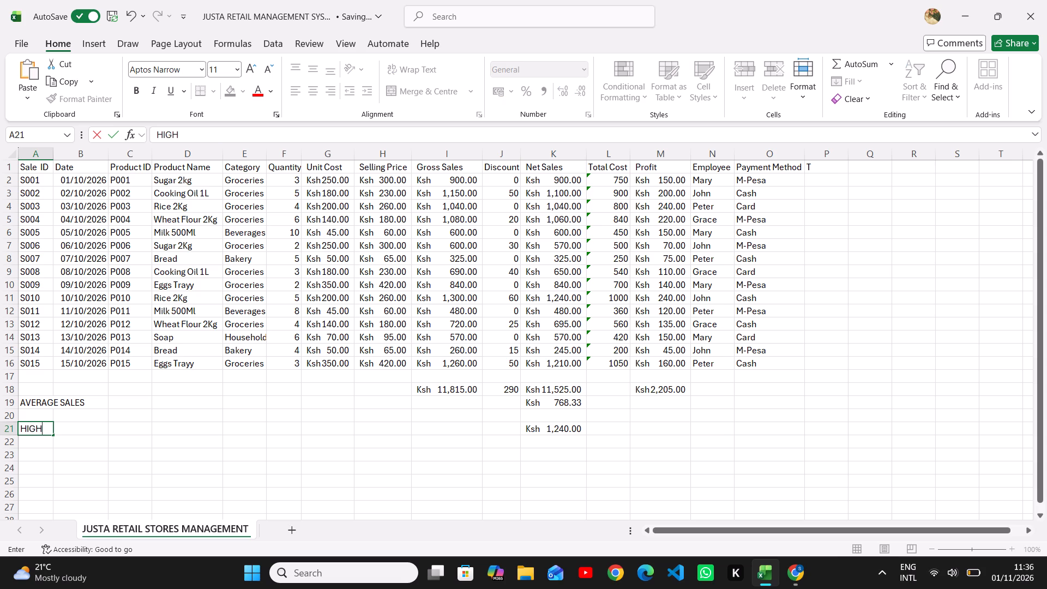
type("EST")
key("space")
type("SA")
type("LE")
key("s")
left_click(576, 410)
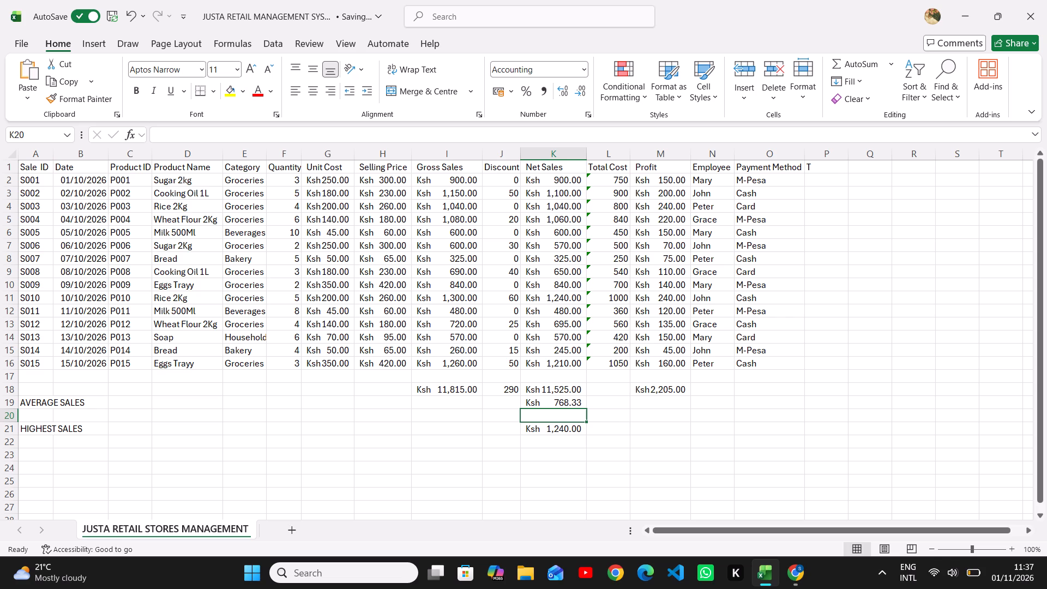
Enter the label LOWEST SALES in cell A20, between the average and highest sales labels.
left_click(40, 416)
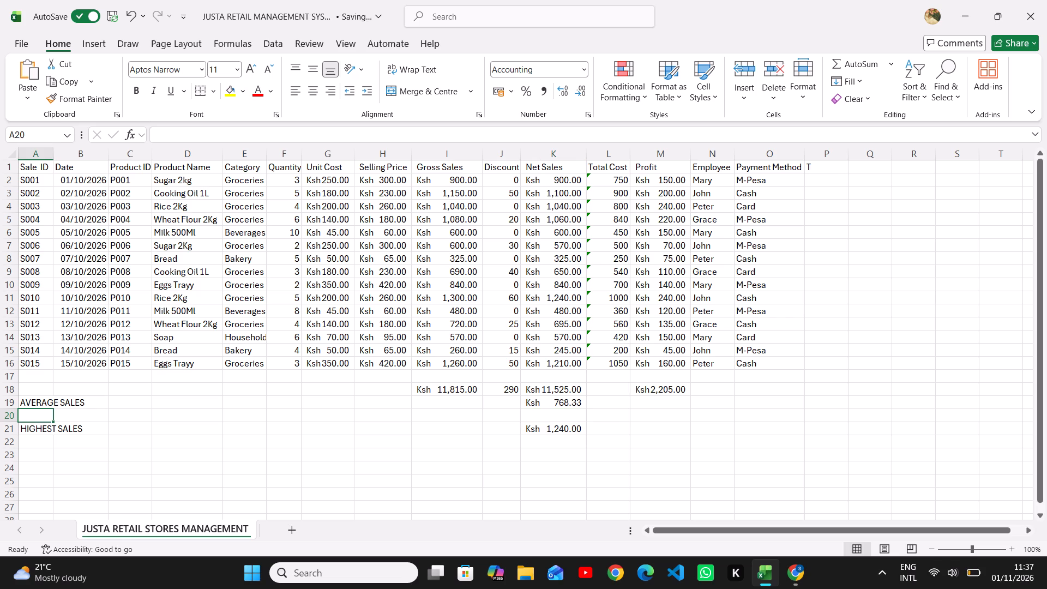
type("LO")
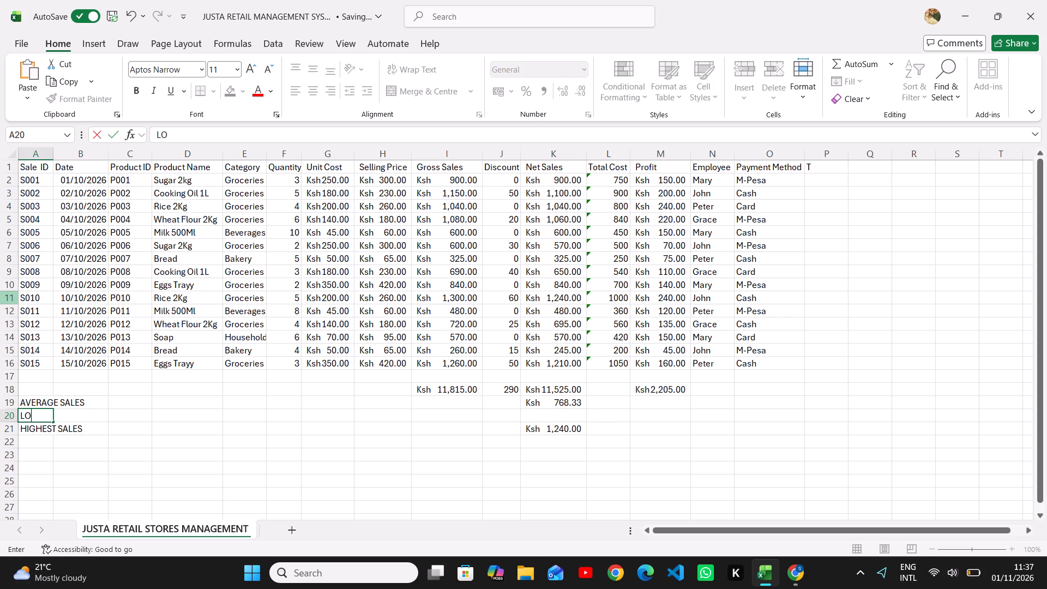
type("WE")
type("ST SALES")
Enter the lowest net sales formula =MIN(K2:K16) in cell K20 of the Net Sales column.
left_click(583, 410)
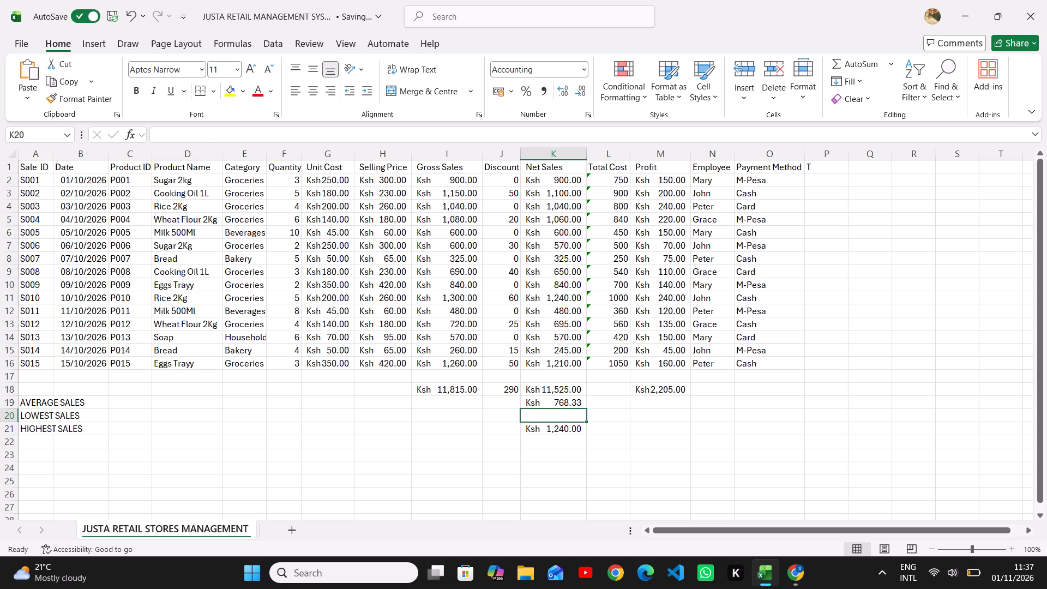
key("equal")
type("MIN")
key("shift+parenleft")
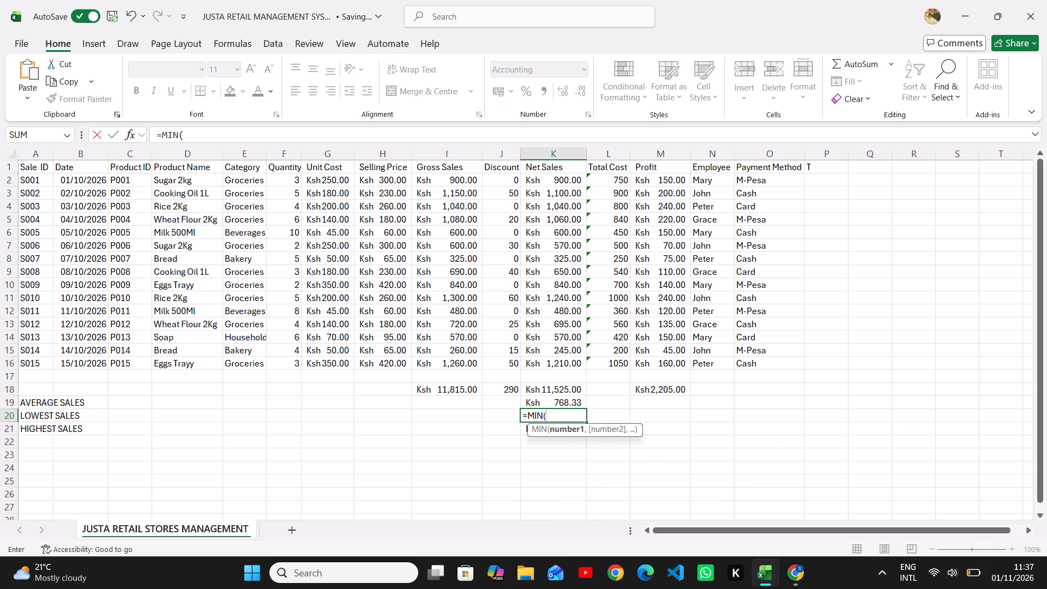
type("K2")
key("shift+colon")
key("k")
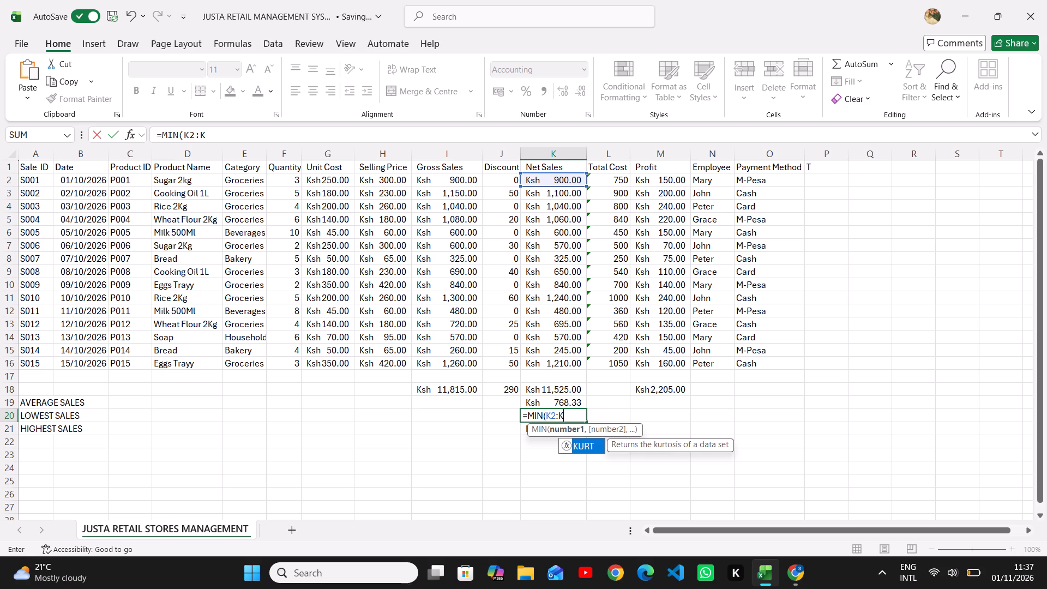
key("1")
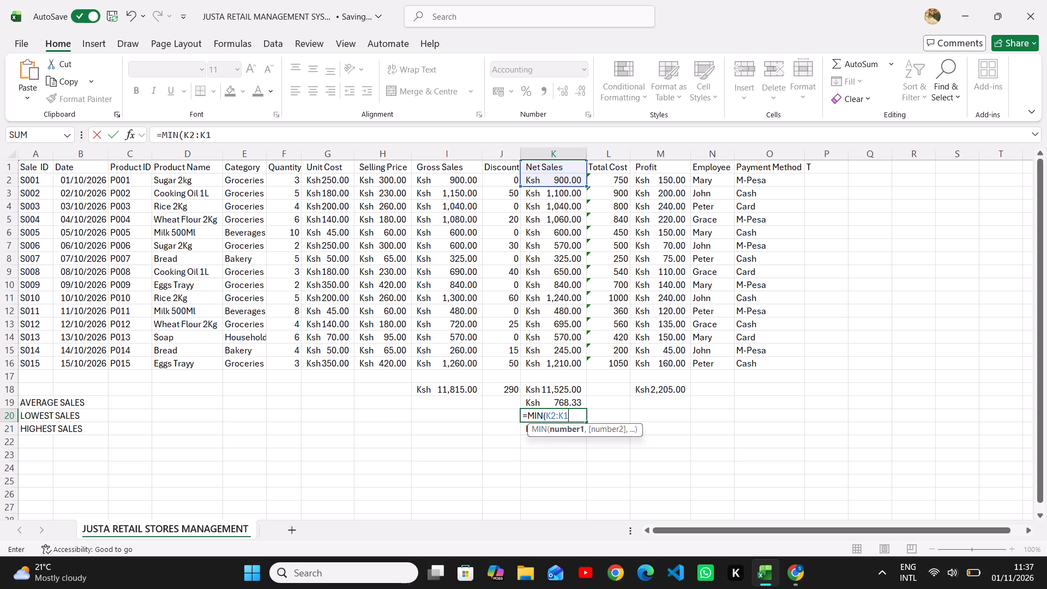
key("6")
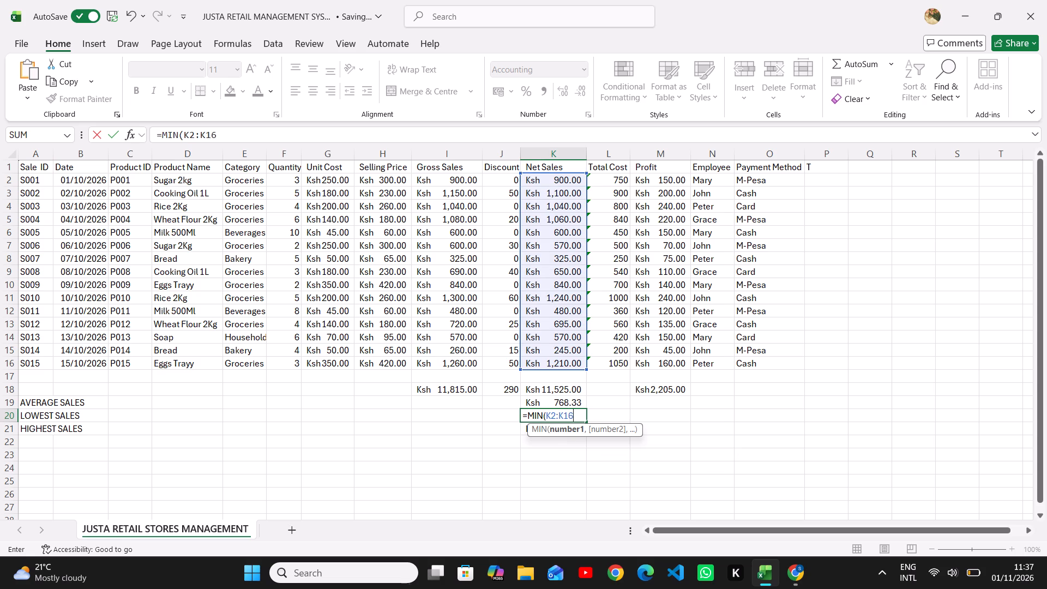
key("shift+parenright")
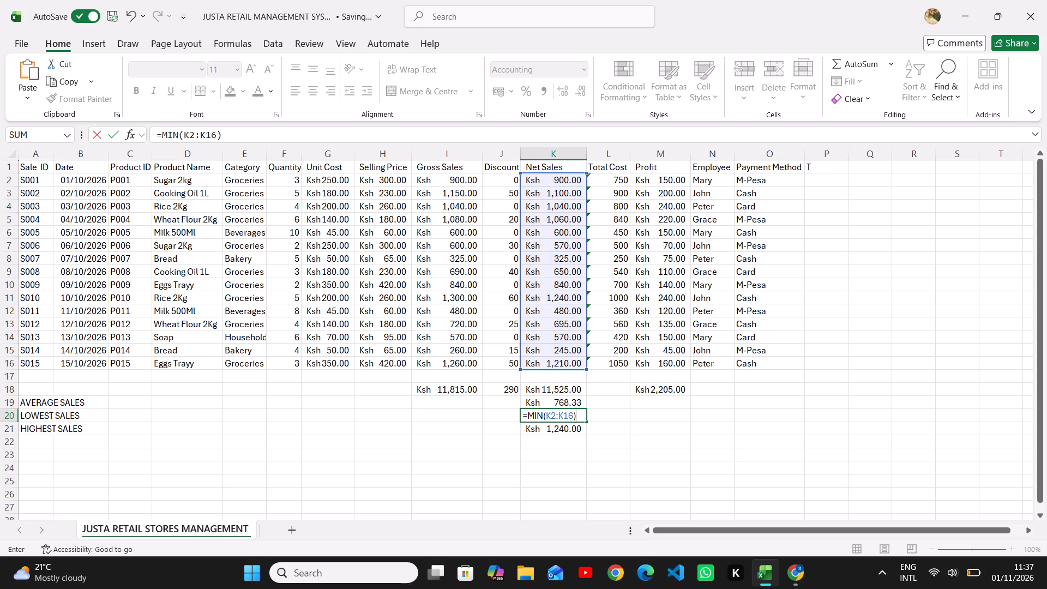
key("Return")
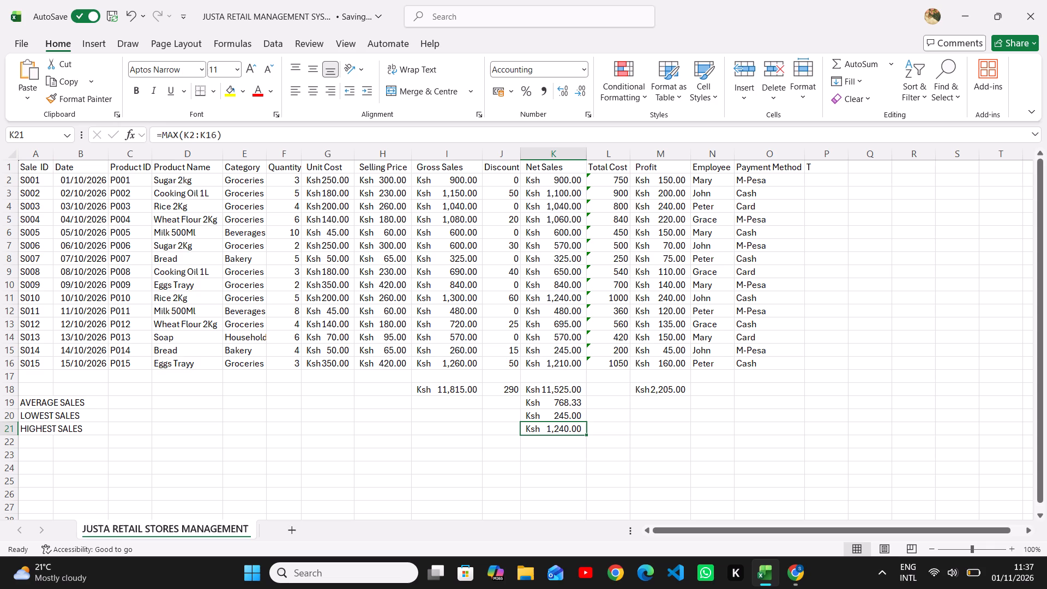
Widen column A to about 13.78 so the summary labels fit inside it.
left_click_drag(53, 155, 91, 155)
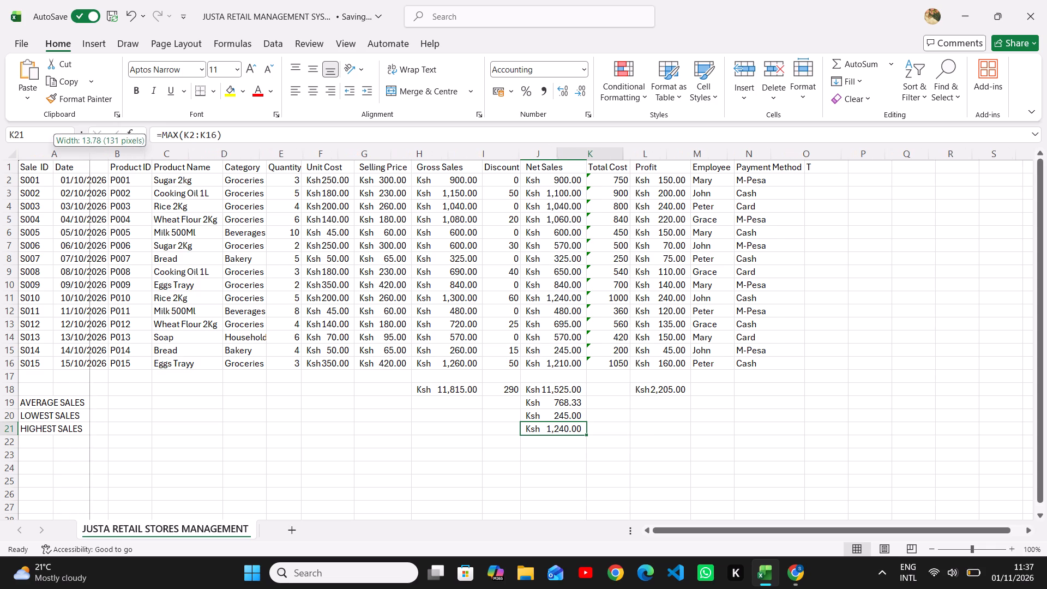
left_click_drag(91, 155, 91, 155)
left_click(91, 155)
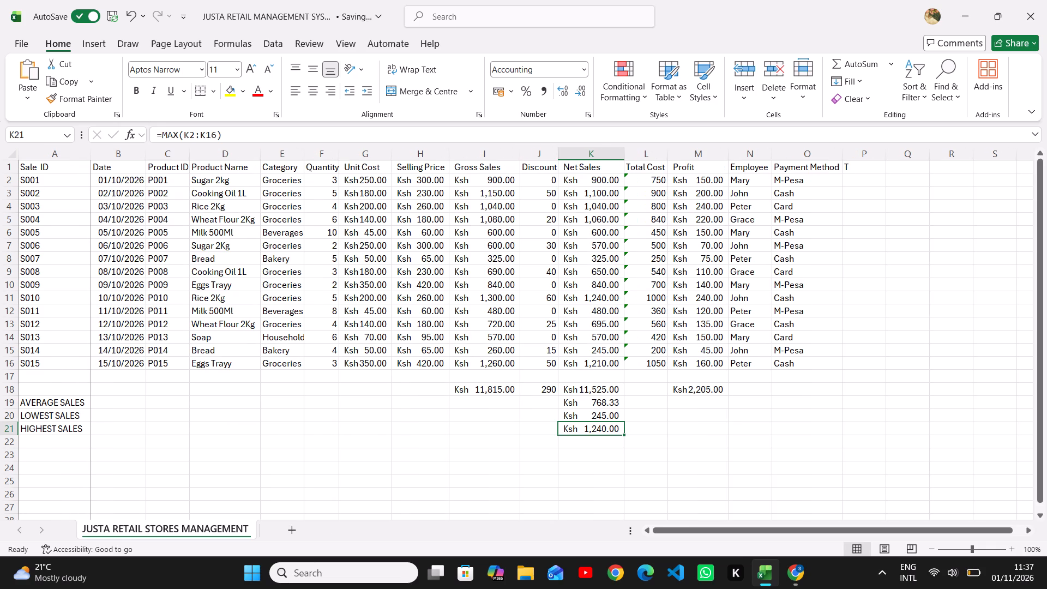
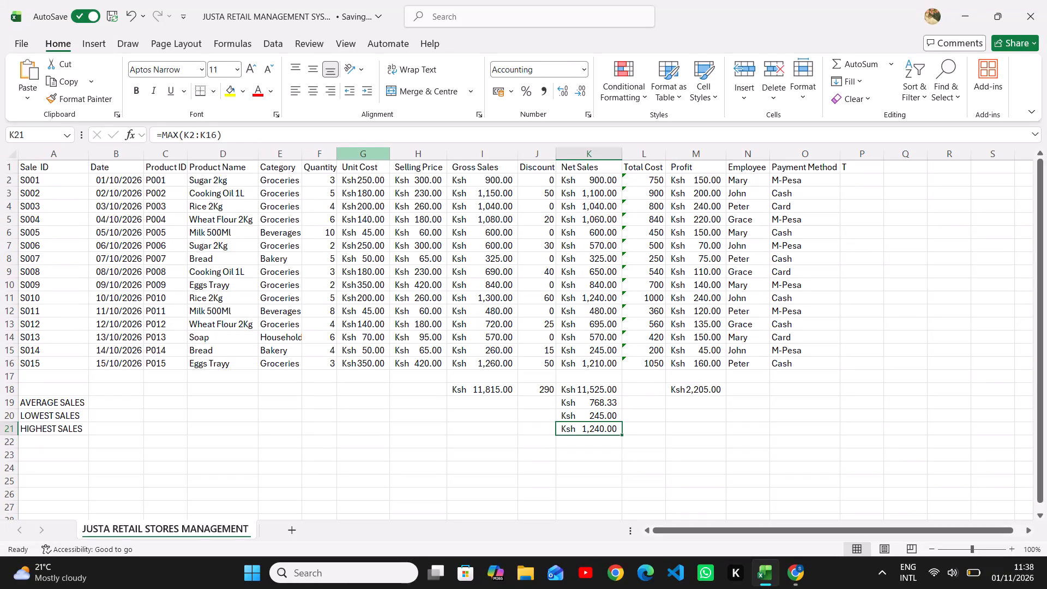
Replace the header in cell P1 with "Profit Status".
left_click(859, 166)
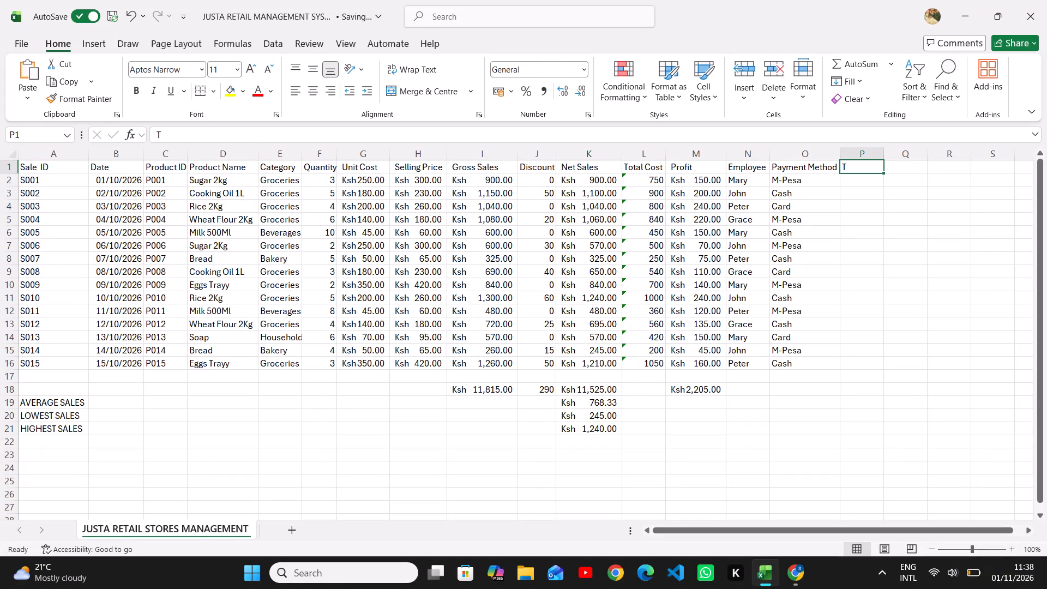
key("BackSpace")
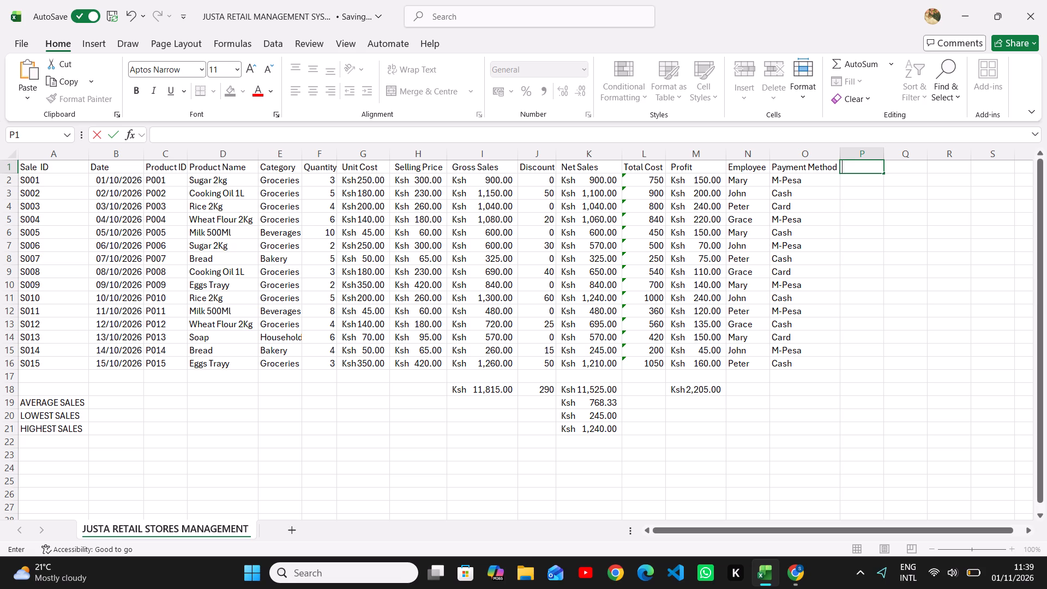
type("PROFIT")
key("space")
key("BackSpace")
key("BackSpace")
key("BackSpace")
key("BackSpace")
key("BackSpace")
key("BackSpace")
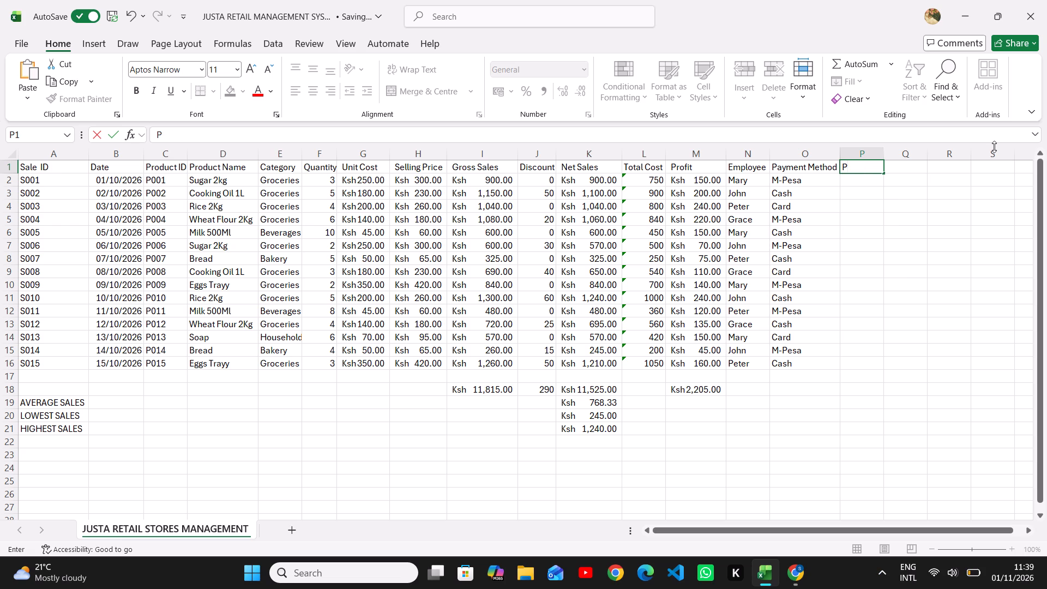
type("rofit")
key("space")
type("tat")
type("us")
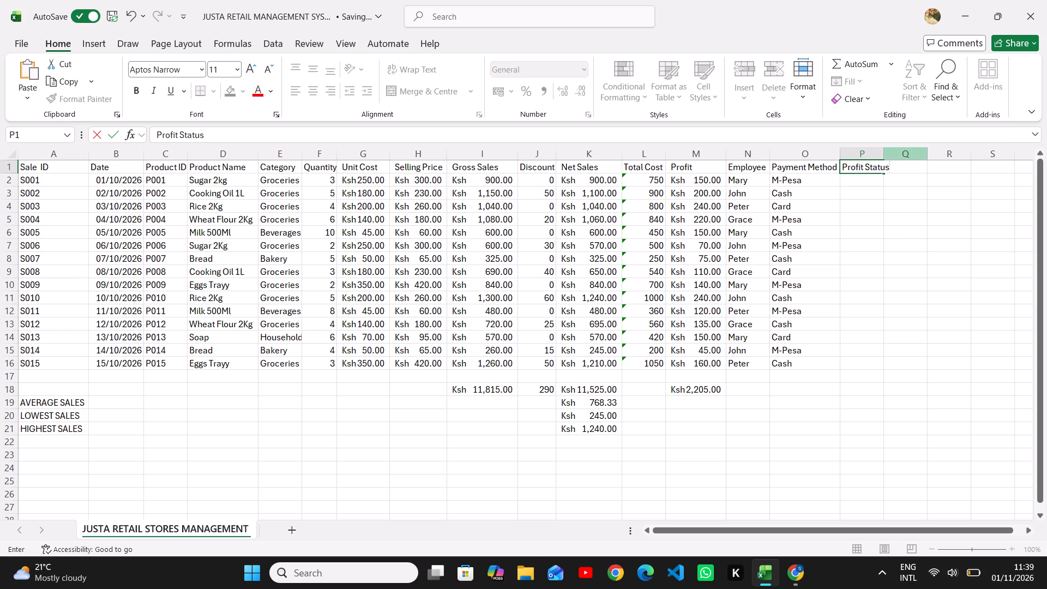
Enter the formula =IF(M2>0,"profitable","loss") in cell P2 to classify the first sale's profit.
left_click(859, 181)
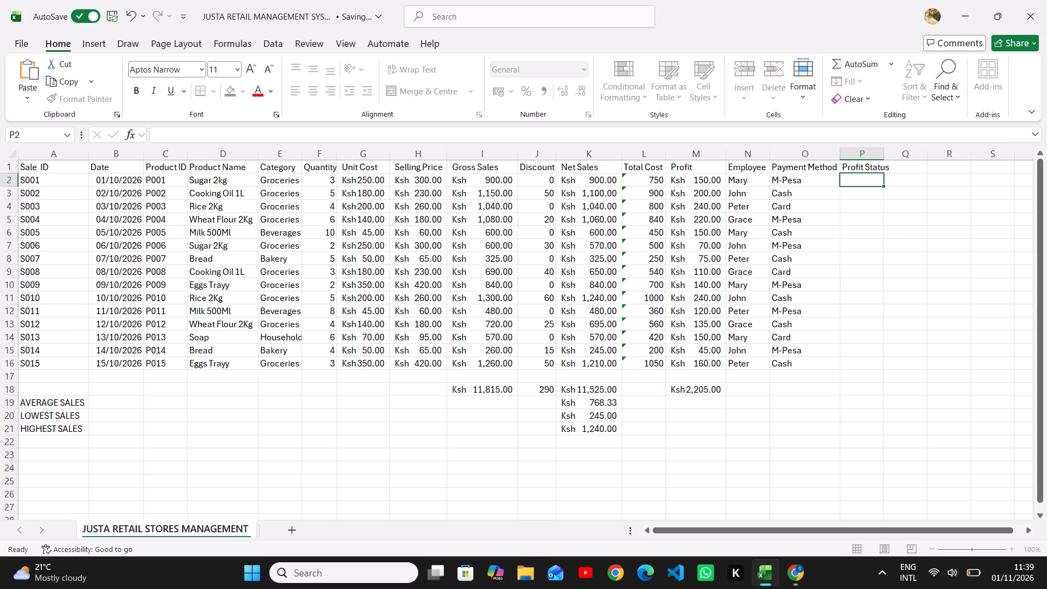
key("equal")
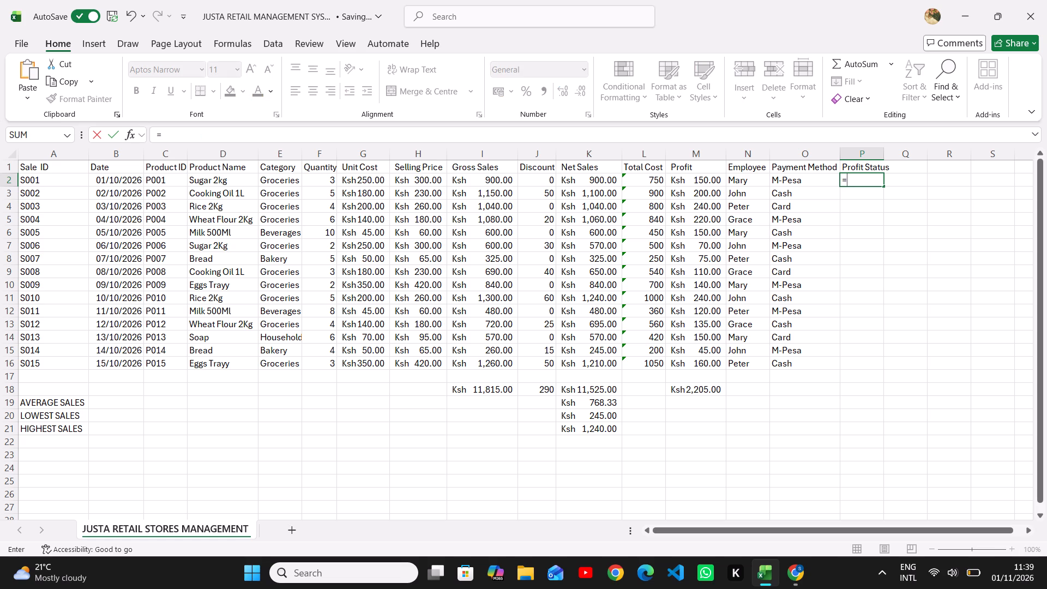
type("IF")
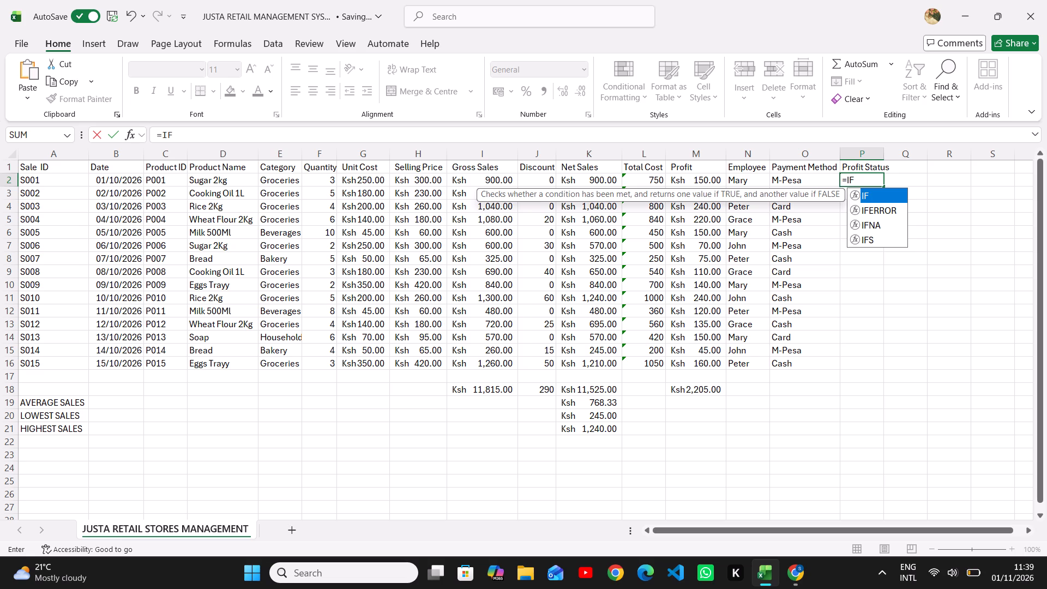
key("shift+parenright")
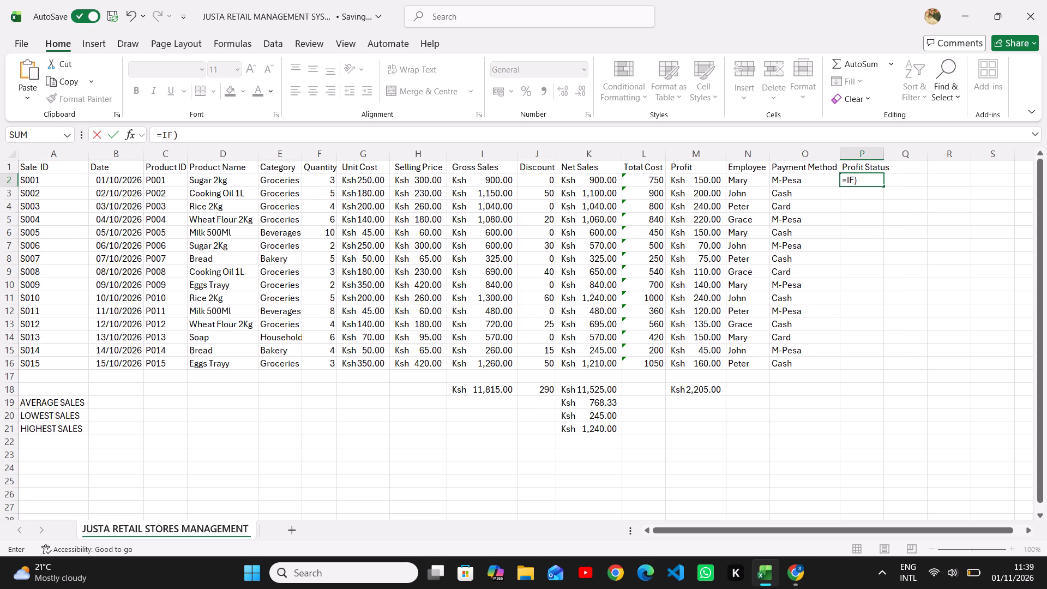
key("BackSpace")
key("shift+parenleft")
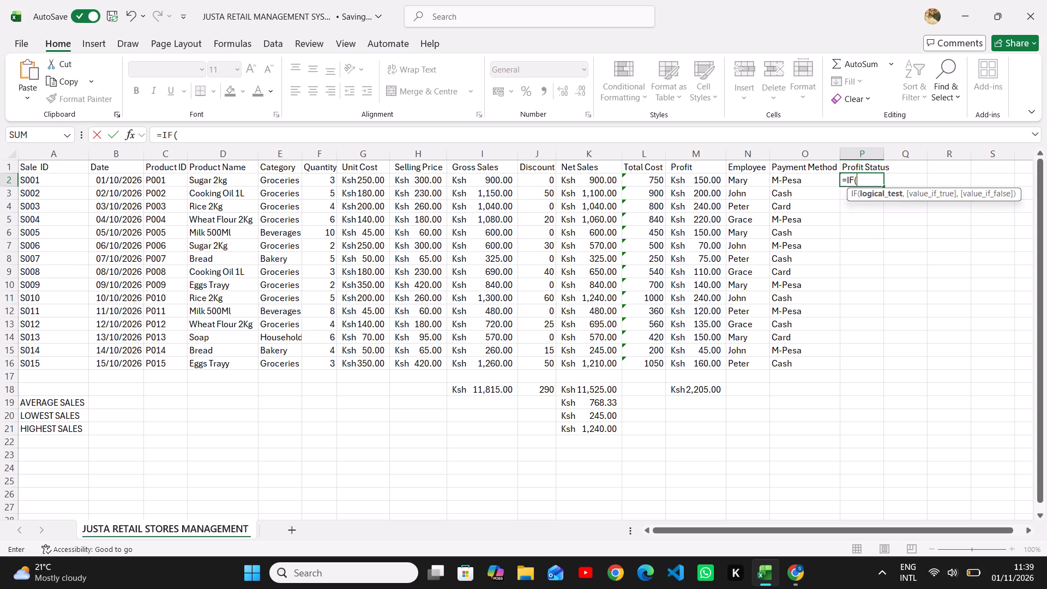
key("m")
key("2")
key("shift+greater")
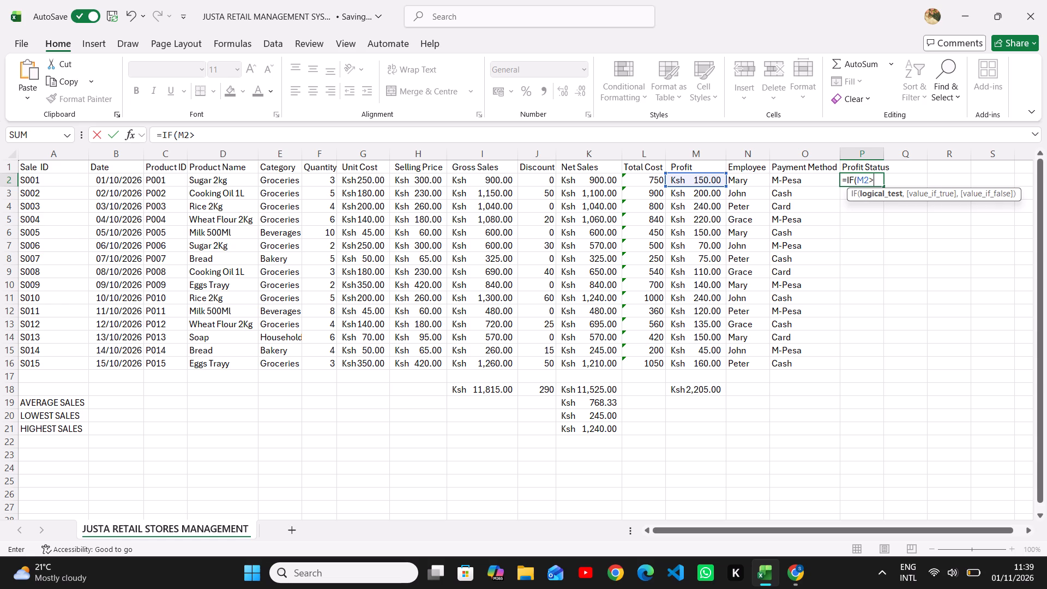
key("0")
key("comma")
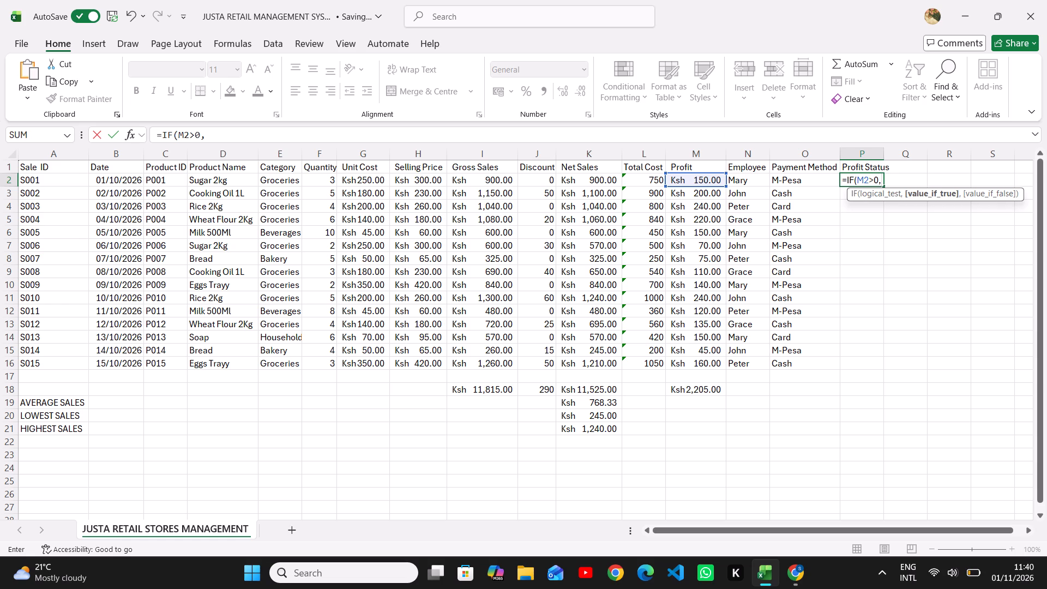
key("shift+quotedbl")
key("shift+apostrophe")
key("BackSpace")
type("PRO")
key("BackSpace")
key("BackSpace")
key("BackSpace")
type("profi")
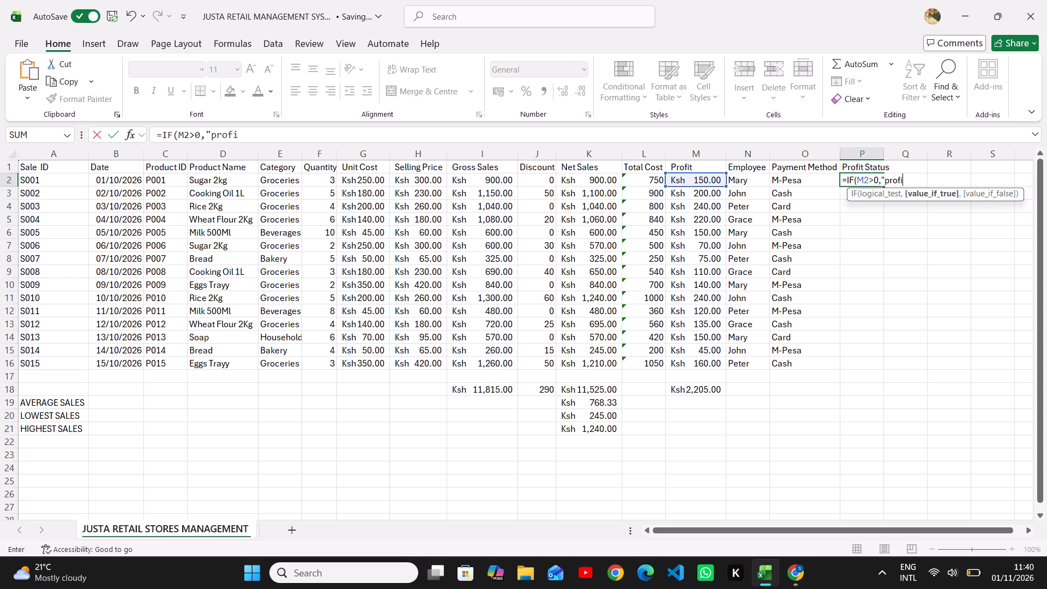
type("table")
key("shift+quotedbl")
key("shift+apostrophe")
key("BackSpace")
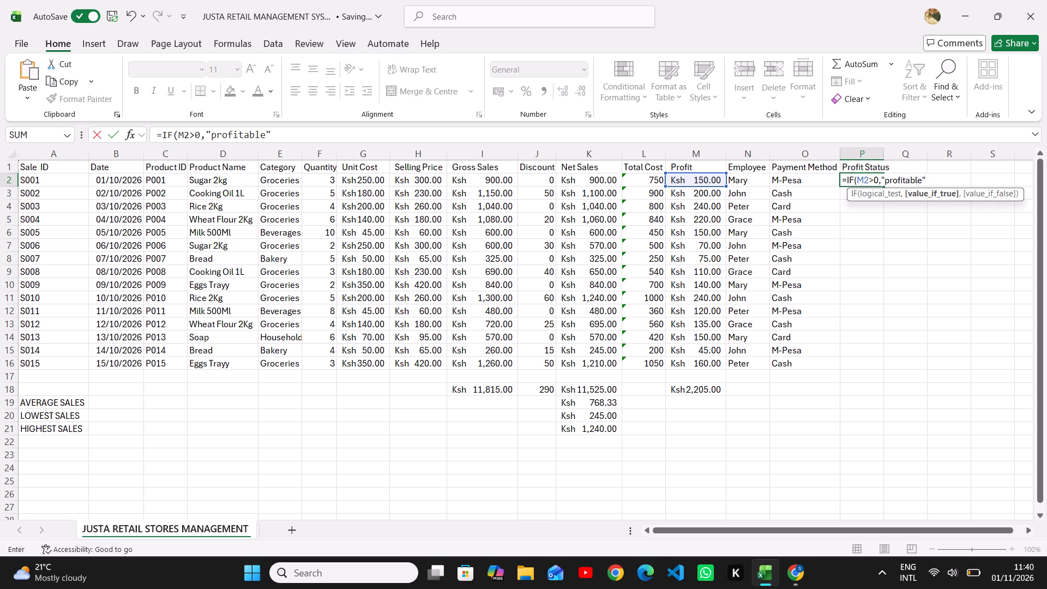
key("comma")
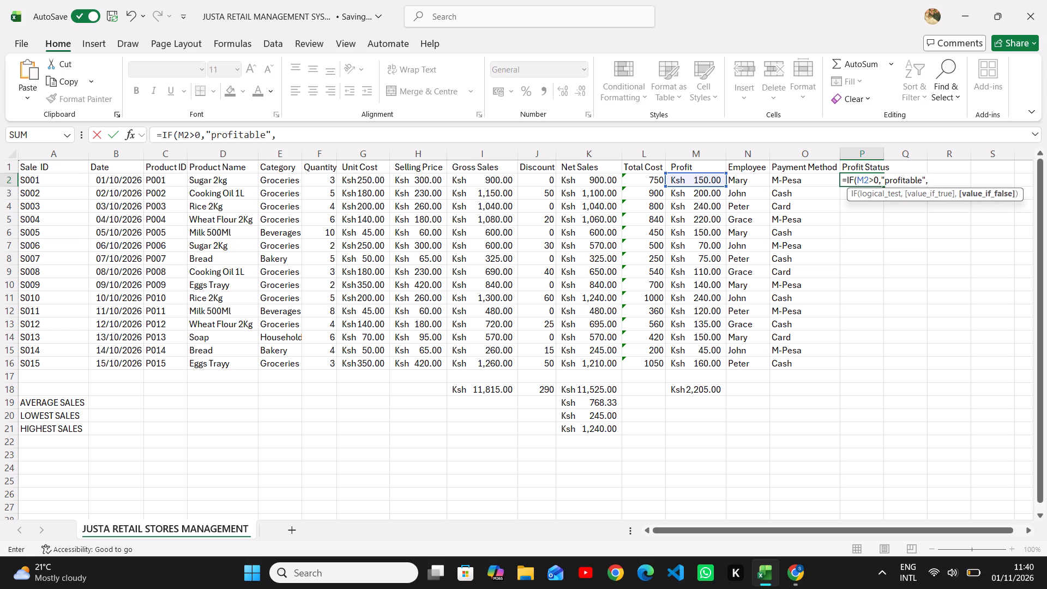
key("shift+quotedbl")
type("loss")
key("shift+quotedbl")
key("shift+0")
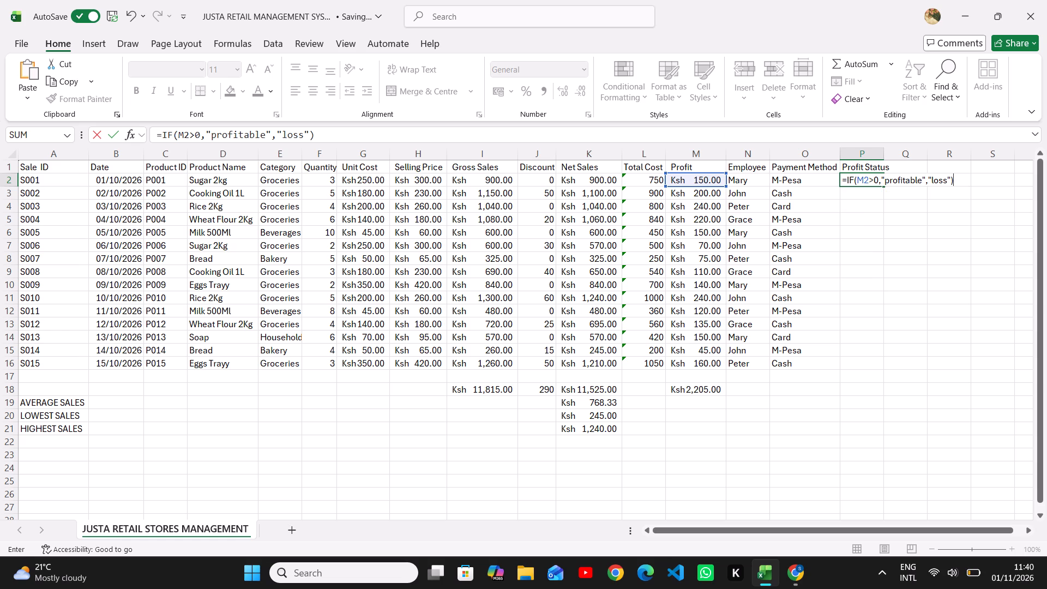
key("Return")
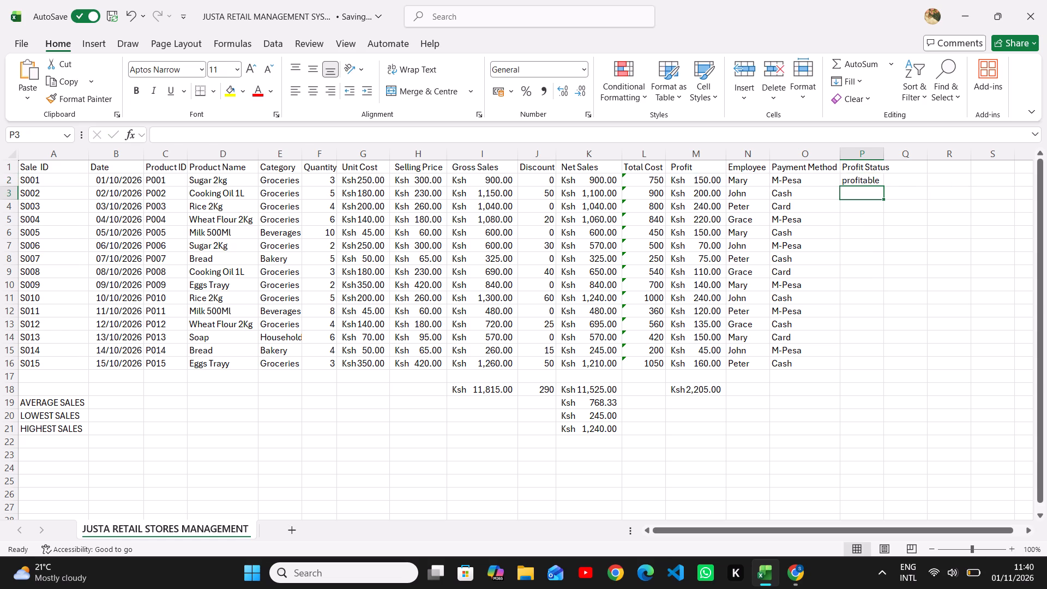
Fill the Profit Status formula from P2 down through P16 to cover every sale.
left_click(874, 176)
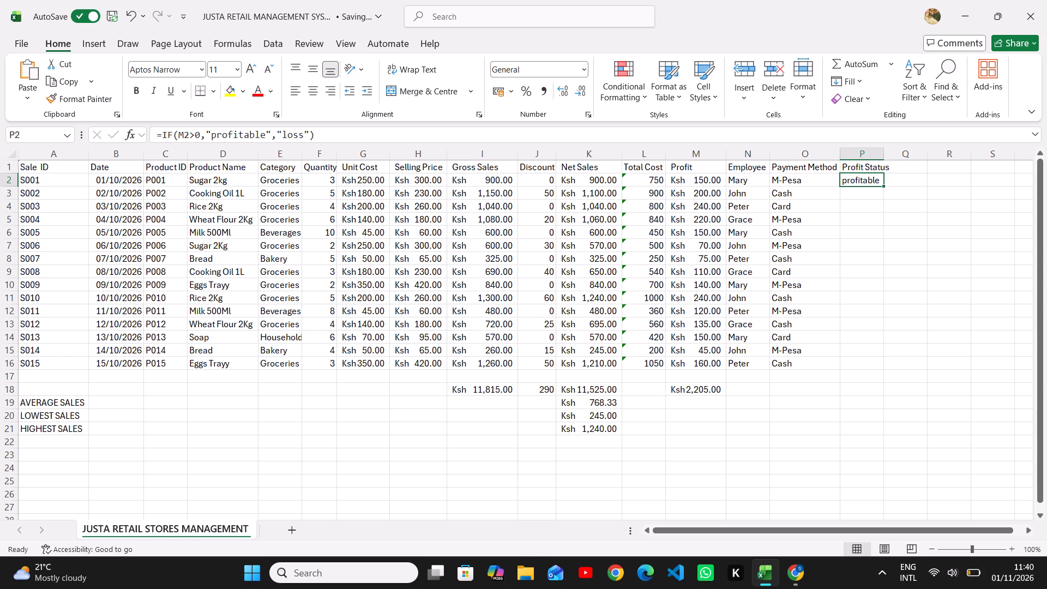
left_click_drag(884, 185, 886, 328)
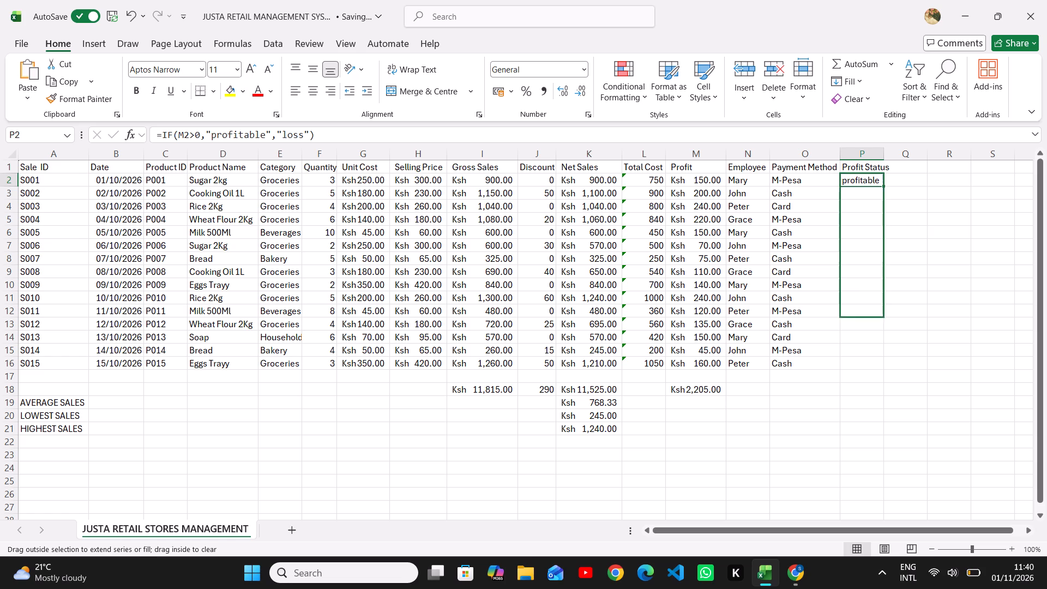
left_click_drag(886, 328, 886, 366)
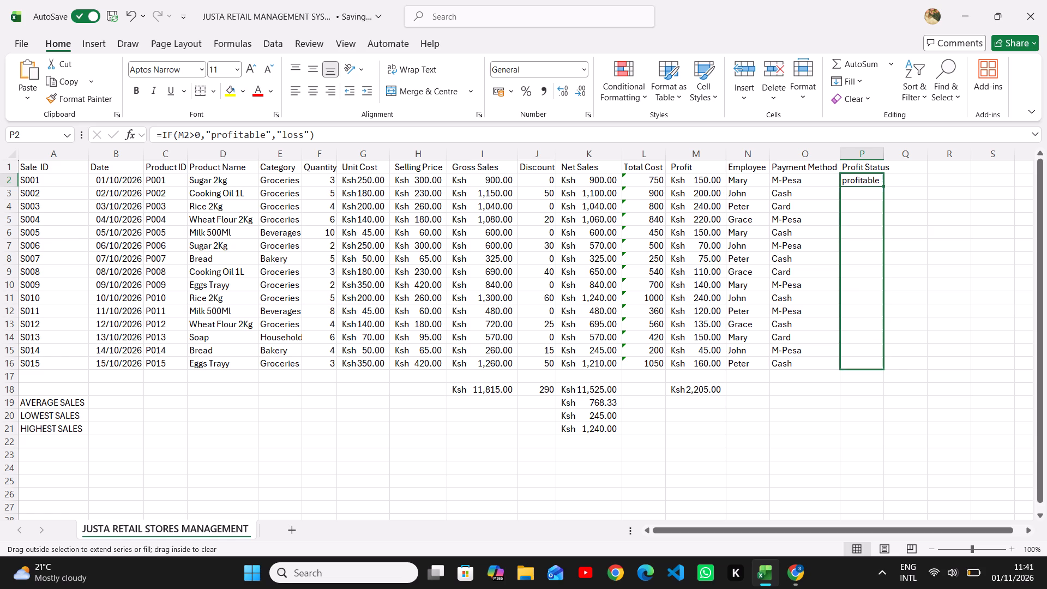
left_click_drag(886, 366, 886, 366)
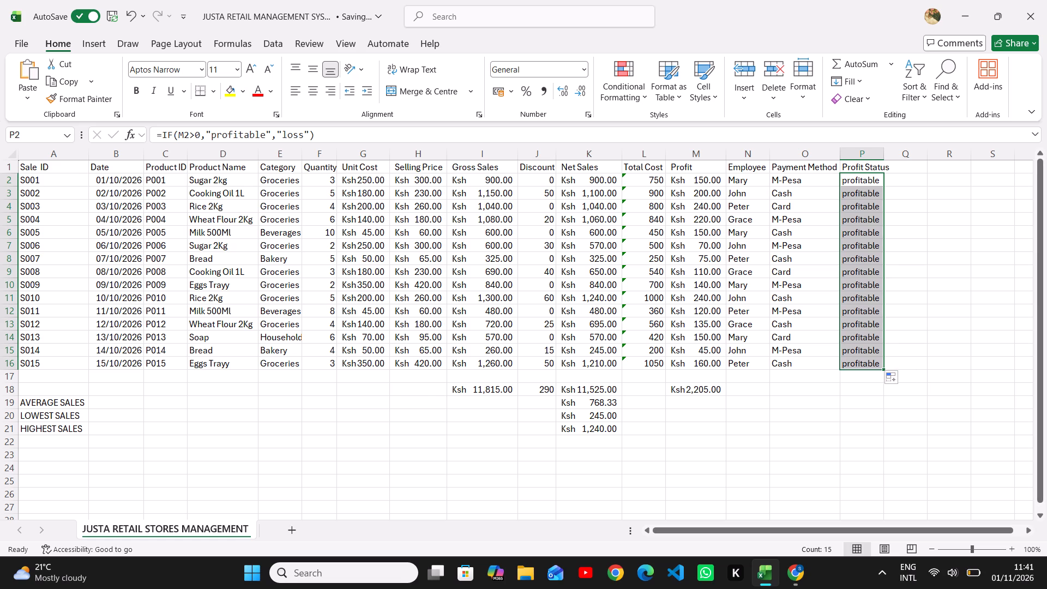
Widen column P slightly so the Profit Status header fits inside it.
scroll(791, 201, "left", 6)
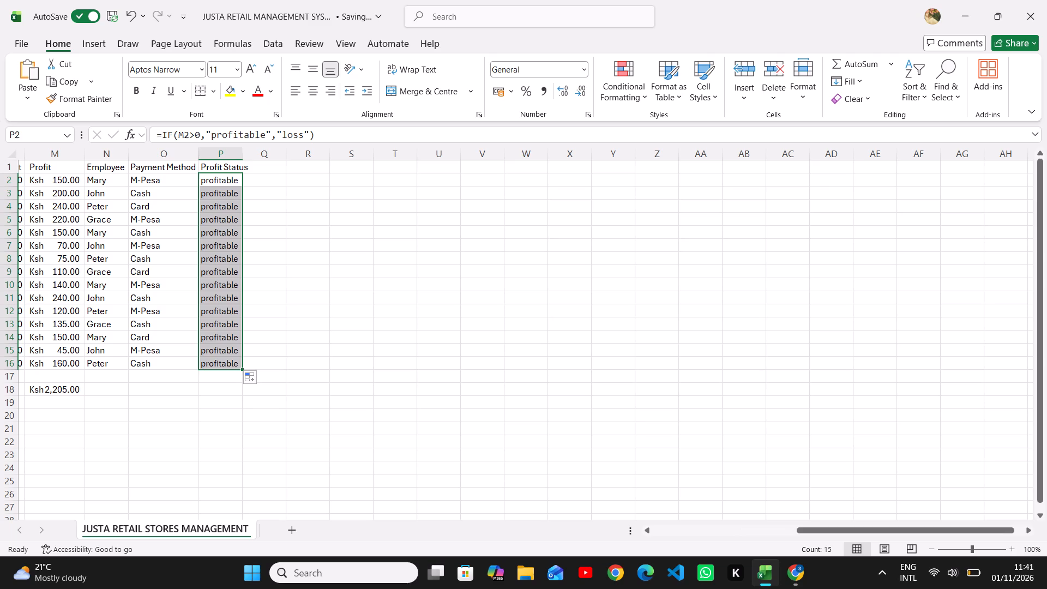
left_click(267, 168)
left_click_drag(242, 149, 246, 149)
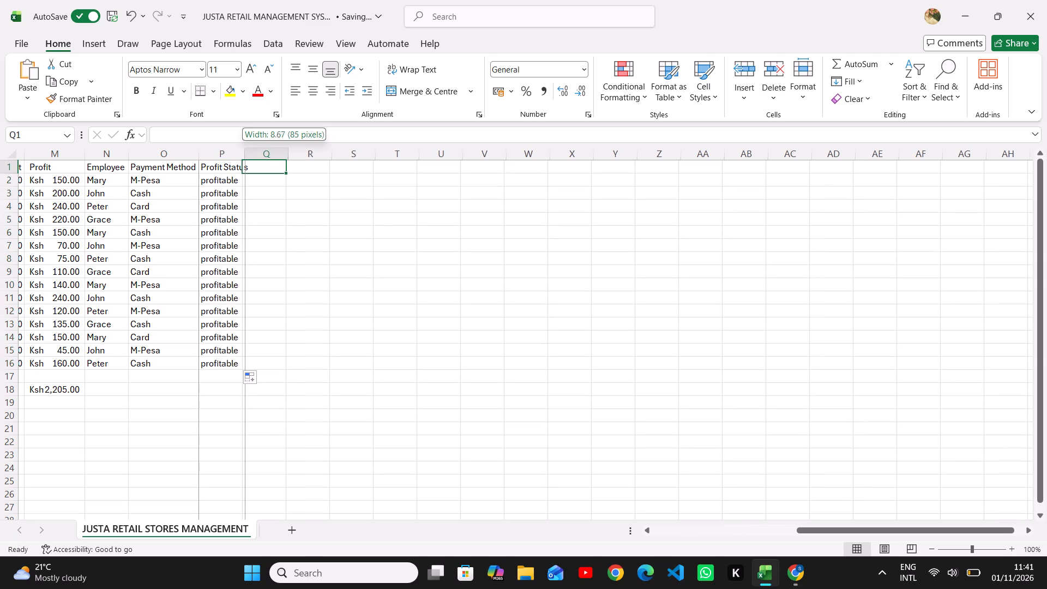
left_click_drag(246, 149, 248, 149)
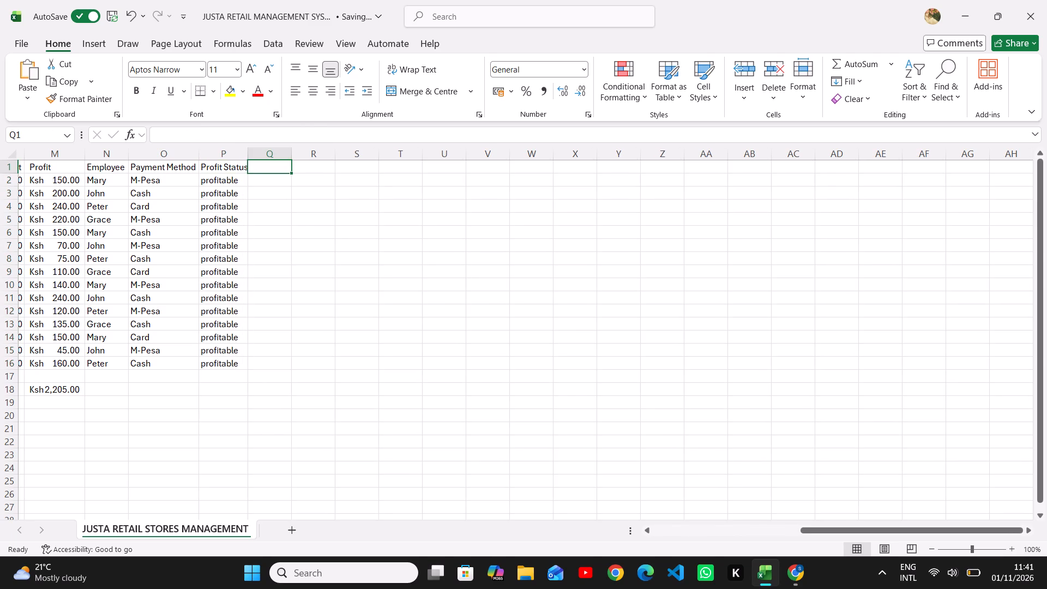
Enter the header "Sales Performance" in cell Q1.
left_click(265, 165)
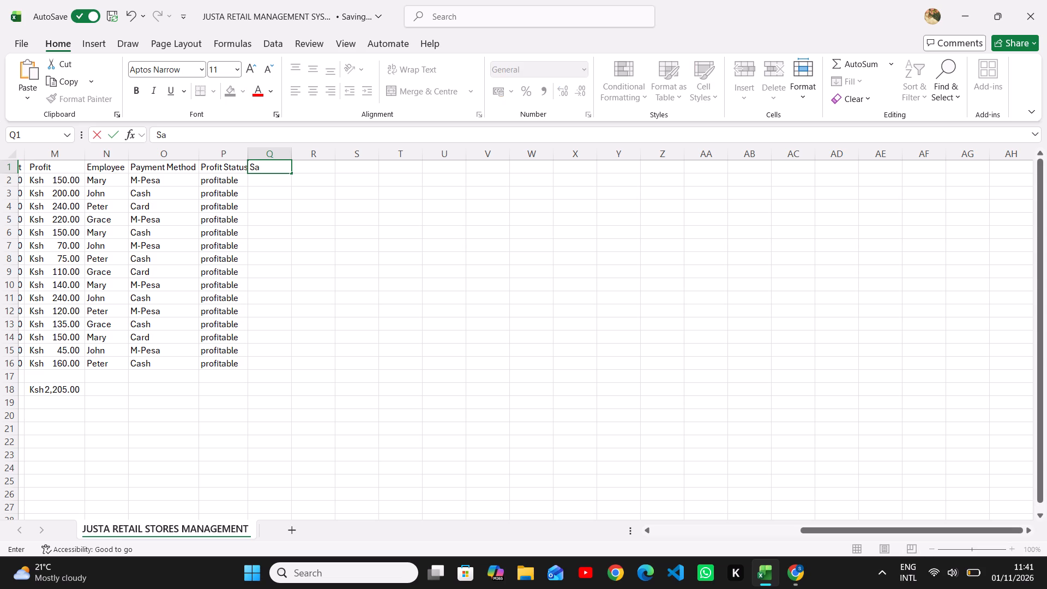
type("le")
key("space")
key("BackSpace")
type("s")
key("space")
type("er")
type("formance")
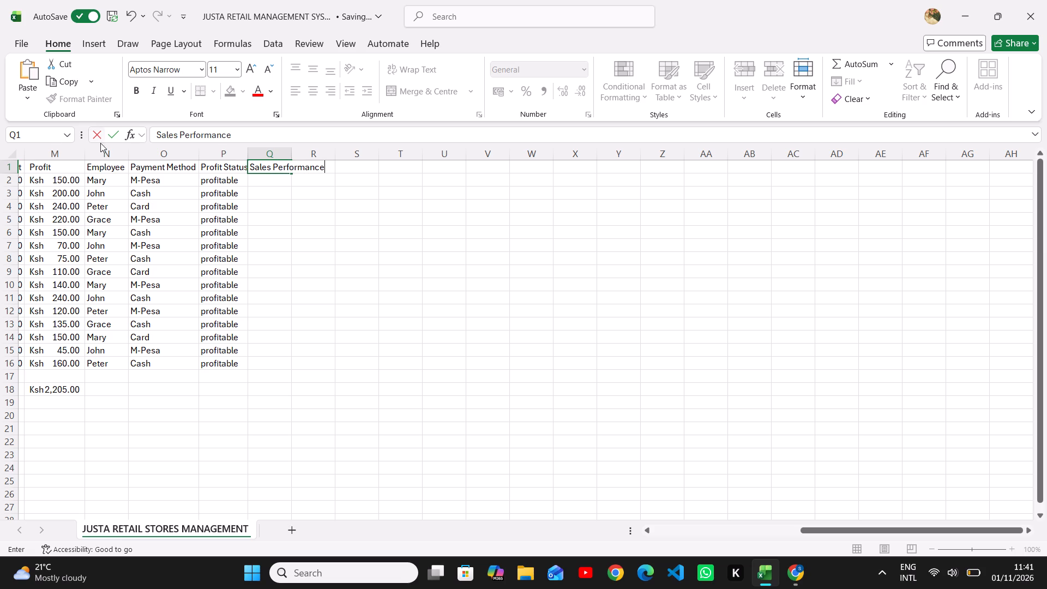
left_click(279, 173)
left_click(279, 176)
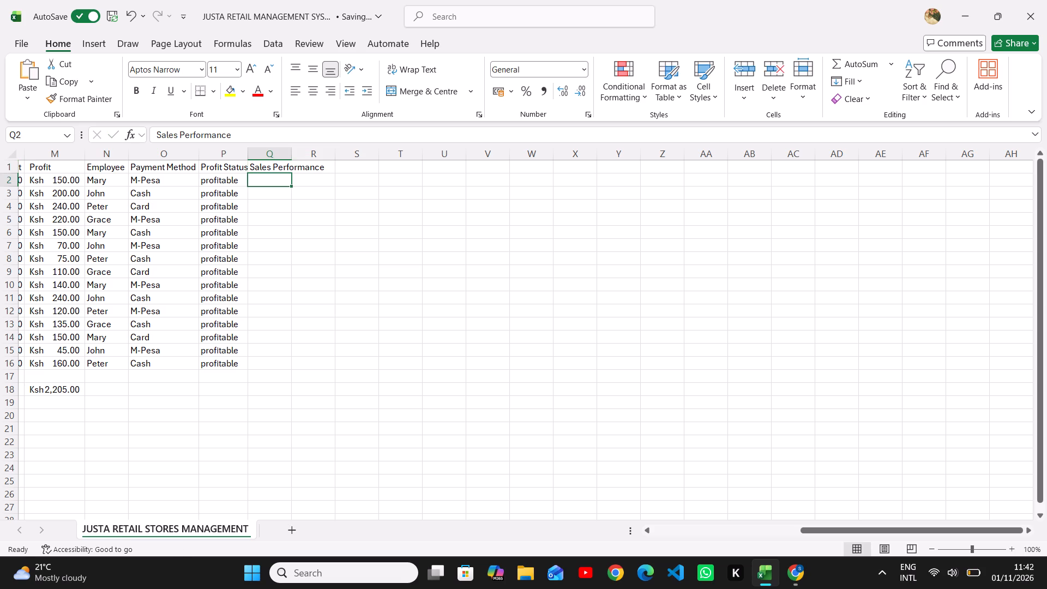
Widen column Q so the Sales Performance header fits inside it.
left_click_drag(292, 153, 329, 158)
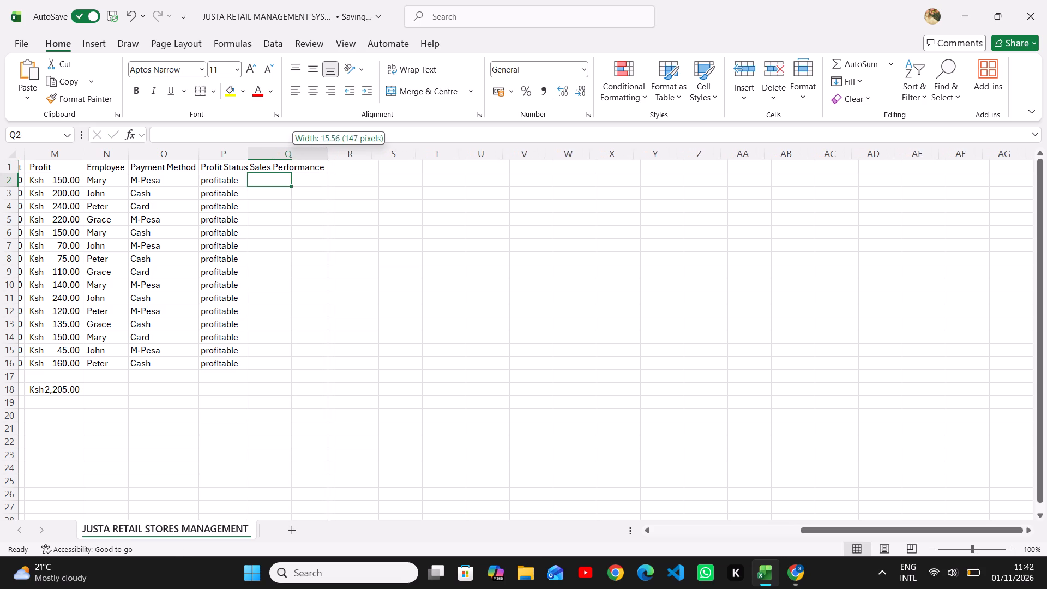
left_click_drag(329, 158, 336, 159)
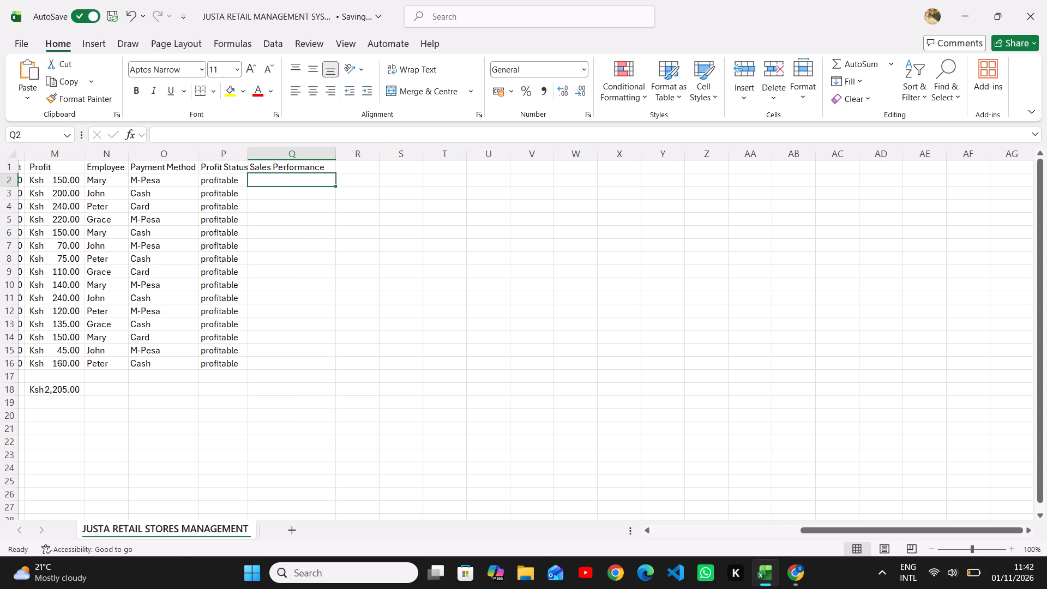
Begin an IF formula in cell Q2 with the condition K2>1000, leaving it ready for the true value.
left_click(266, 183)
scroll(266, 183, "right", 2)
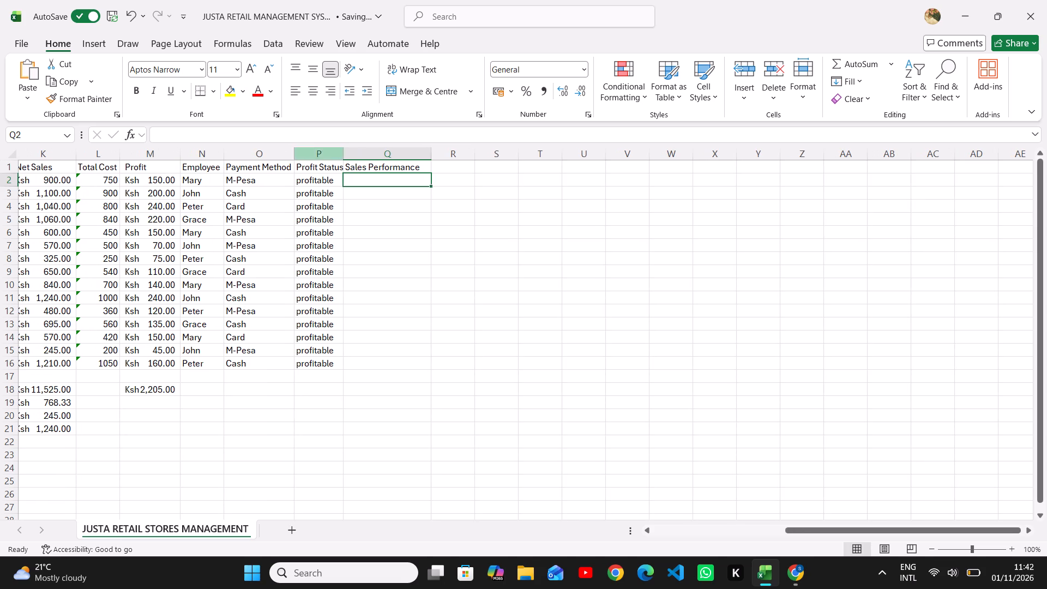
double_click(359, 182)
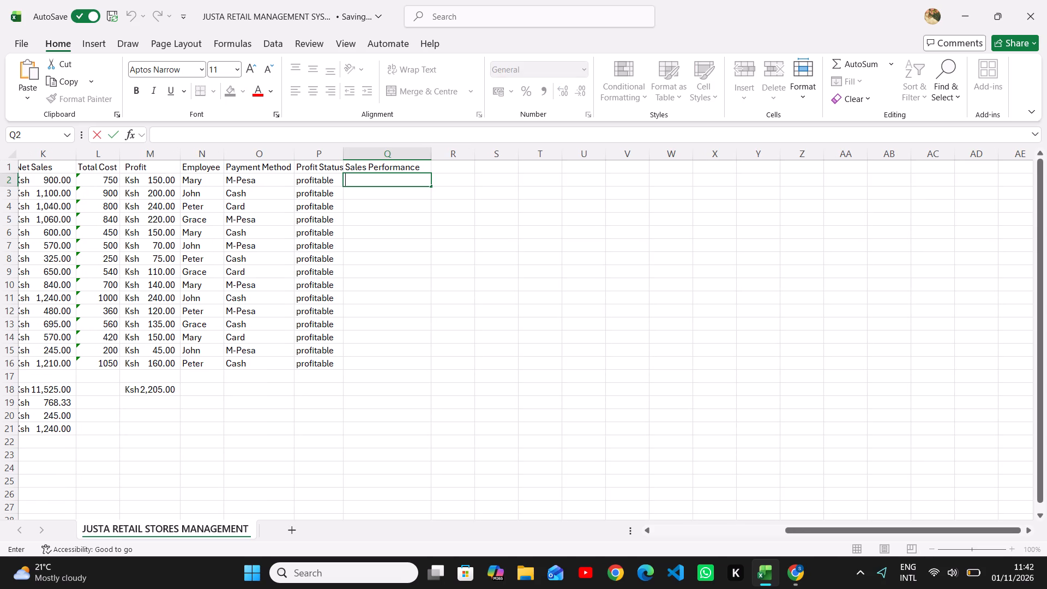
key("i")
key("BackSpace")
type("=IF")
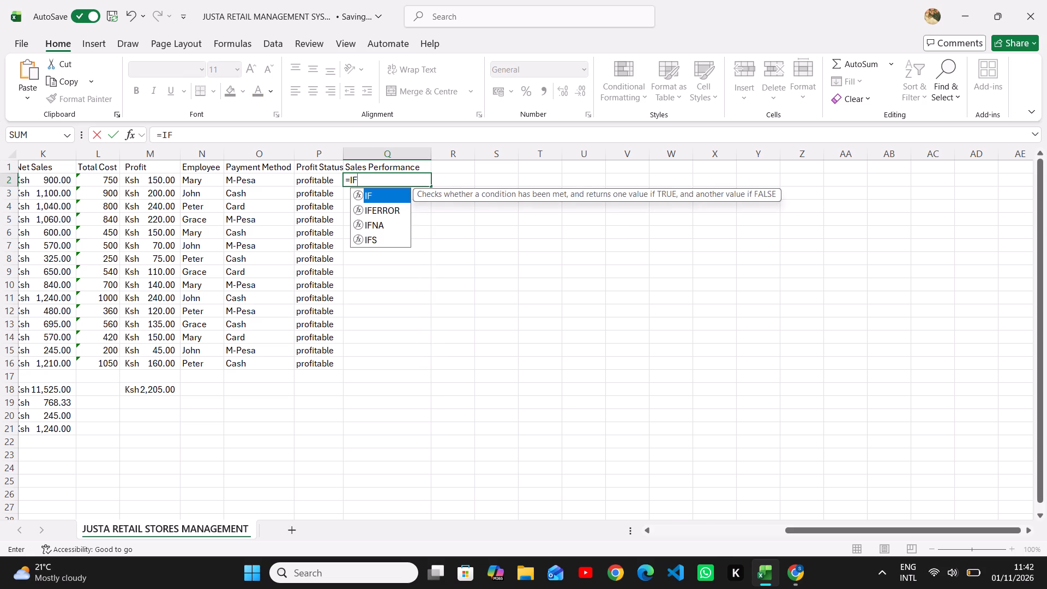
key("shift+parenleft")
type("K2")
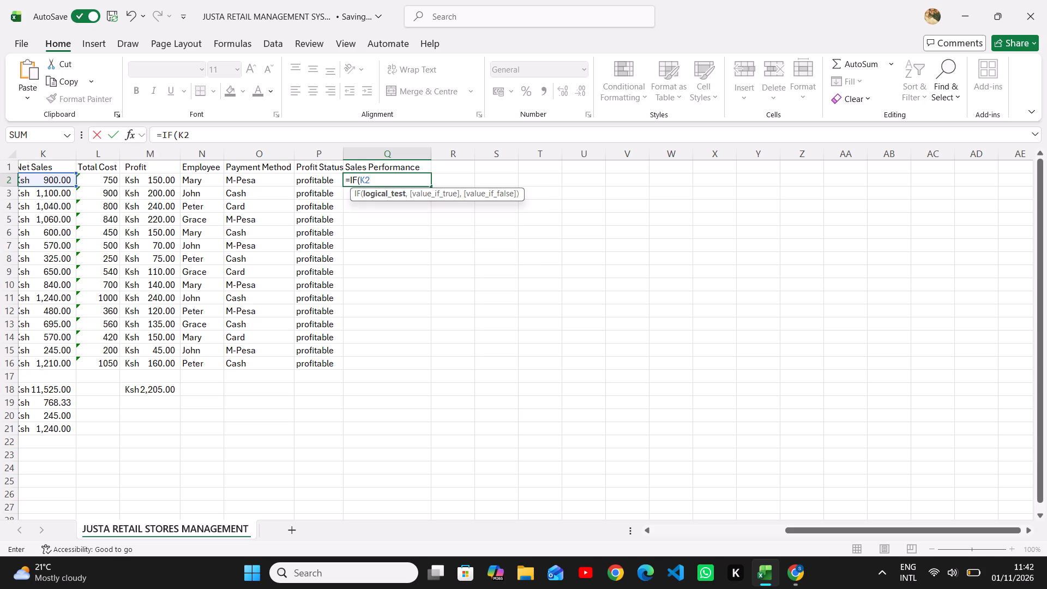
key("shift+greater")
key("1")
type("00")
key("0")
key("comma")
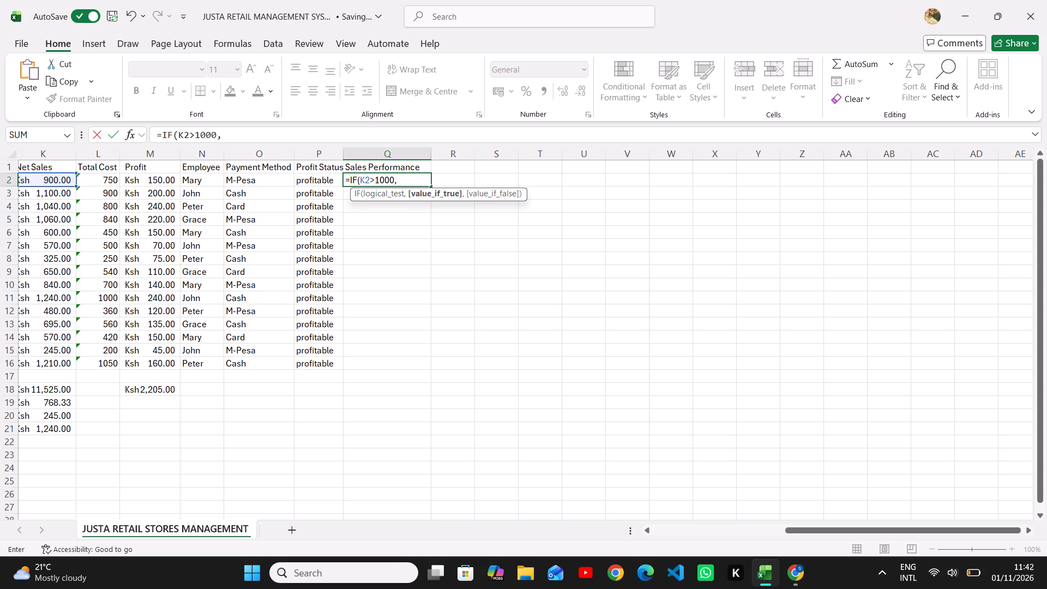
Add the word Excellent as the true value of the IF formula in cell Q2, fixing the doubled n.
key("shift+quotedbl")
key("e")
key("x")
key("c")
type("ele")
key("BackSpace")
type("lennt")
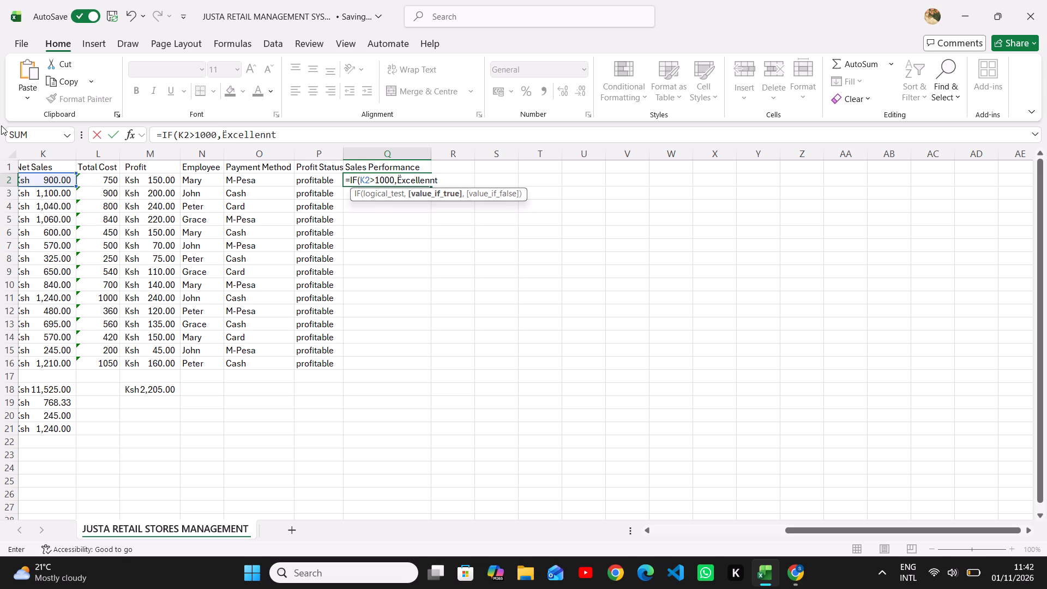
key("shift+quotedbl")
left_click(263, 133)
key("BackSpace")
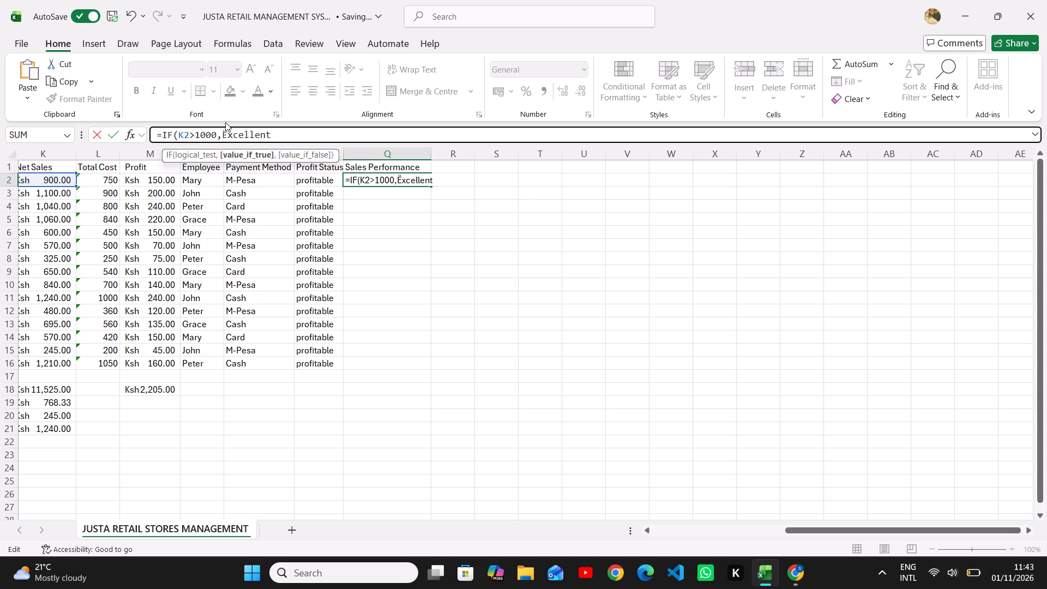
Replace the accented Ë at the start of Excellent with an opening double quotation mark and a plain capital E.
left_click(229, 129)
key("BackSpace")
key("shift+quotedbl")
key("e")
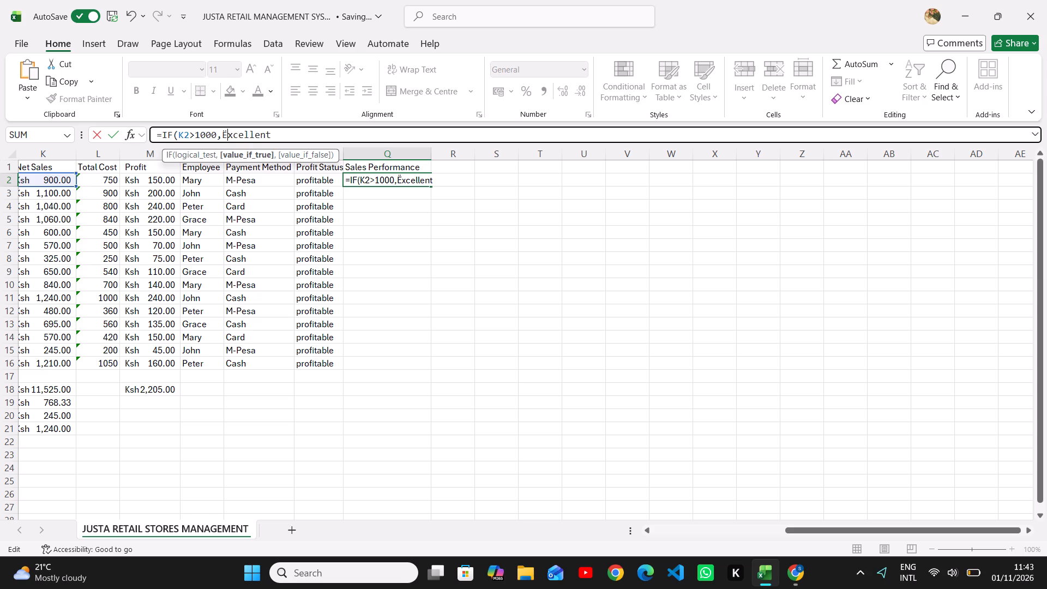
key("BackSpace")
key("e")
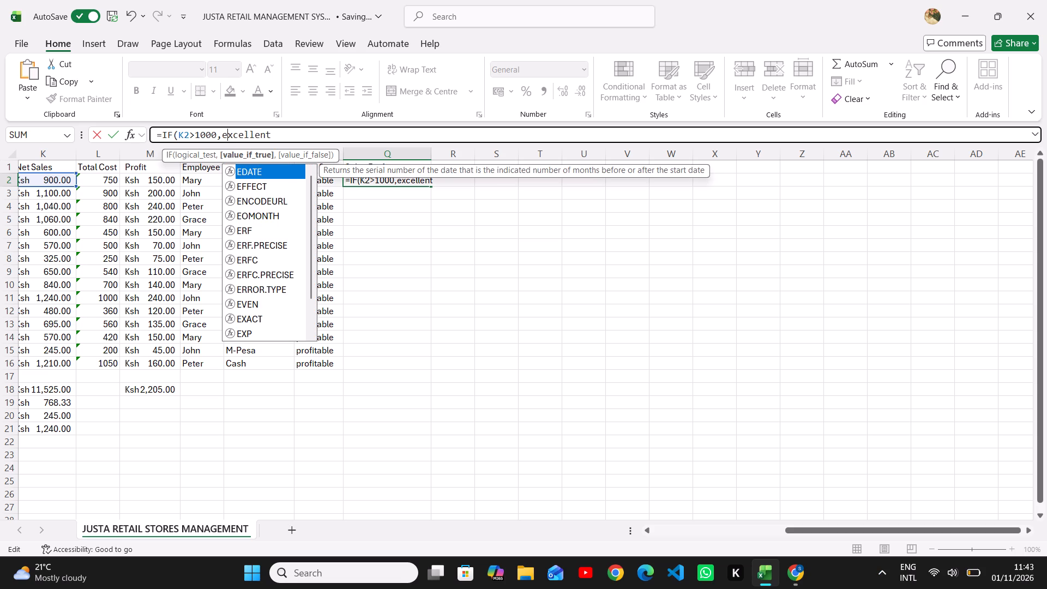
key("BackSpace")
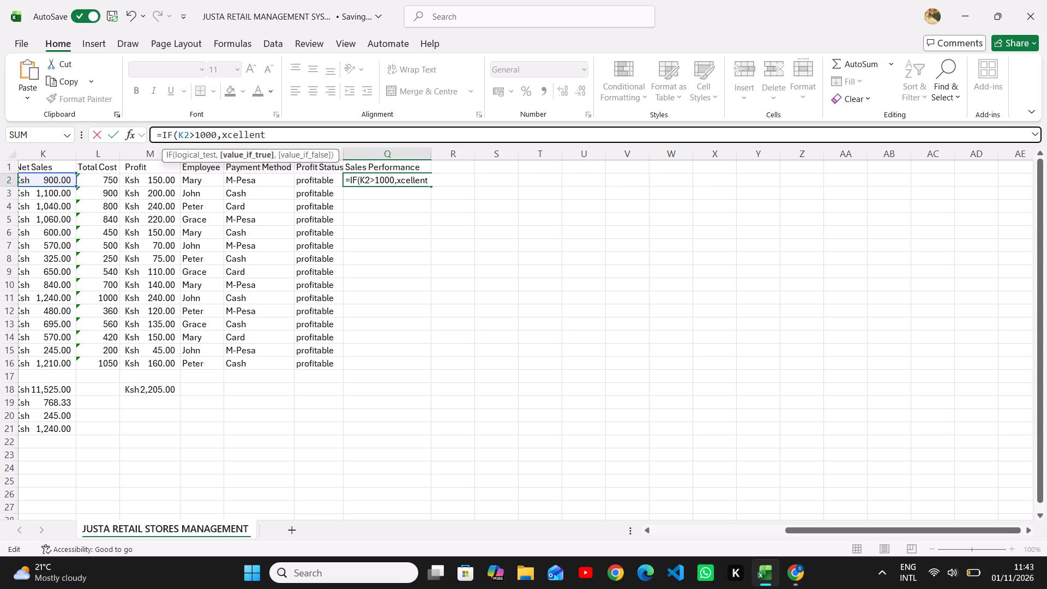
type("''")
key("BackSpace")
key("BackSpace")
key("shift+quotedbl")
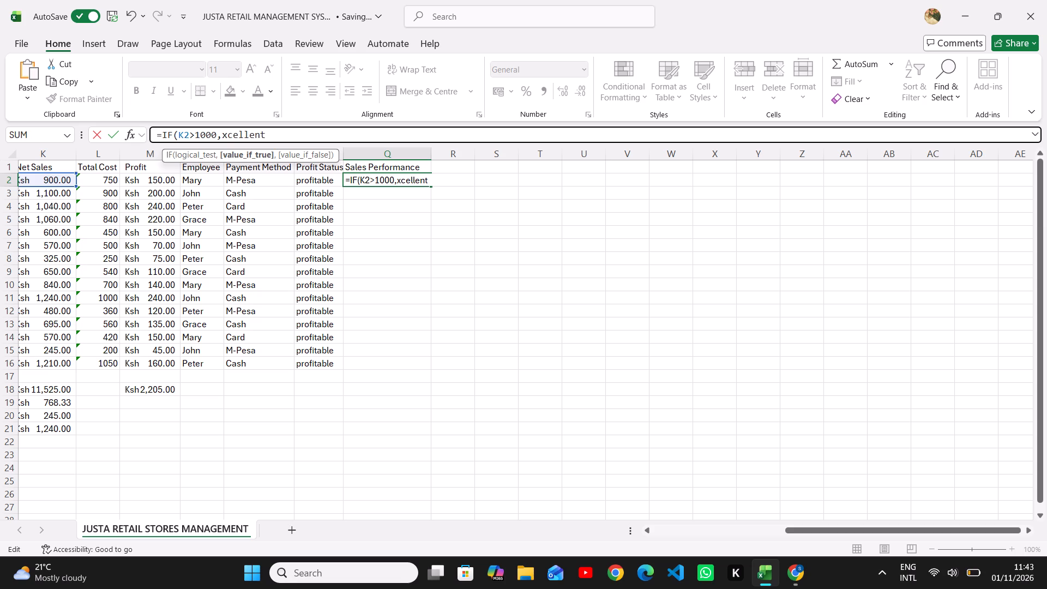
key("shift+apostrophe")
key("BackSpace")
key("e")
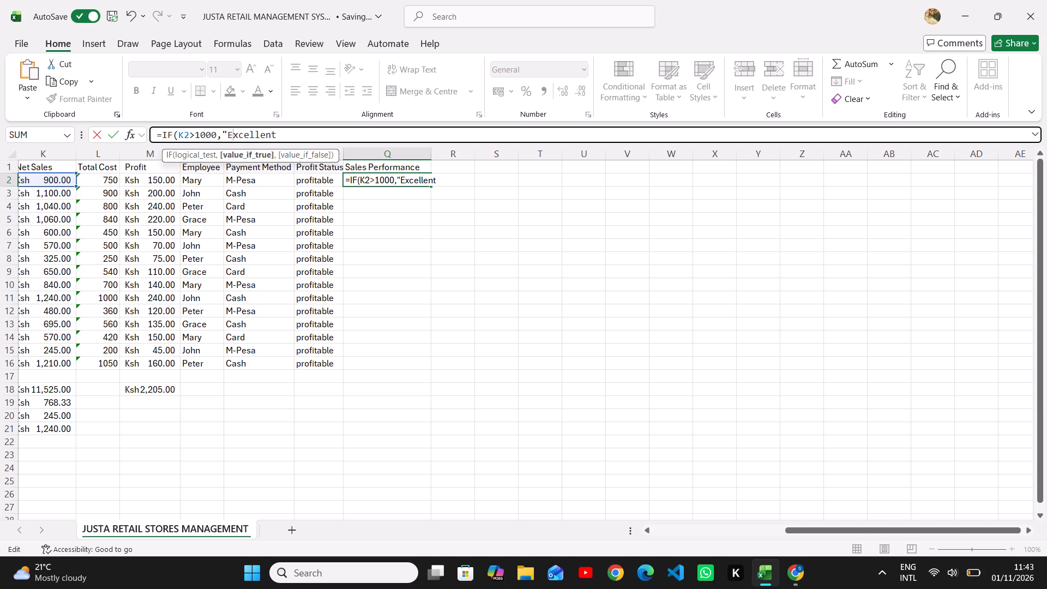
Close the text "Excellent" with a double quotation mark and add a comma to begin the formula's false value.
left_click(300, 137)
key("apostrophe")
key("shift+apostrophe")
key("BackSpace")
key("BackSpace")
key("shift+quotedbl")
key("shift+apostrophe")
key("BackSpace")
key("period")
key("BackSpace")
key("comma")
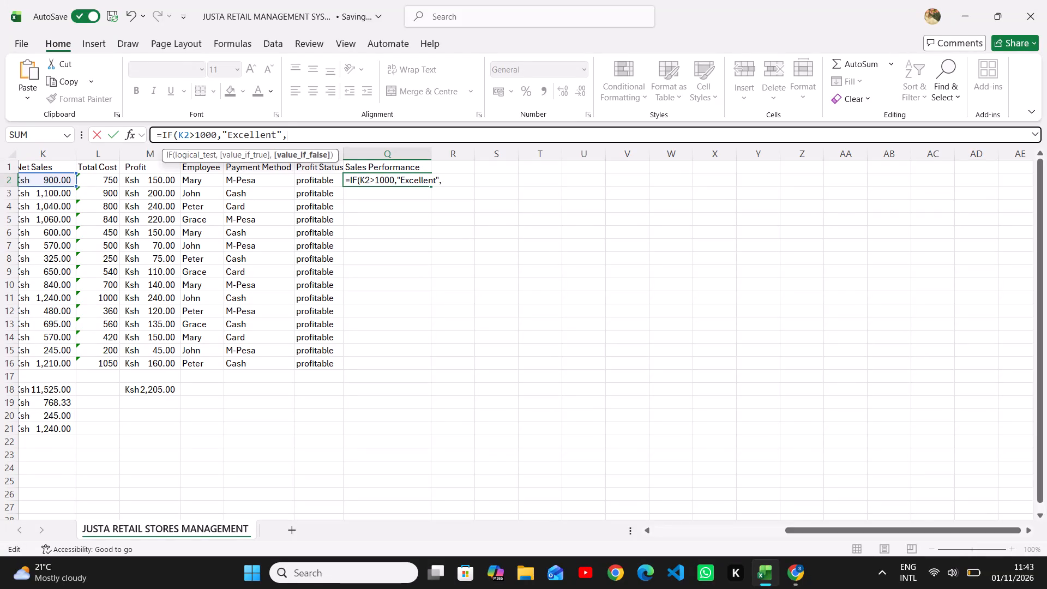
Nest a second IF with the condition K2>500 as the false value of the Q2 formula, ready for its true value.
type("IIF")
key("BackSpace")
key("BackSpace")
key("f")
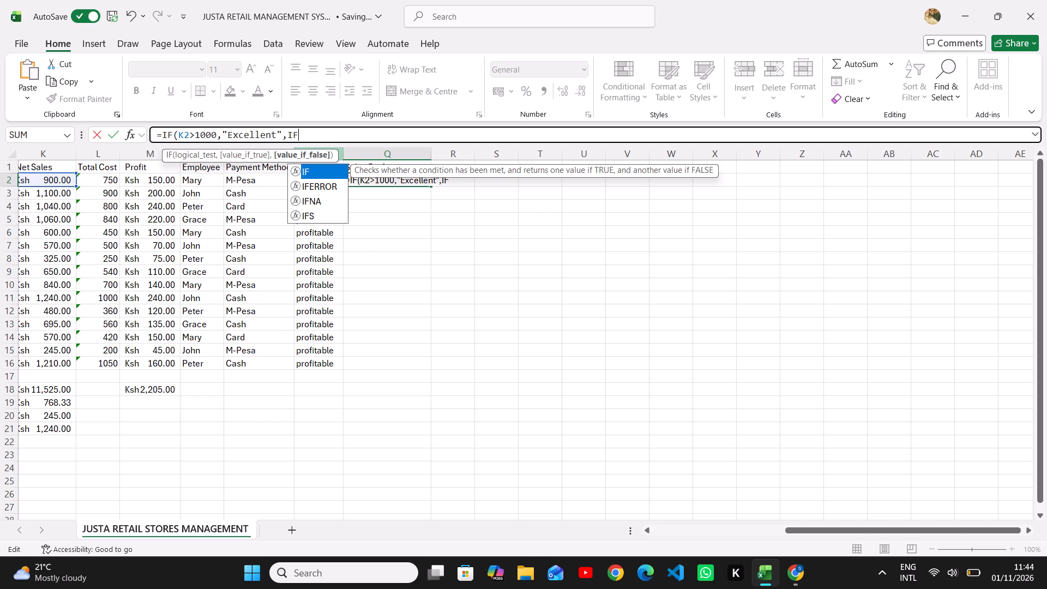
key("shift+parenleft")
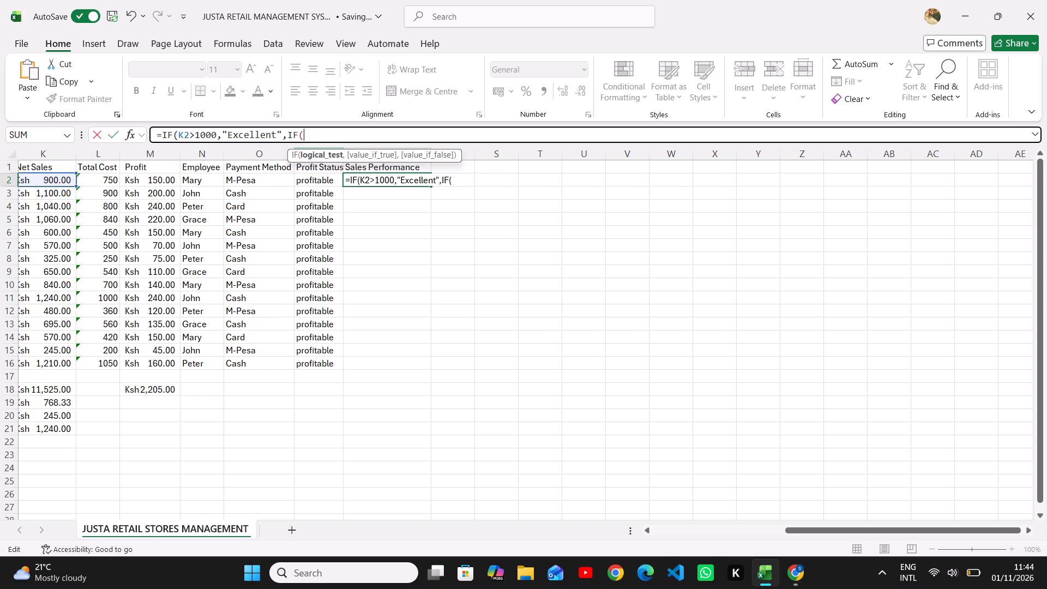
key("k")
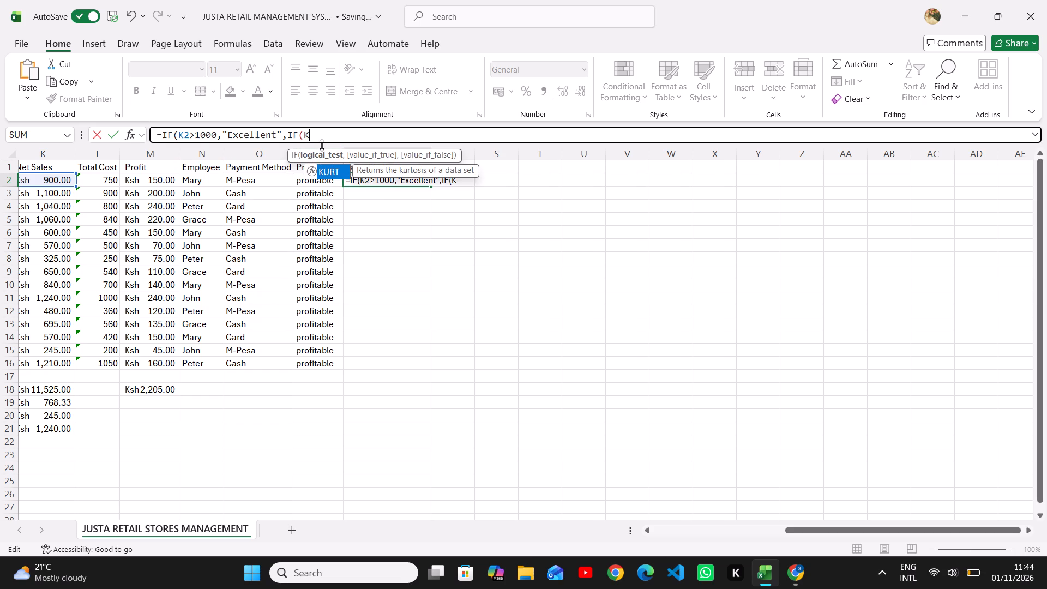
key("2")
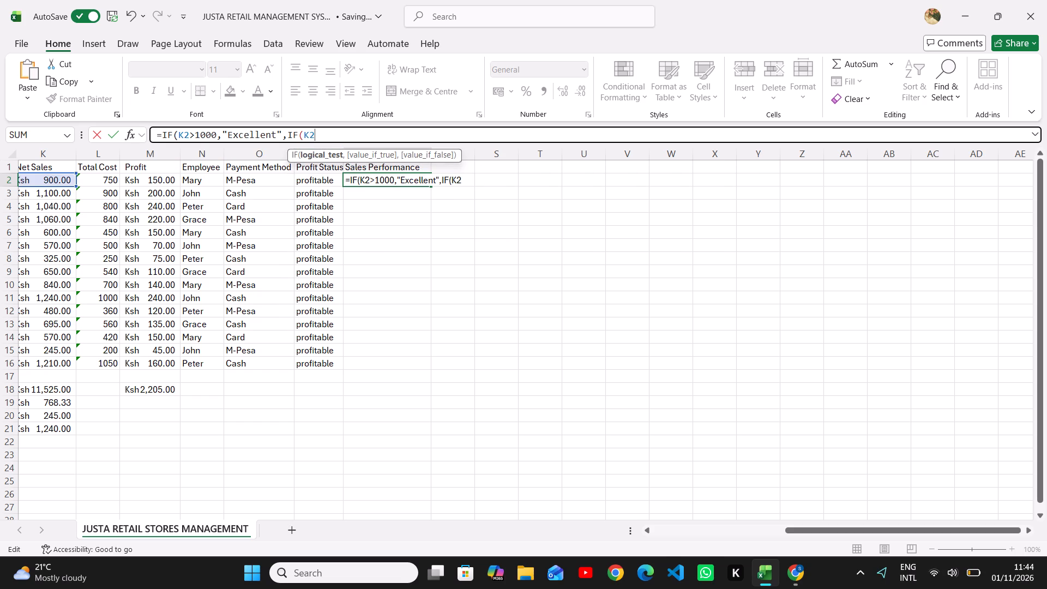
key("comma")
key("BackSpace")
key("shift+greater")
type("500")
key("comma")
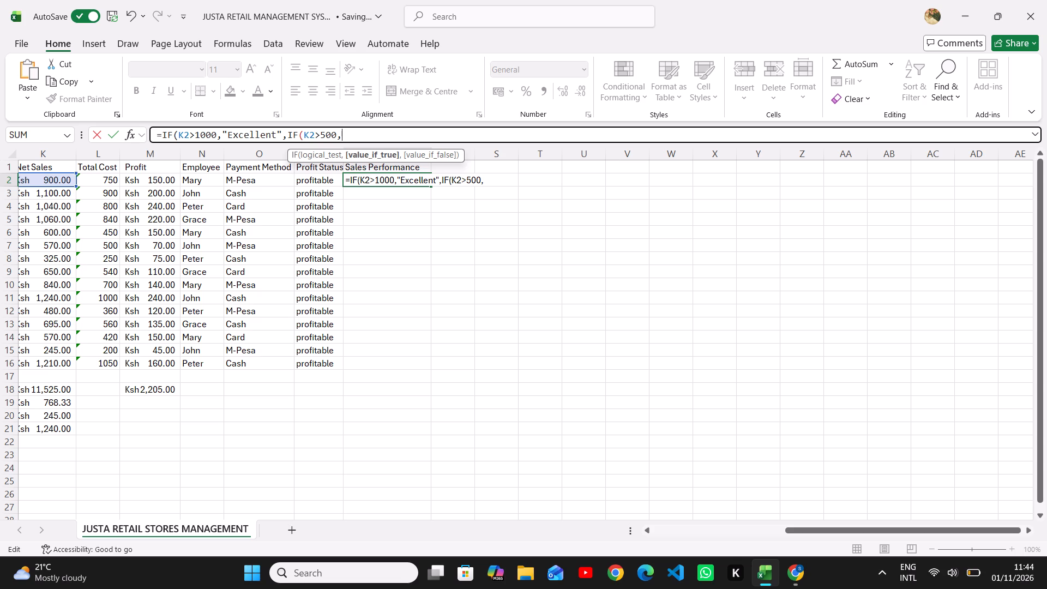
Enter "Good" in double quotation marks as the nested IF's true value, followed by a comma.
key("shift+quotedbl")
key("shift+apostrophe")
key("BackSpace")
key("g")
type("ood")
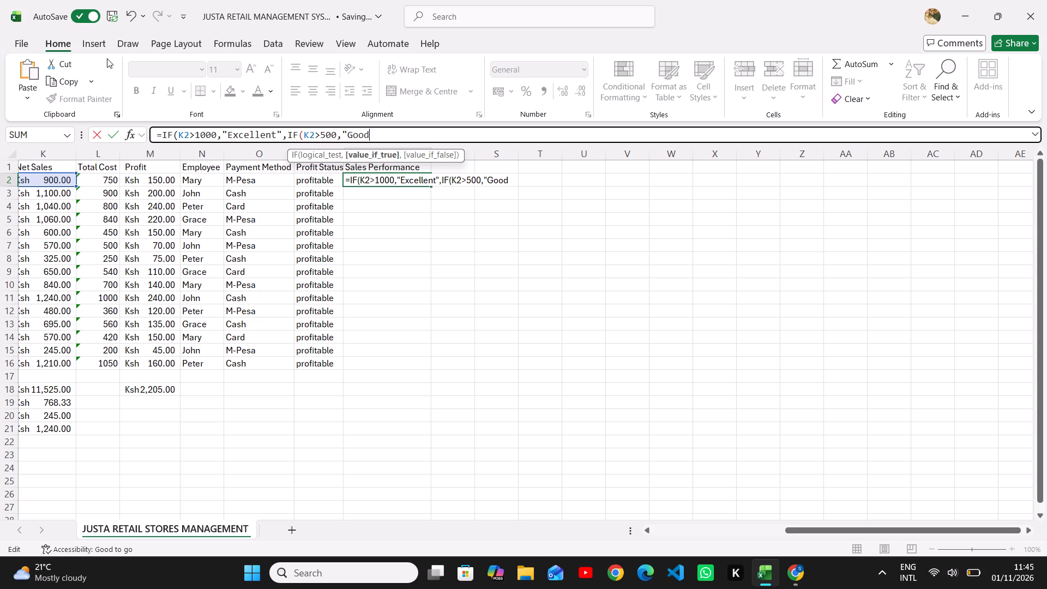
key("shift+quotedbl")
key("shift+apostrophe")
key("BackSpace")
key("comma")
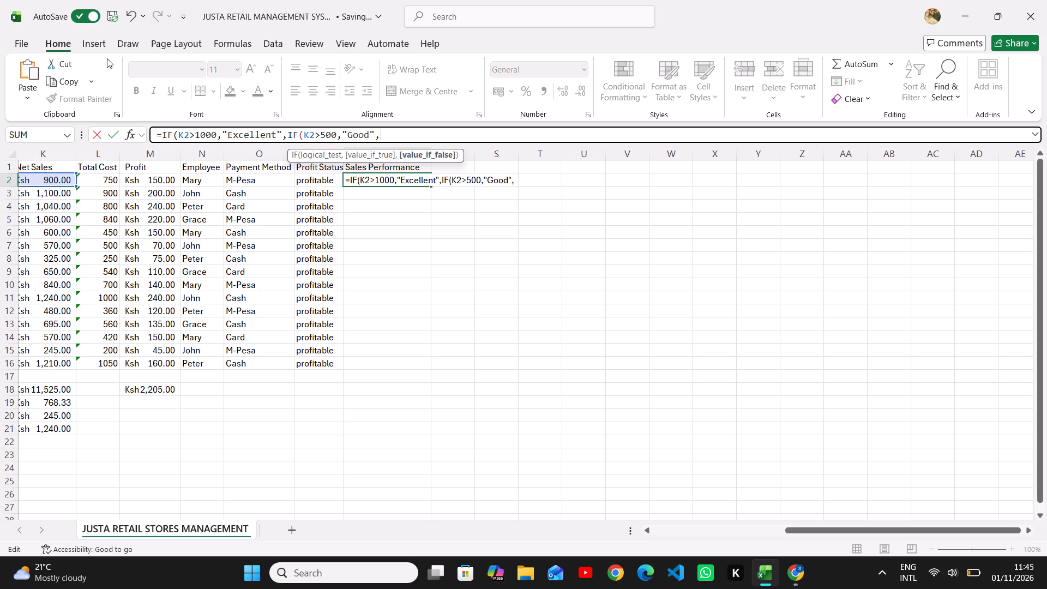
Enter "Low" in double quotation marks as the nested IF's false value.
key("shift+quotedbl")
key("shift+apostrophe")
key("BackSpace")
type("oss")
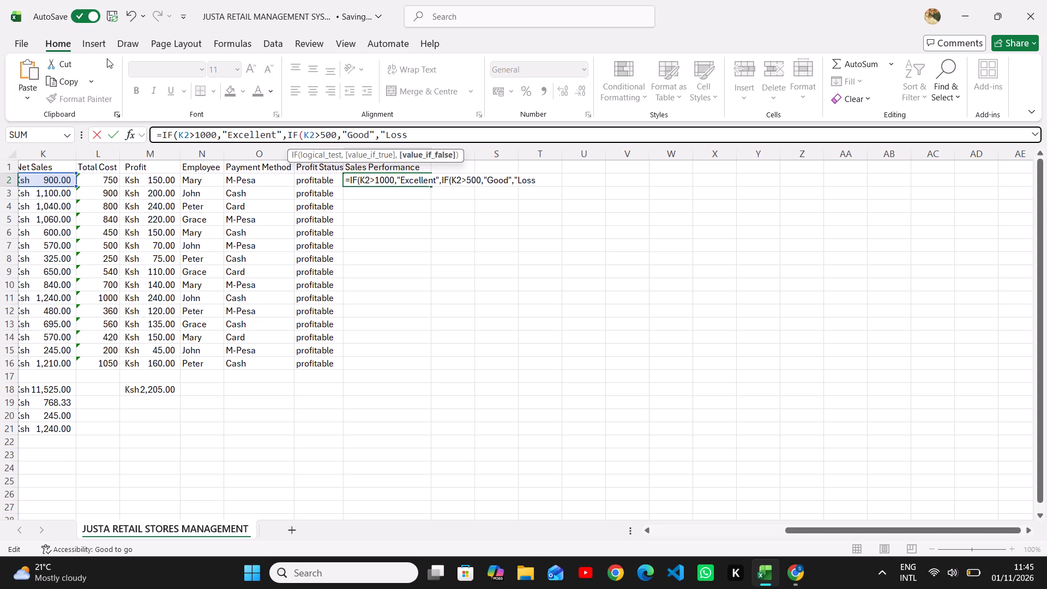
key("BackSpace")
key("BackSpace")
key("BackSpace")
type("ow")
key("shift+quotedbl")
key("shift+apostrophe")
key("BackSpace")
Close both IF functions with two closing parentheses and enter the formula in Q2.
key("minus")
key("BackSpace")
type("))")
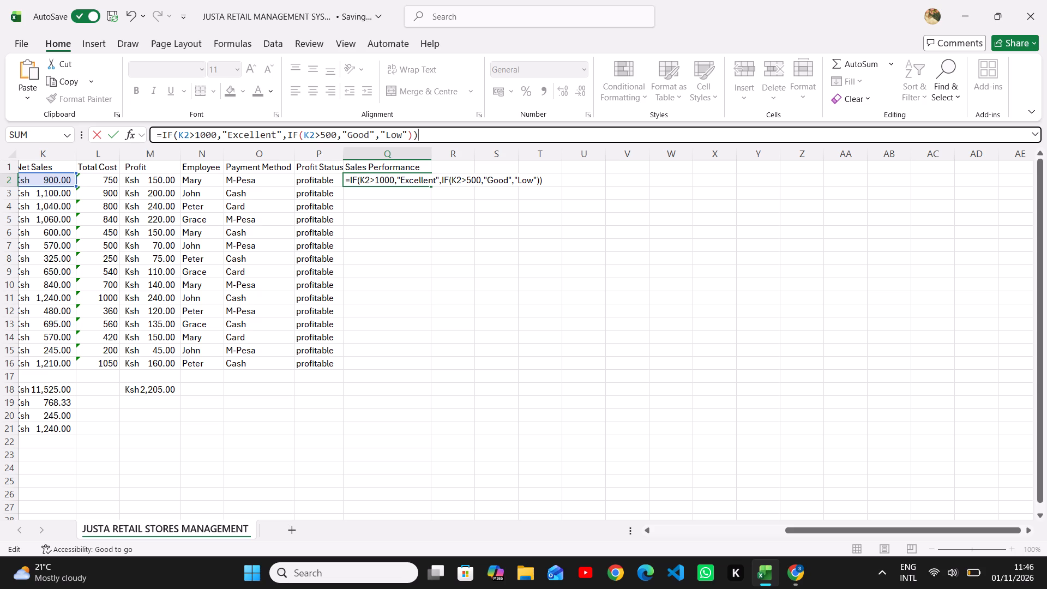
key("Return")
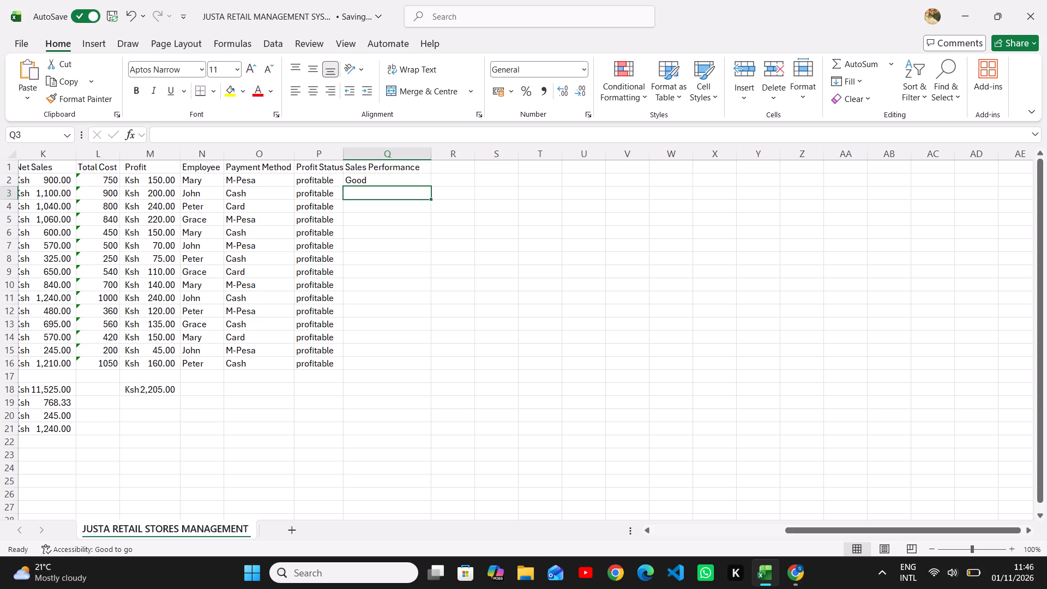
Fill the Sales Performance formula from Q2 down through Q16.
left_click(421, 177)
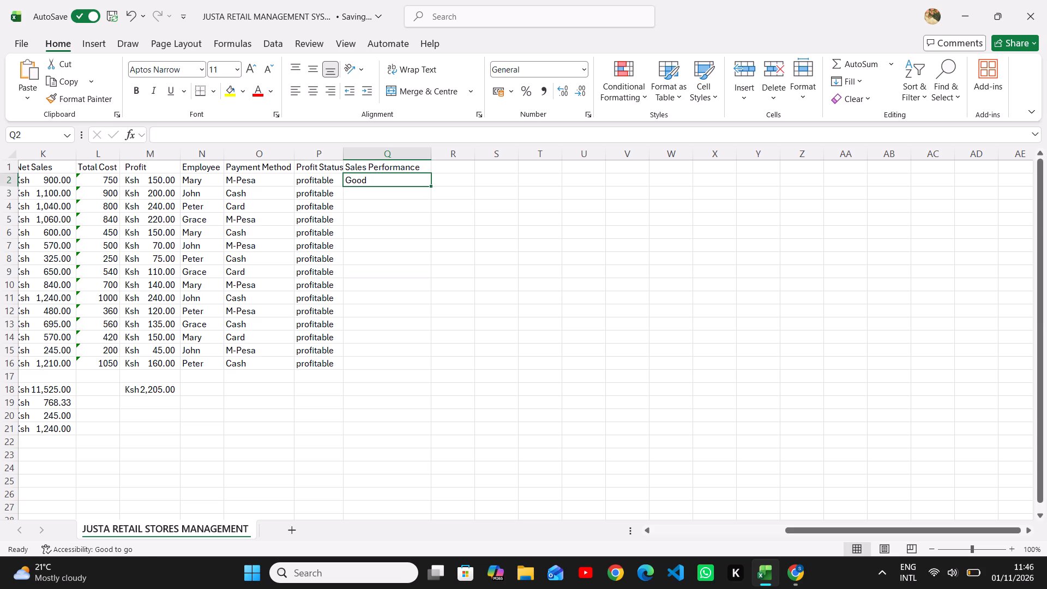
left_click_drag(430, 186, 434, 387)
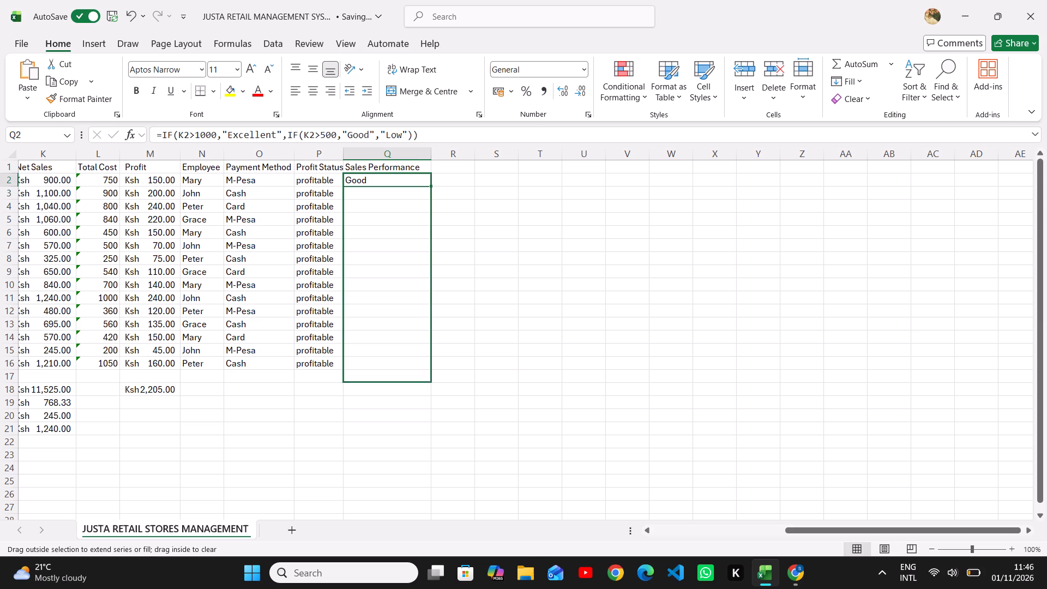
left_click_drag(434, 387, 429, 369)
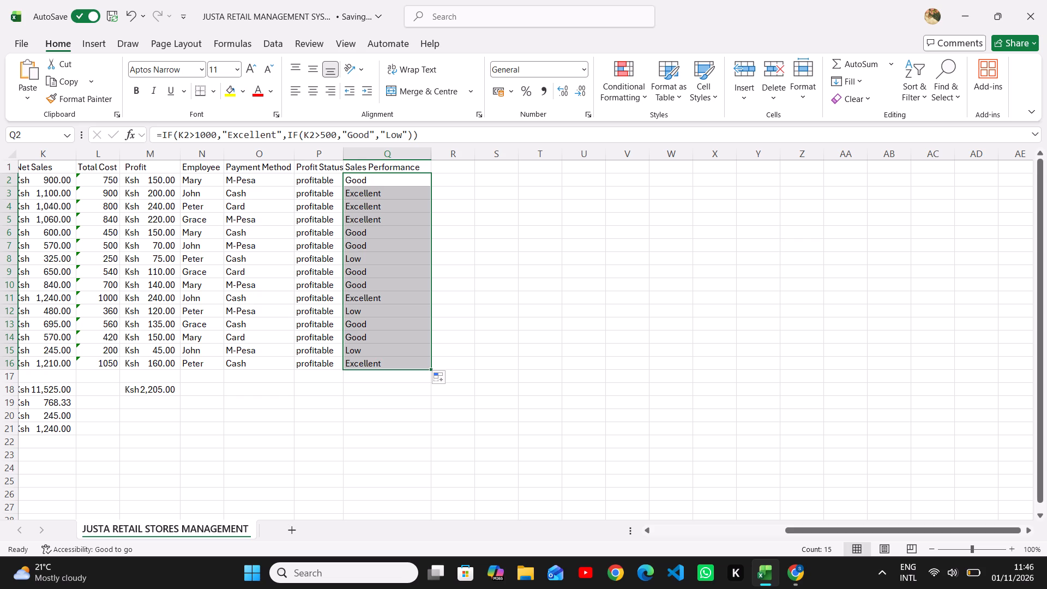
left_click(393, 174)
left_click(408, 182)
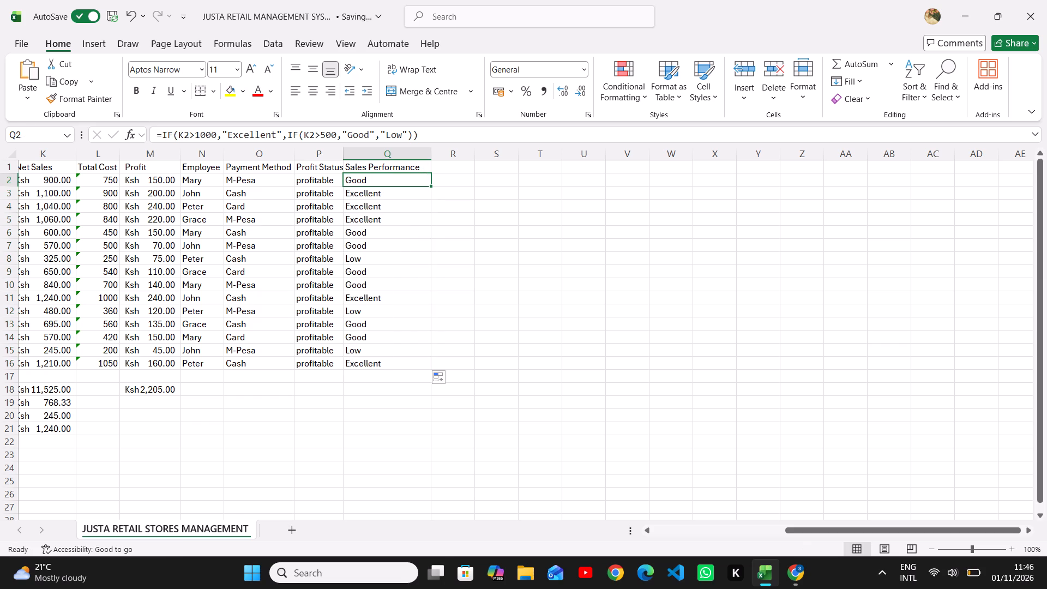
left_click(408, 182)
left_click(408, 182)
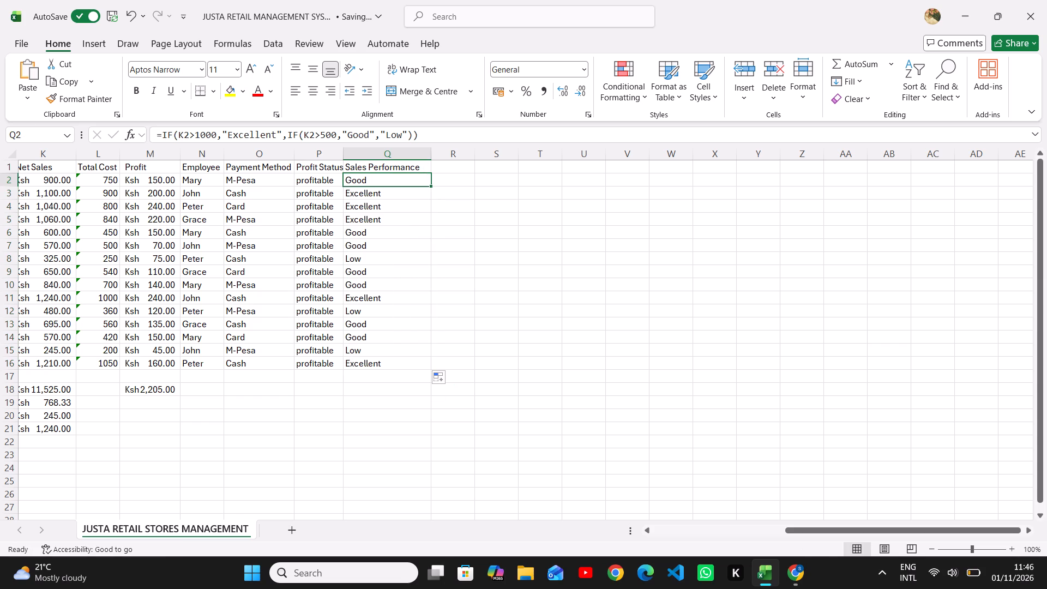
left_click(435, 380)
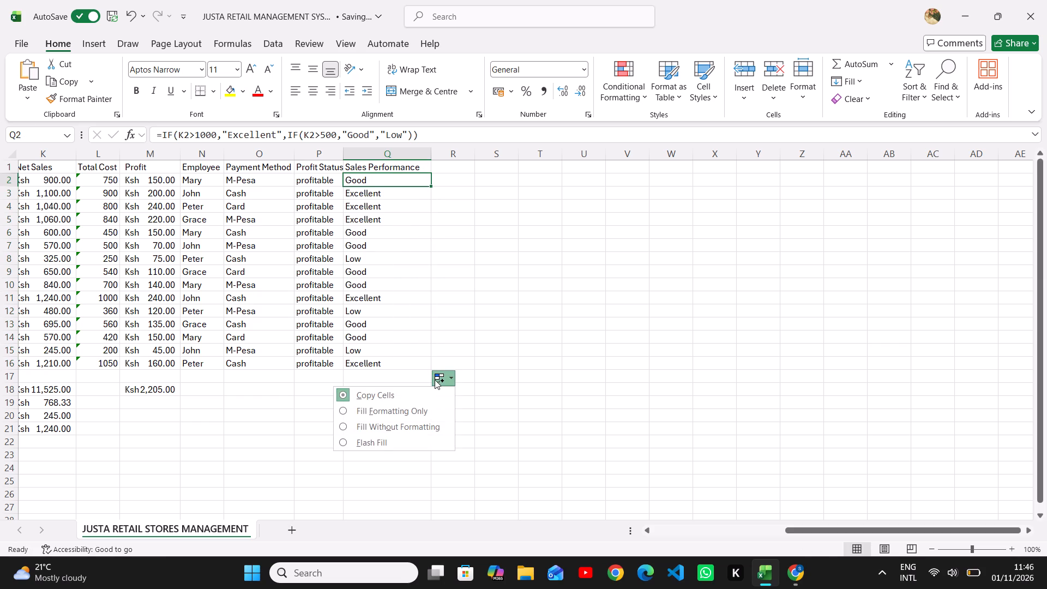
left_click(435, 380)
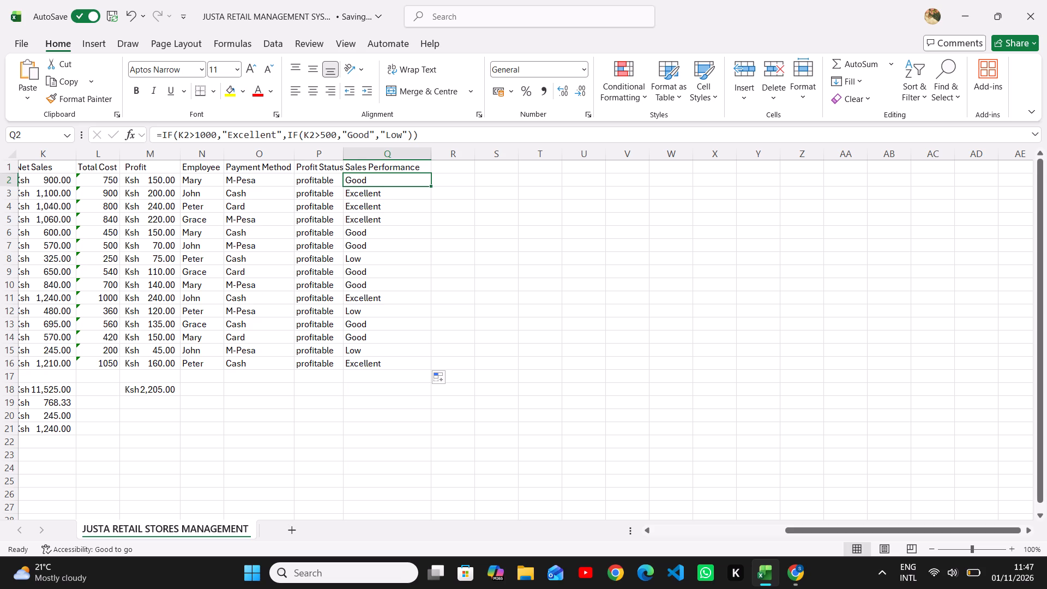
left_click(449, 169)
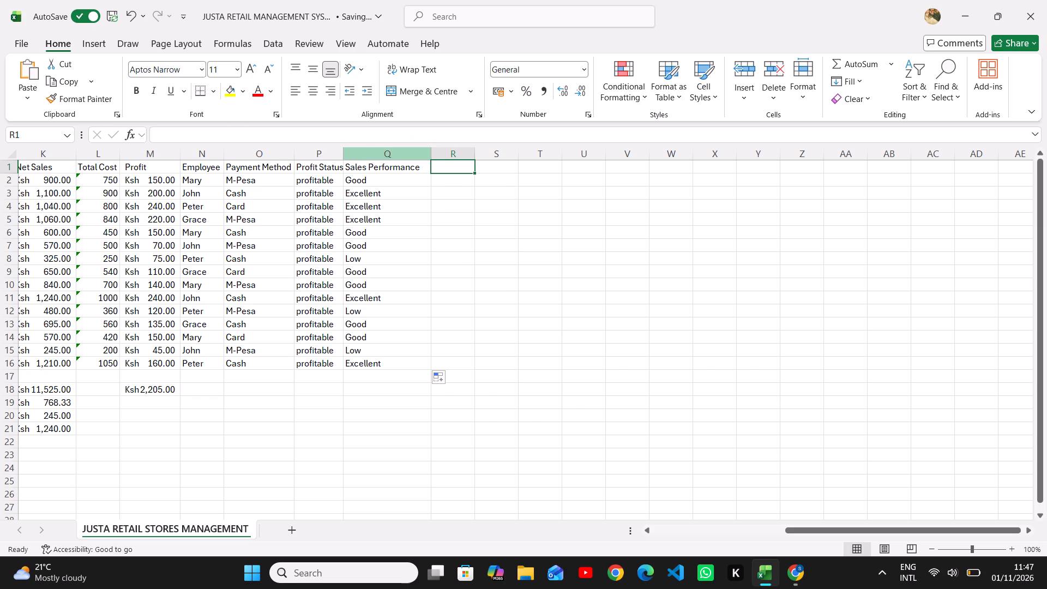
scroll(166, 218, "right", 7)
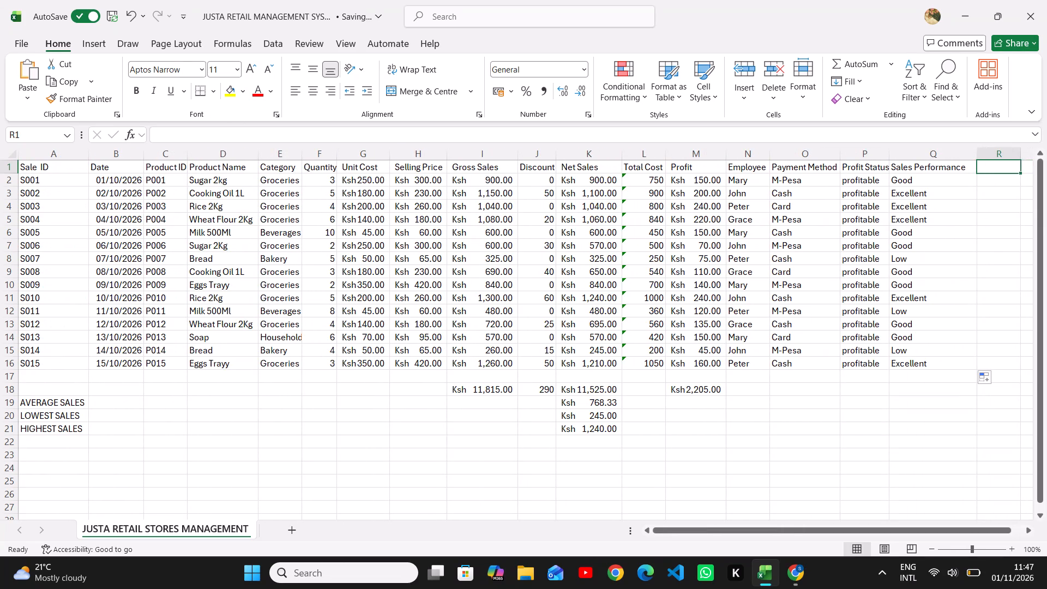
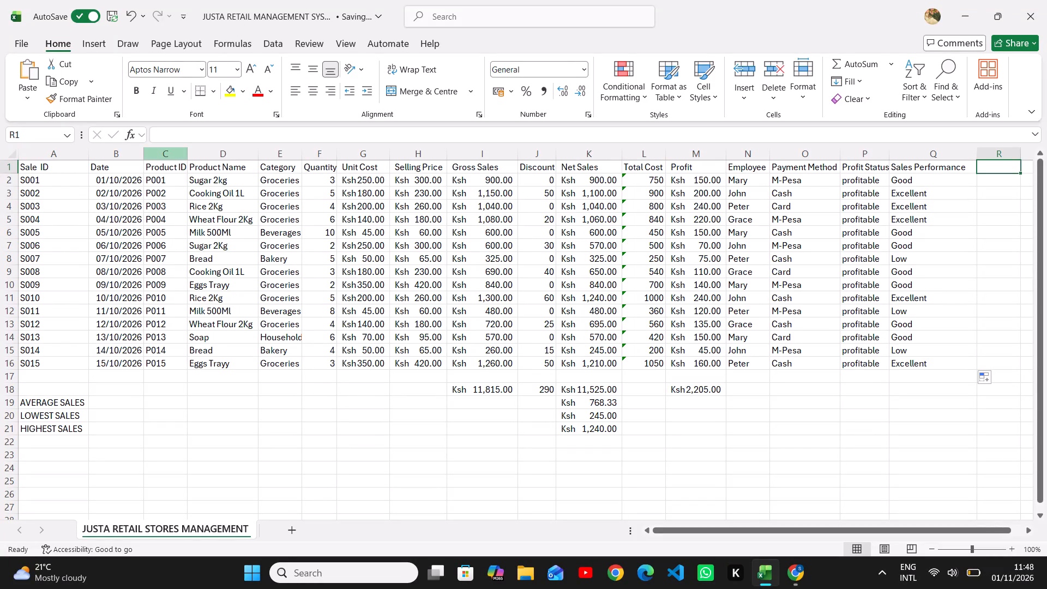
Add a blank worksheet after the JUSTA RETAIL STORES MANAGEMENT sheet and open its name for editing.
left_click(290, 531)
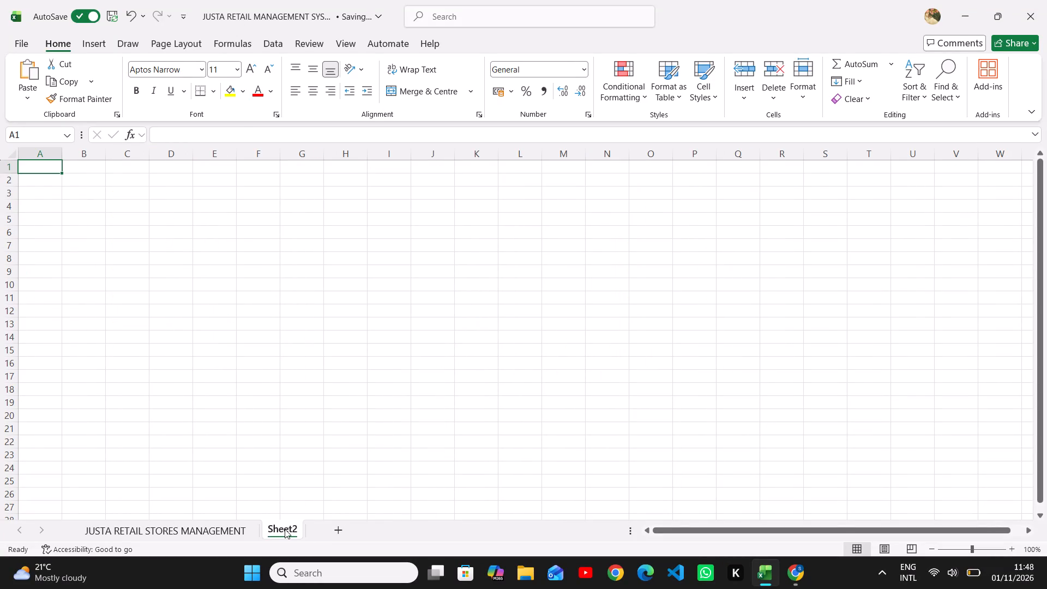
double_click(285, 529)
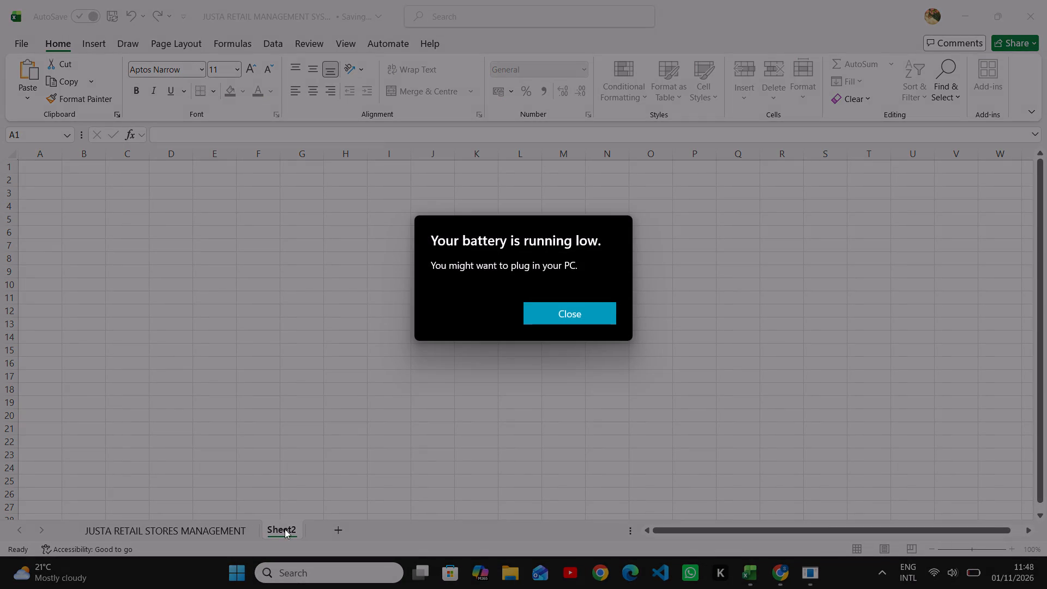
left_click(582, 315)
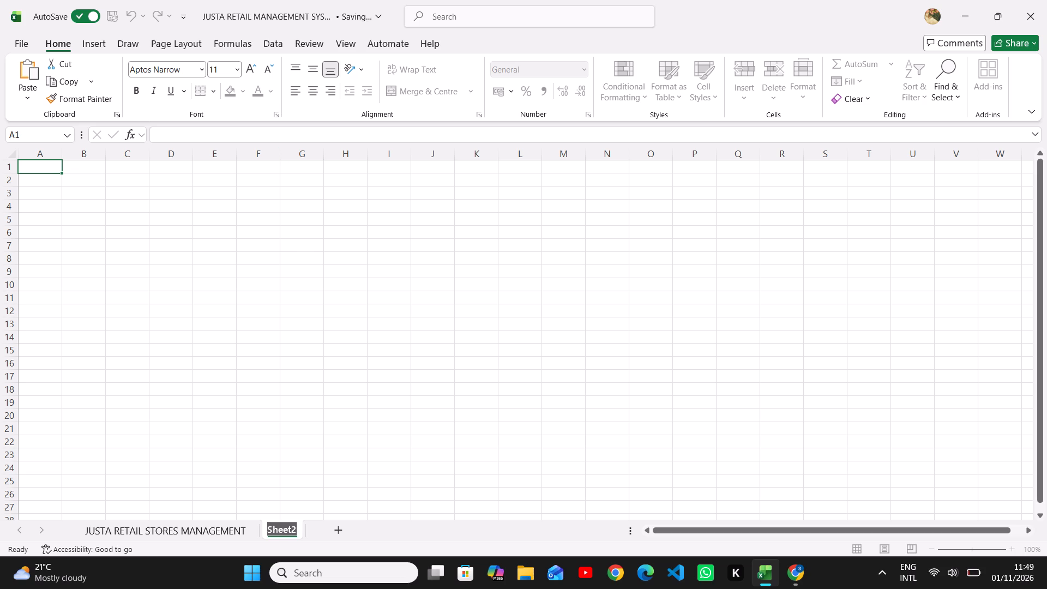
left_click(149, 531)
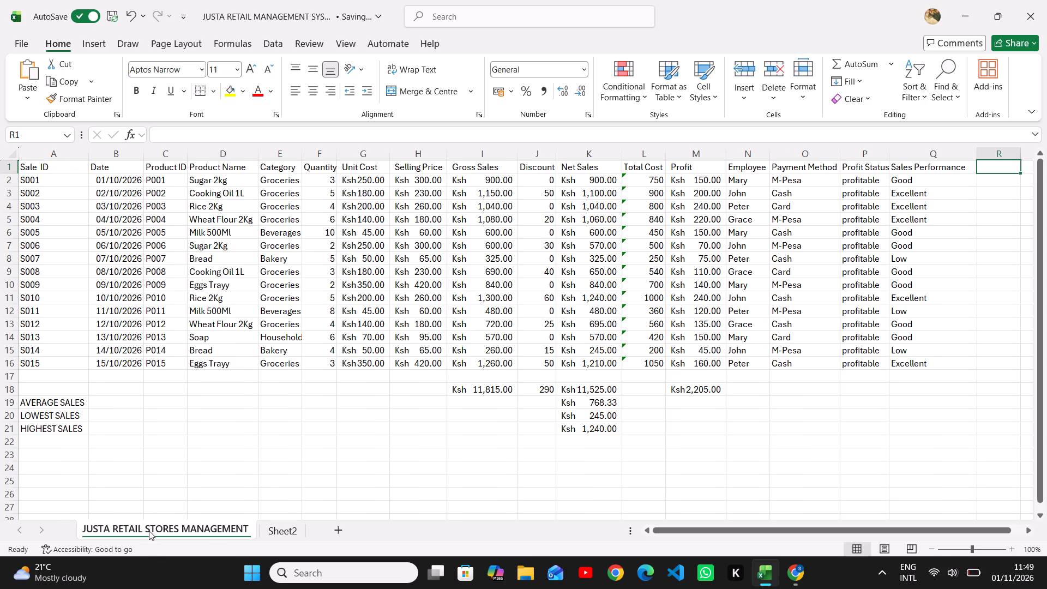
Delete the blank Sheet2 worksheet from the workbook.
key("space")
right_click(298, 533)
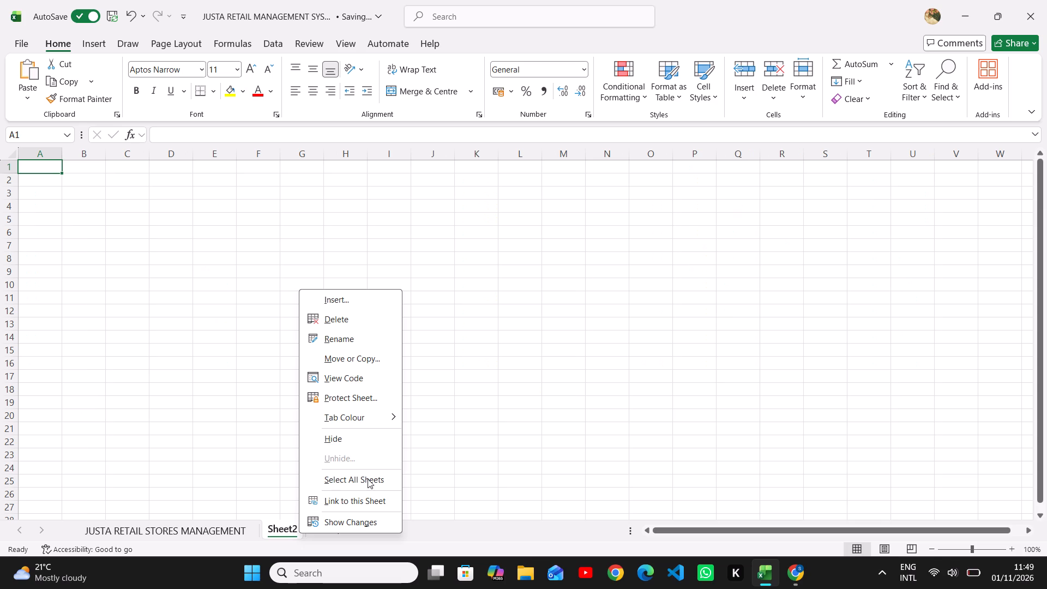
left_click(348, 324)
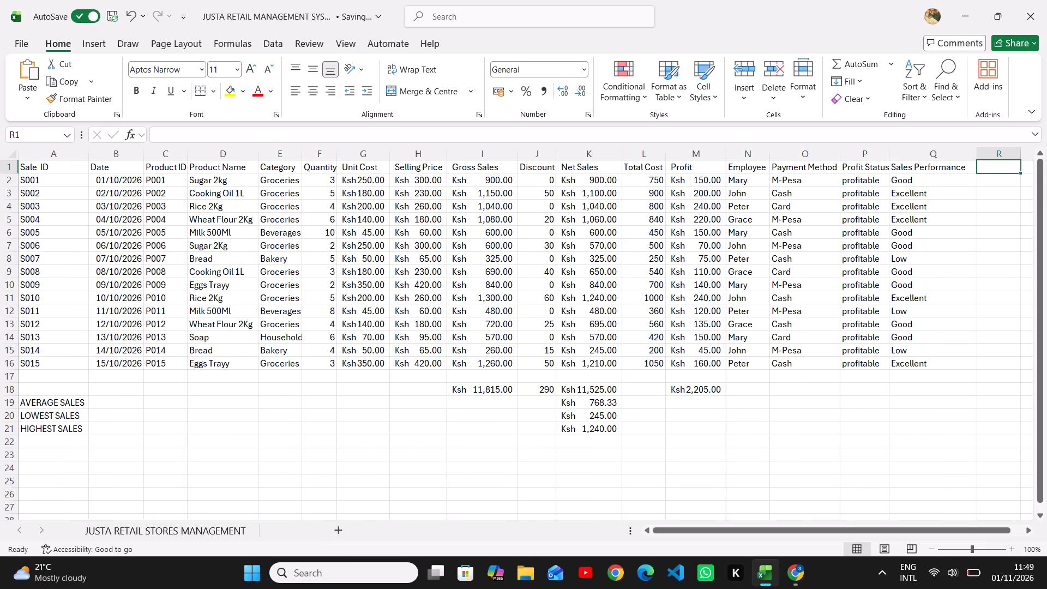
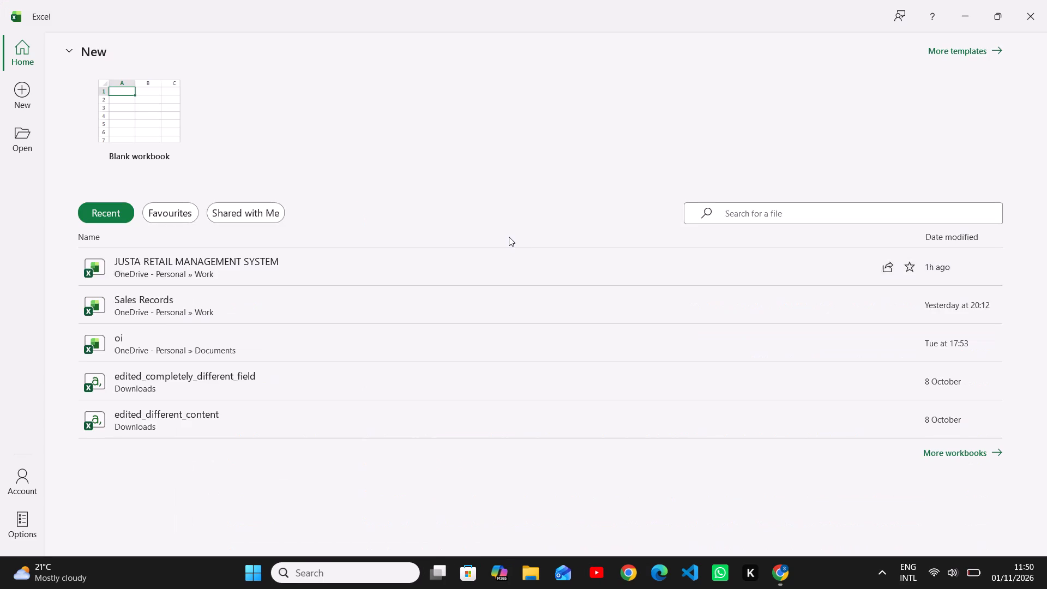
Open the JUSTA RETAIL MANAGEMENT SYSTEM workbook from the recent files.
left_click(224, 290)
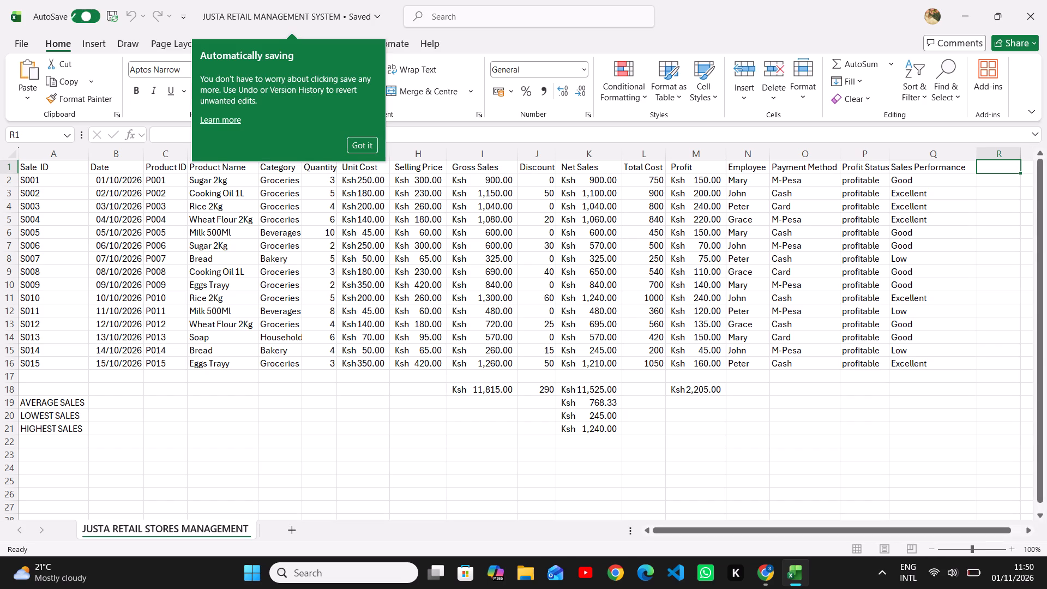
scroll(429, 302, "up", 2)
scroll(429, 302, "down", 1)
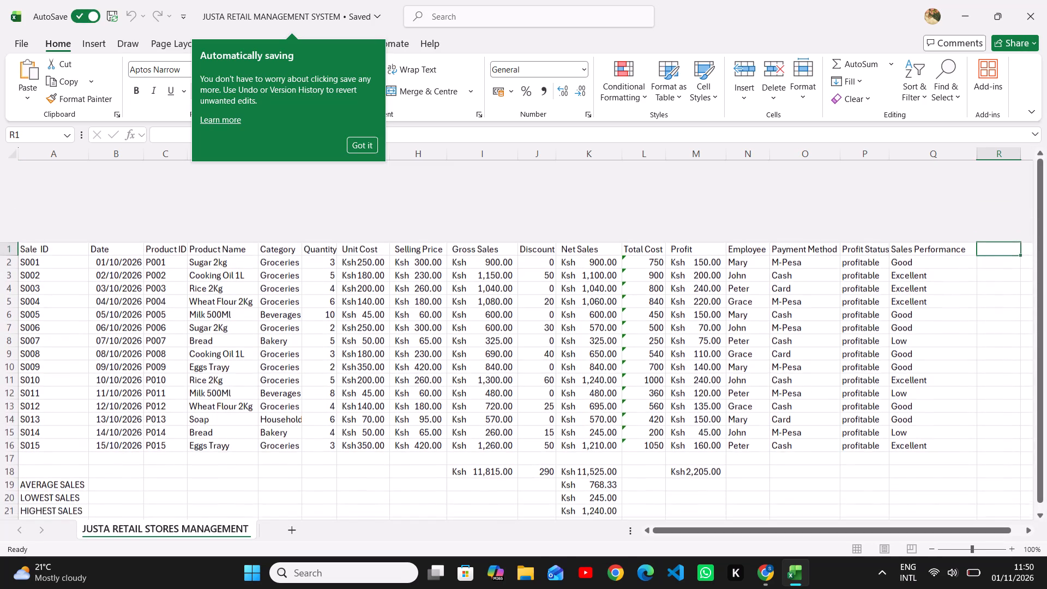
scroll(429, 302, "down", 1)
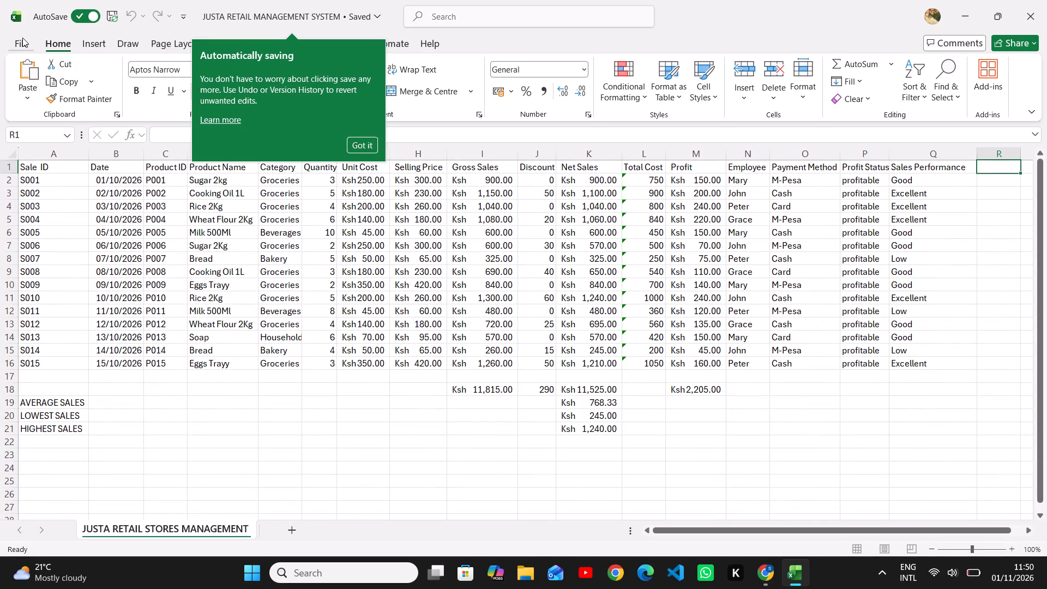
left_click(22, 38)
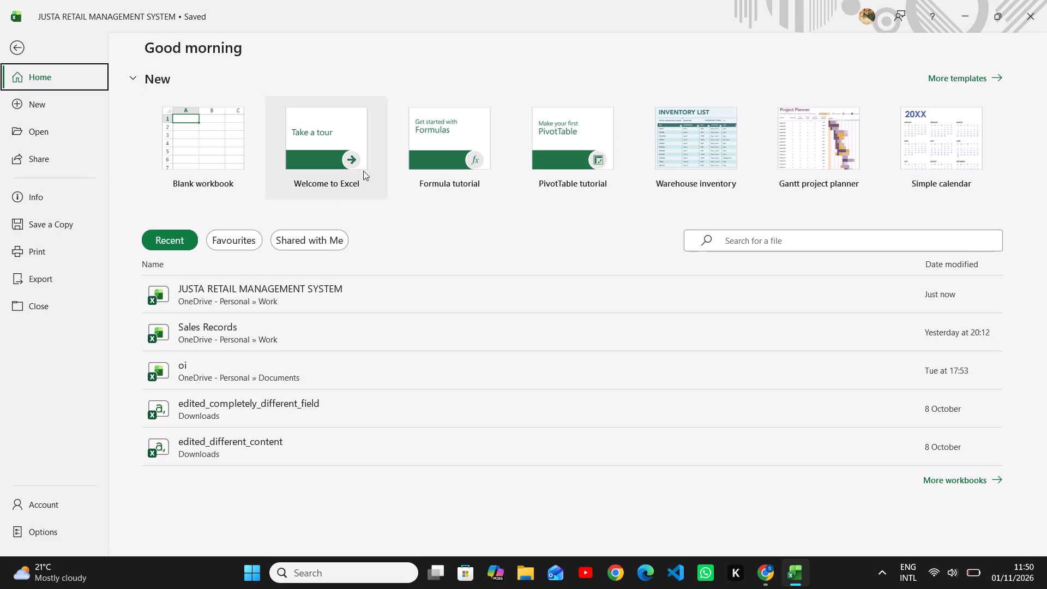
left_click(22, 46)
Make the column headings in row 1 bold, keeping the font size at 11.
left_click(2, 165)
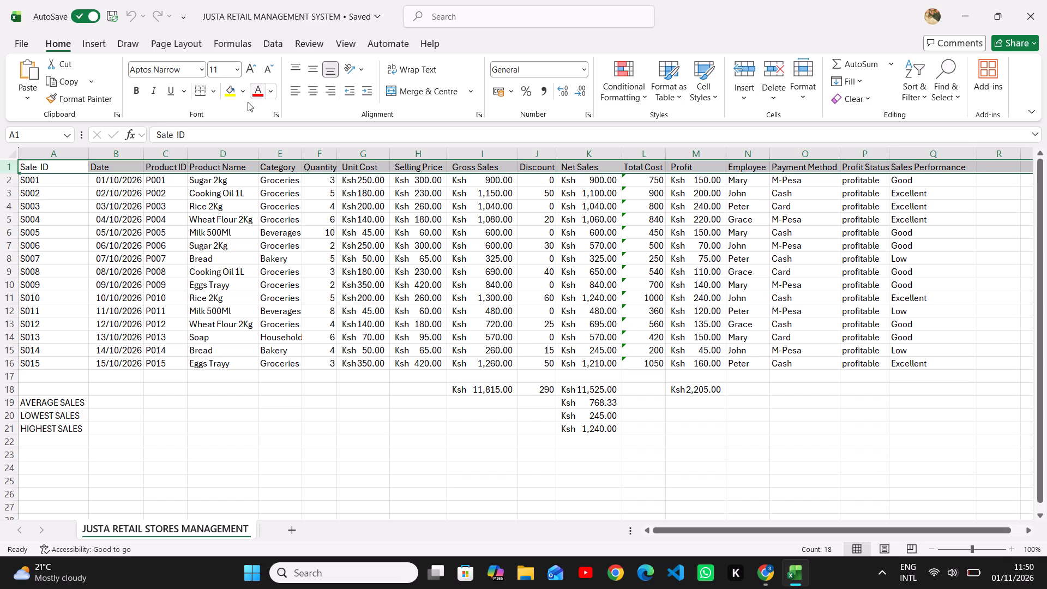
left_click(135, 91)
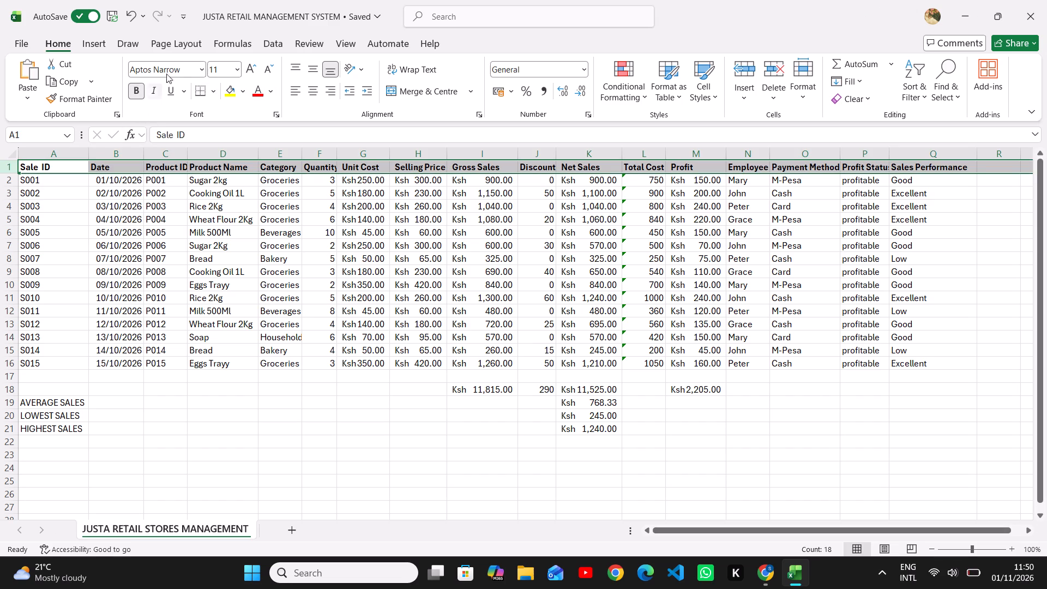
left_click(234, 70)
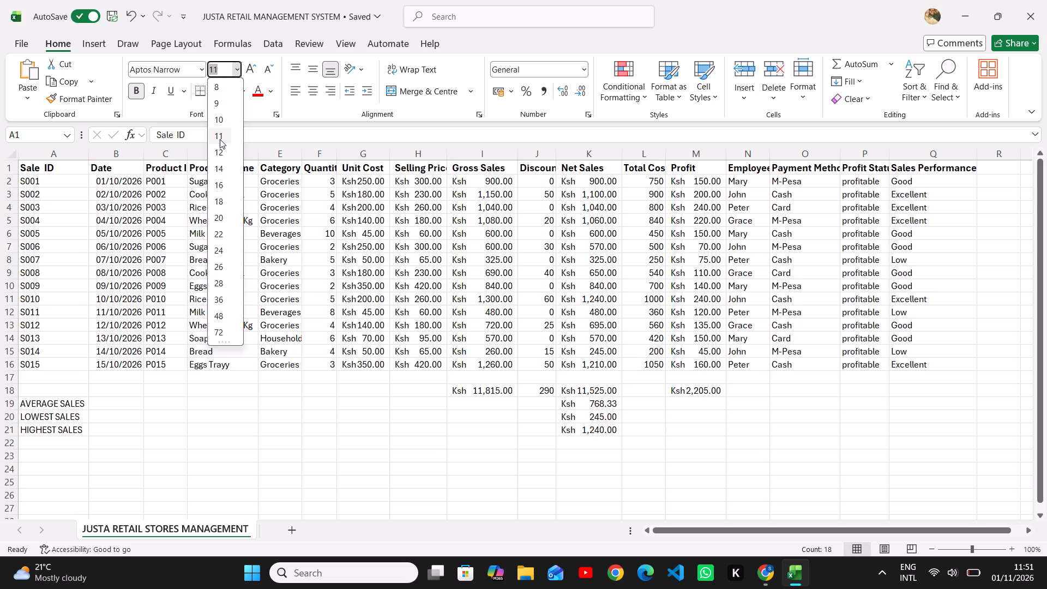
left_click(220, 140)
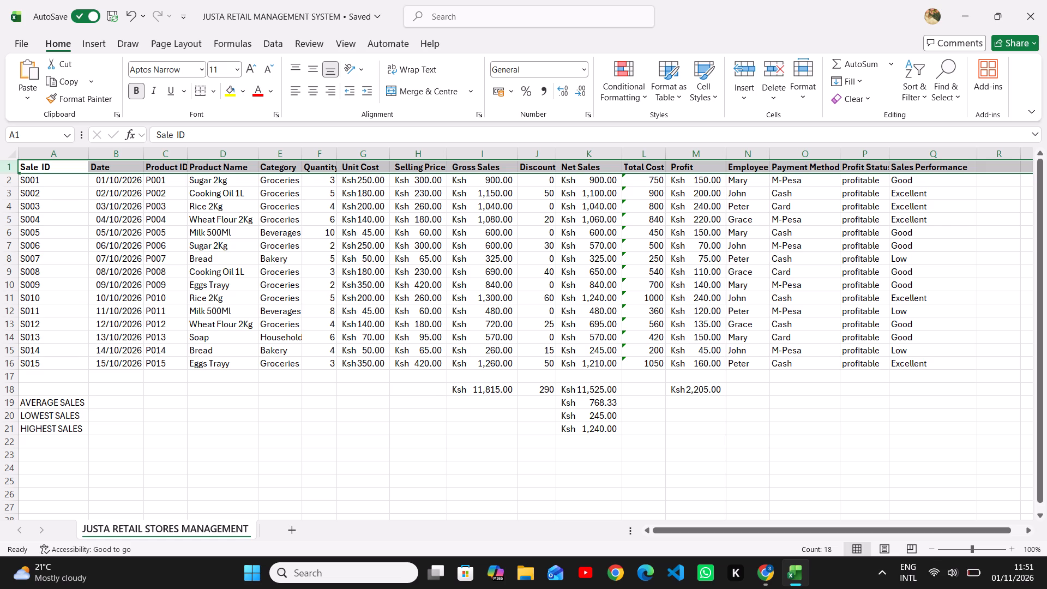
left_click(79, 260)
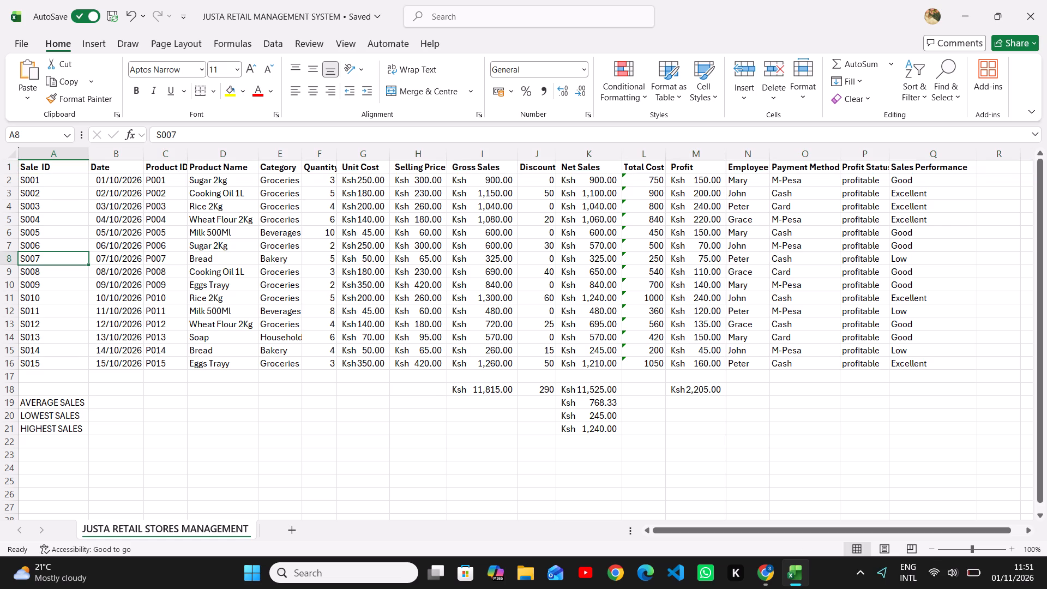
Widen the Product ID and Quantity columns slightly so their bold headings fit.
left_click_drag(186, 153, 191, 153)
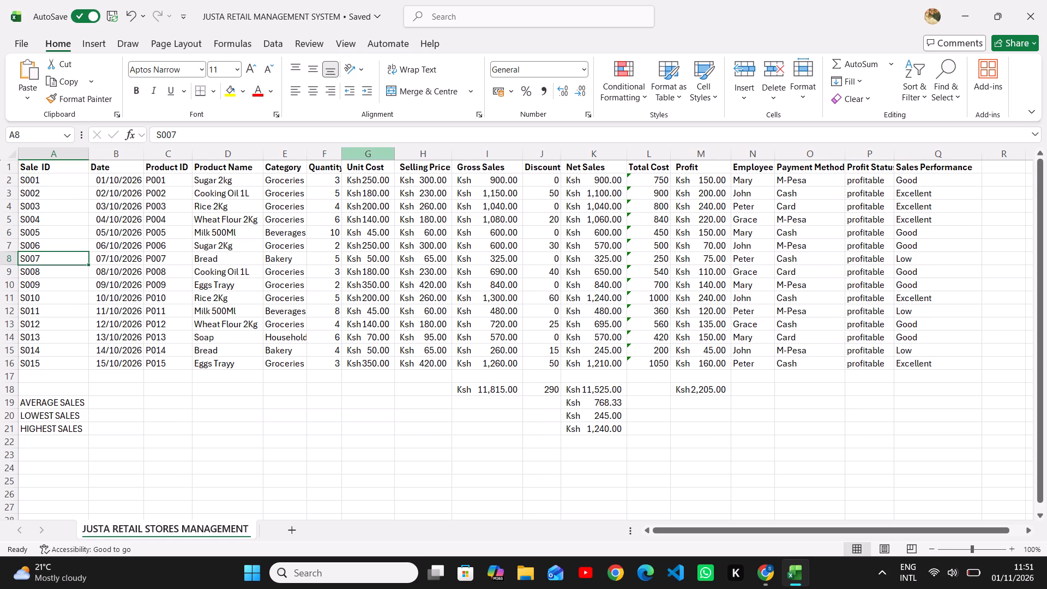
left_click_drag(340, 158, 348, 158)
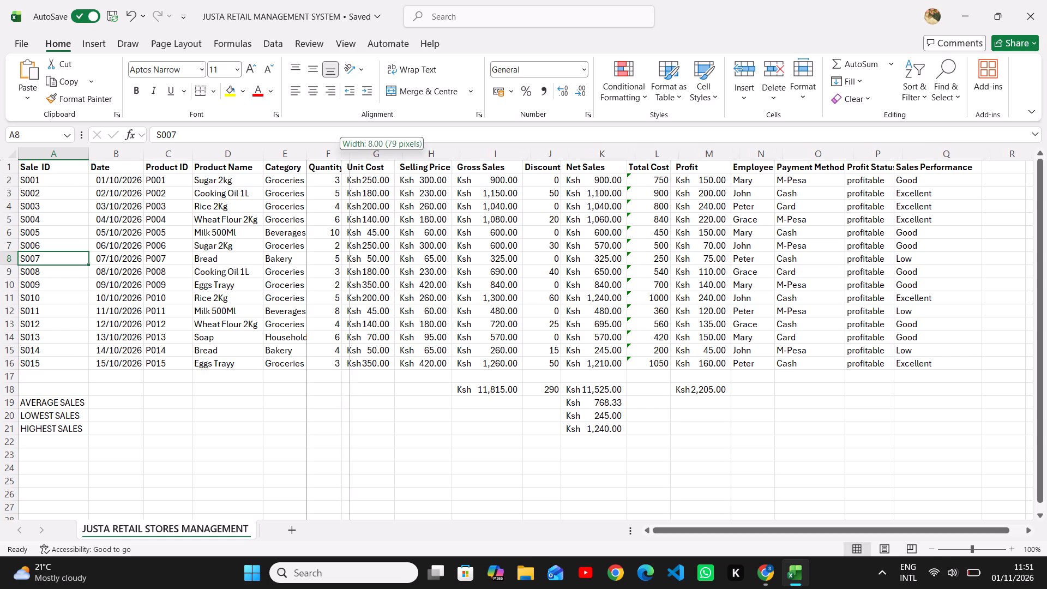
left_click_drag(348, 158, 346, 158)
left_click(346, 158)
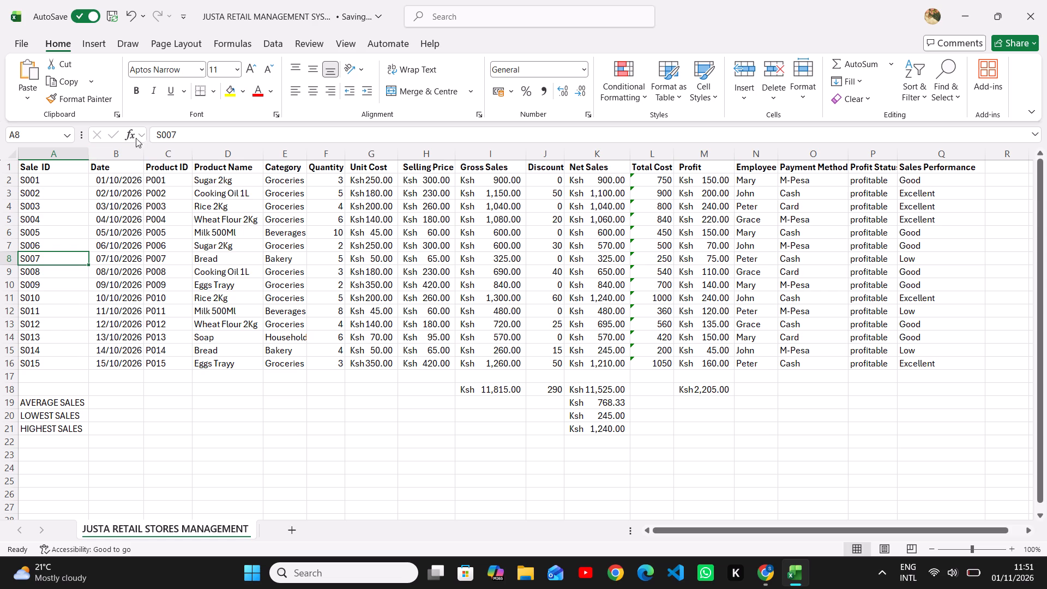
Bold the AVERAGE SALES, LOWEST SALES and HIGHEST SALES labels and the summary figures in H18:M21.
left_click_drag(27, 398, 65, 431)
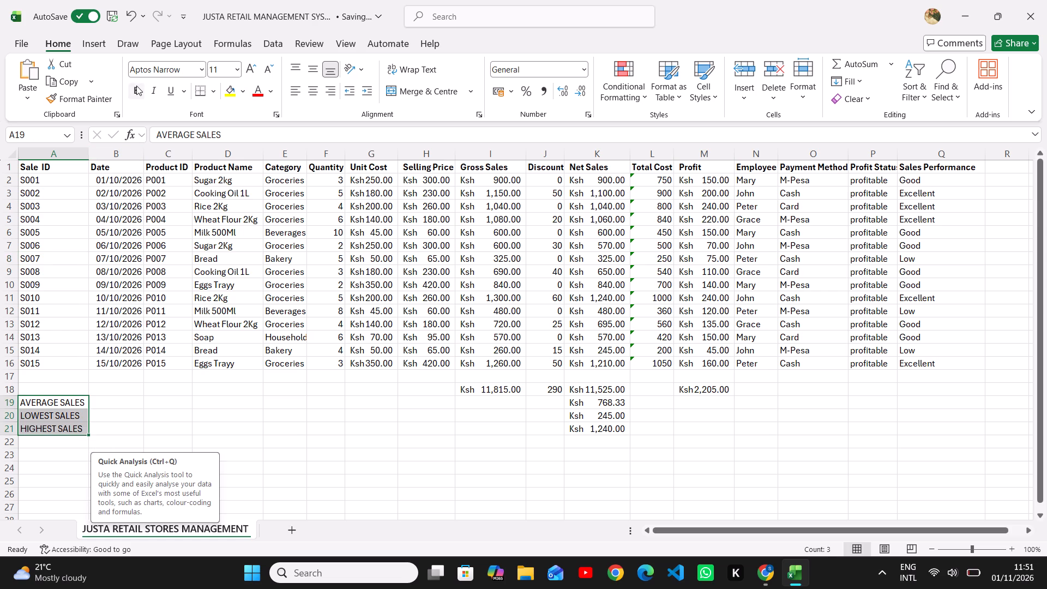
left_click(136, 88)
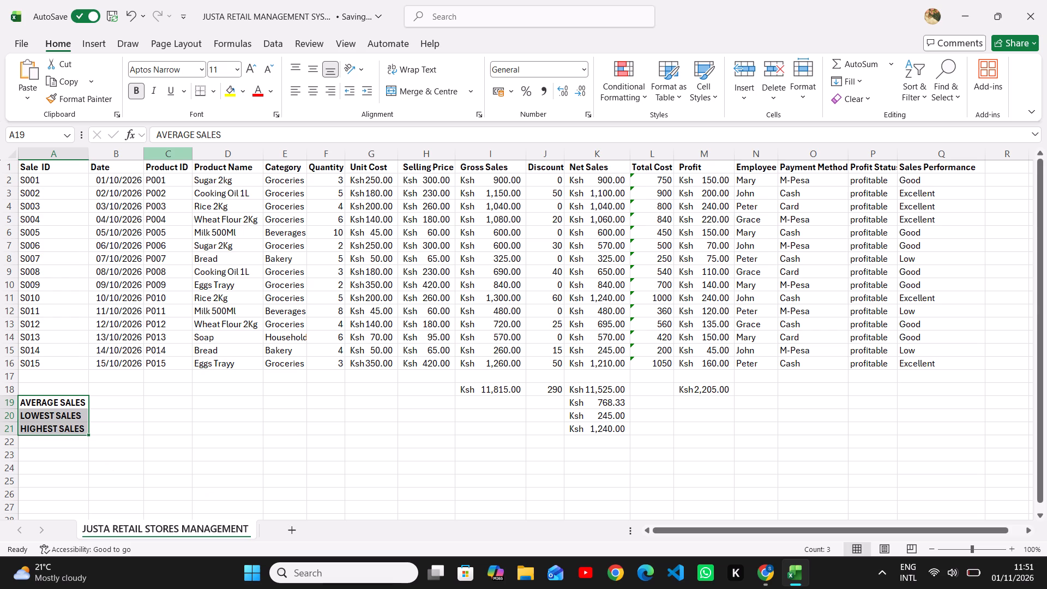
left_click_drag(451, 391, 731, 424)
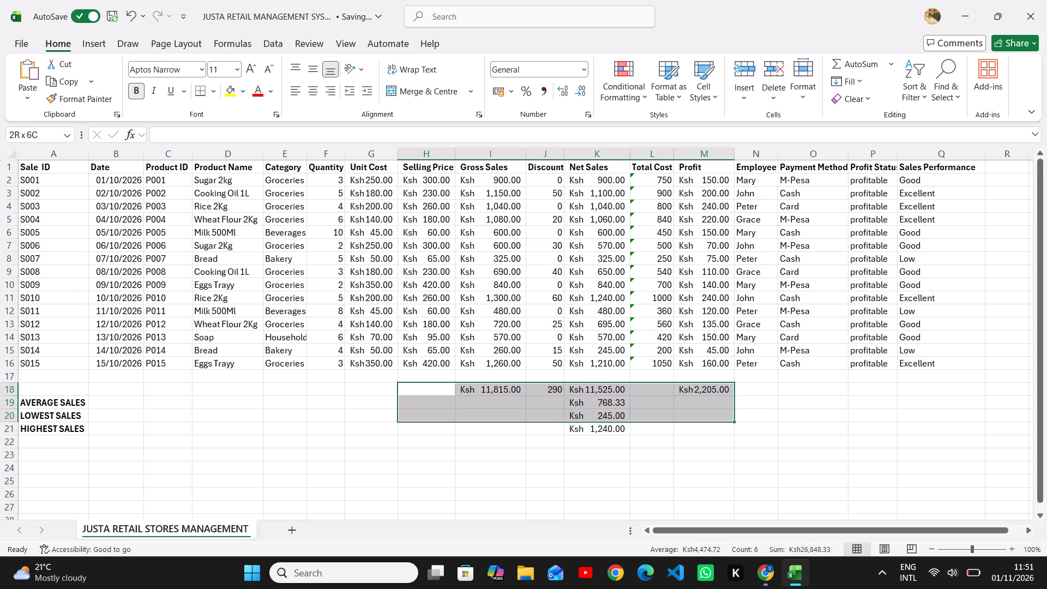
left_click_drag(731, 424, 734, 433)
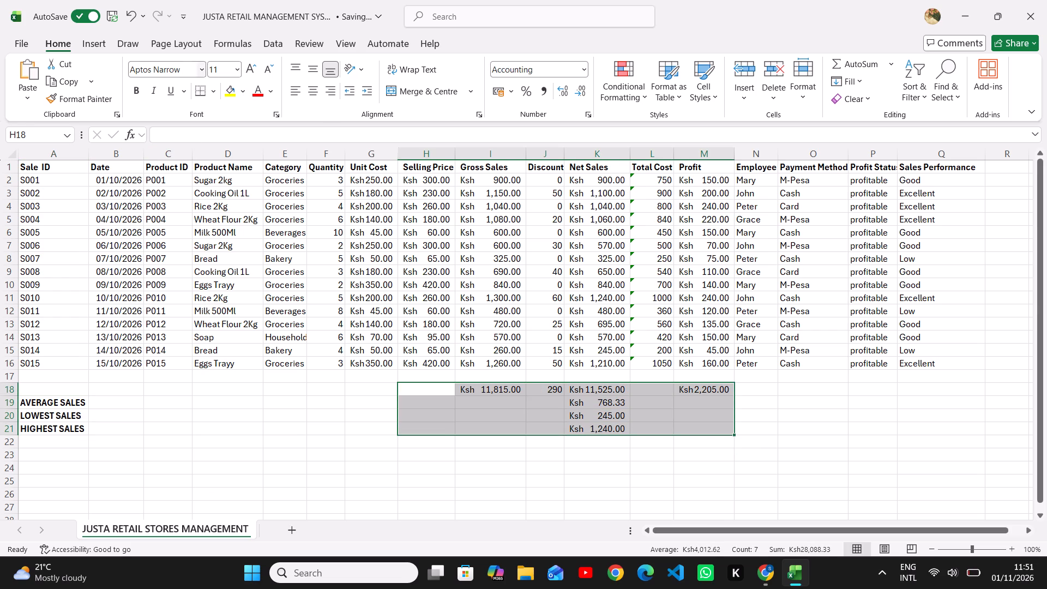
left_click(139, 88)
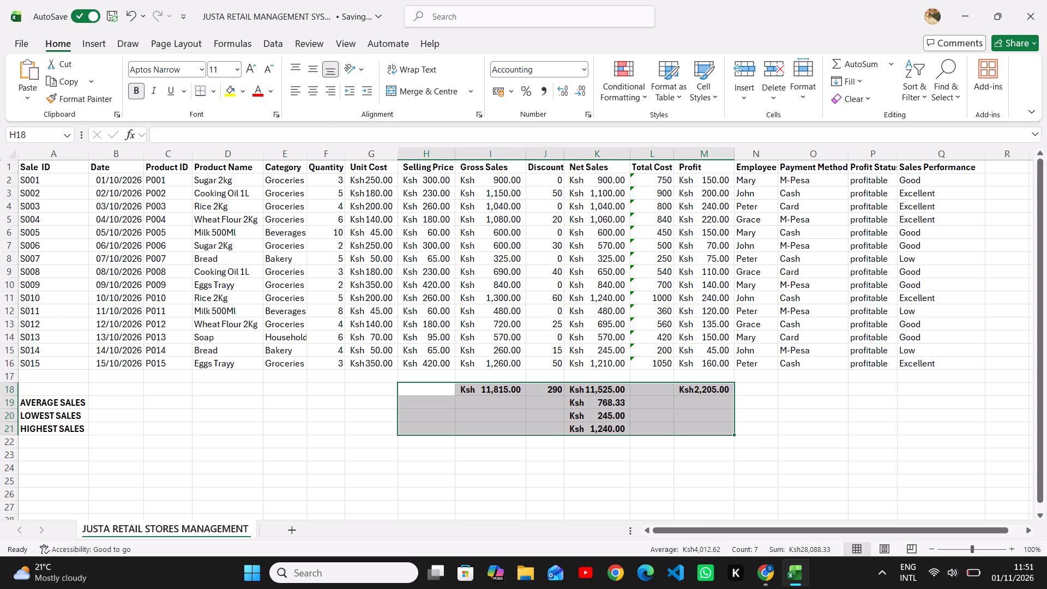
left_click(186, 328)
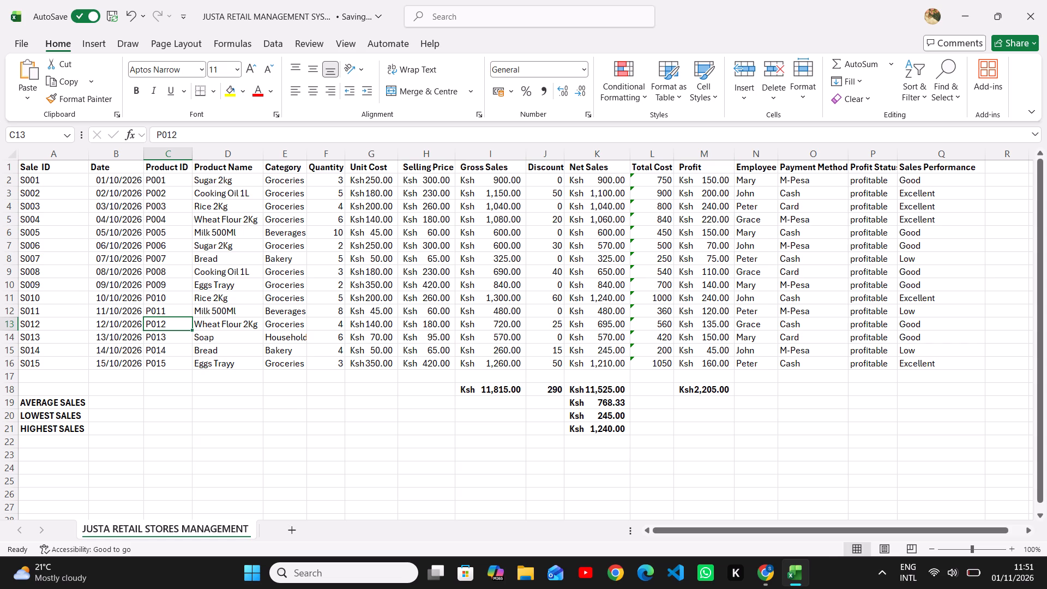
Apply all borders to the sales table from A1 to Q16, including the header row.
left_click_drag(938, 366, 377, 255)
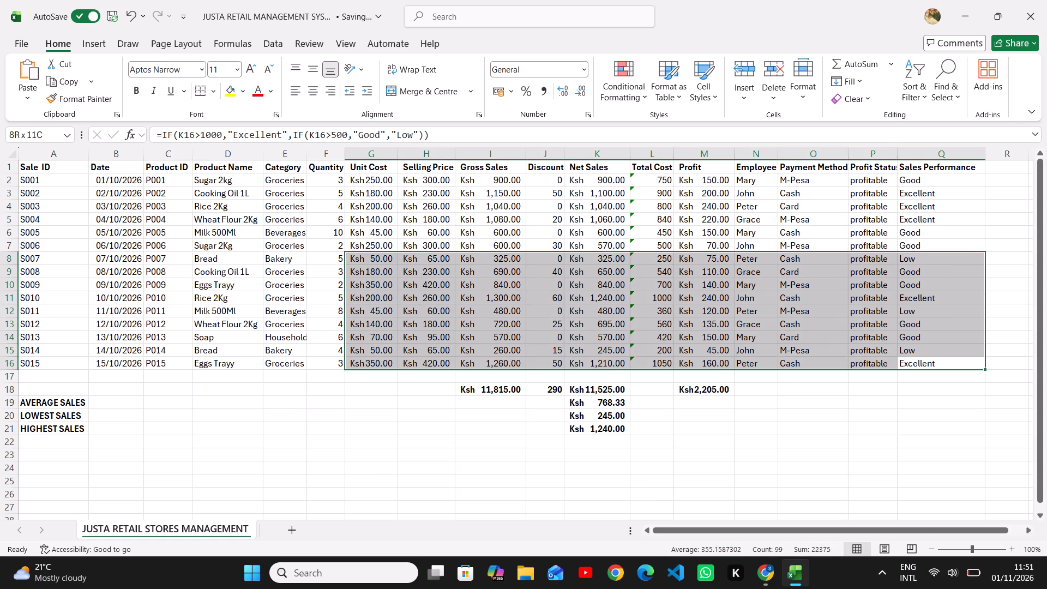
left_click_drag(377, 255, 142, 162)
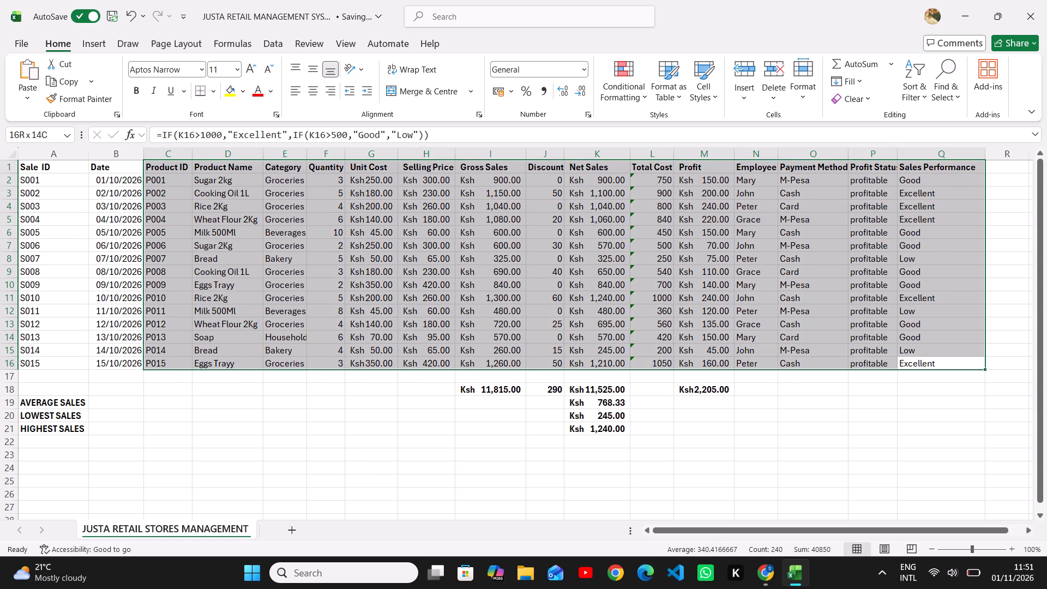
left_click_drag(142, 162, 27, 158)
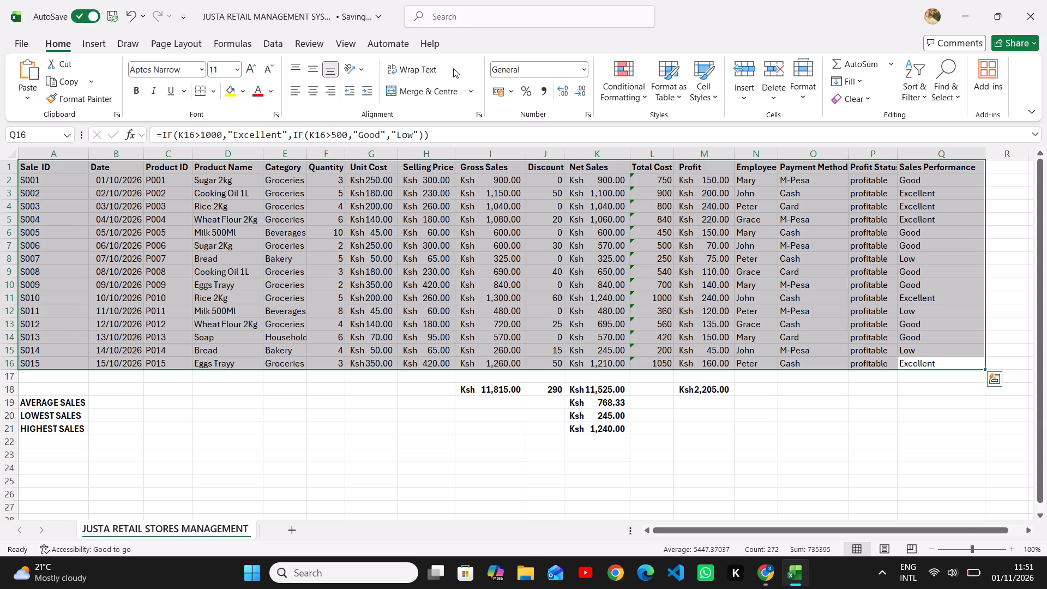
left_click(210, 94)
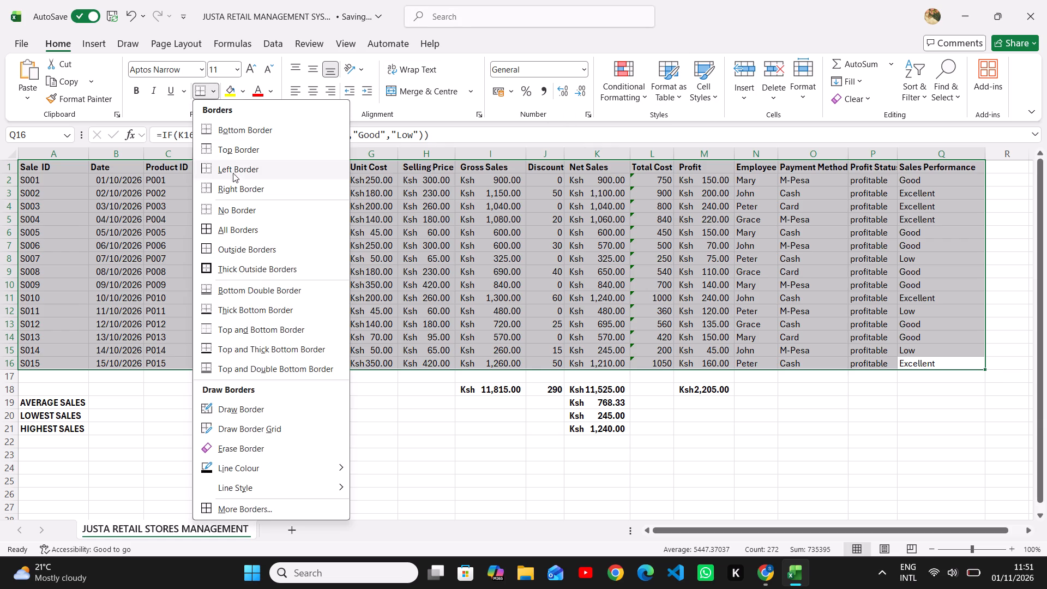
left_click(231, 223)
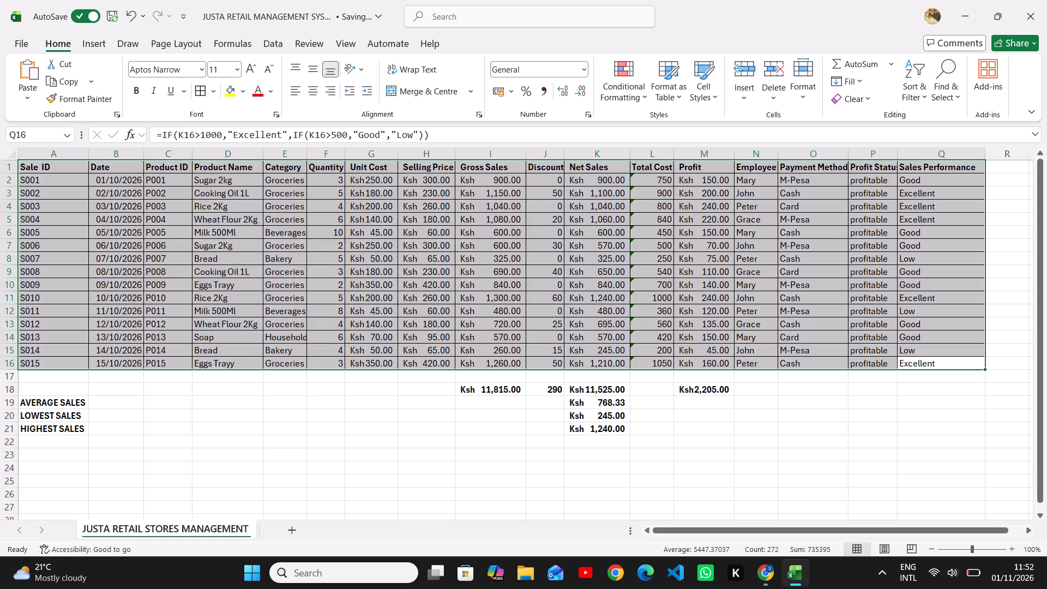
left_click(400, 405)
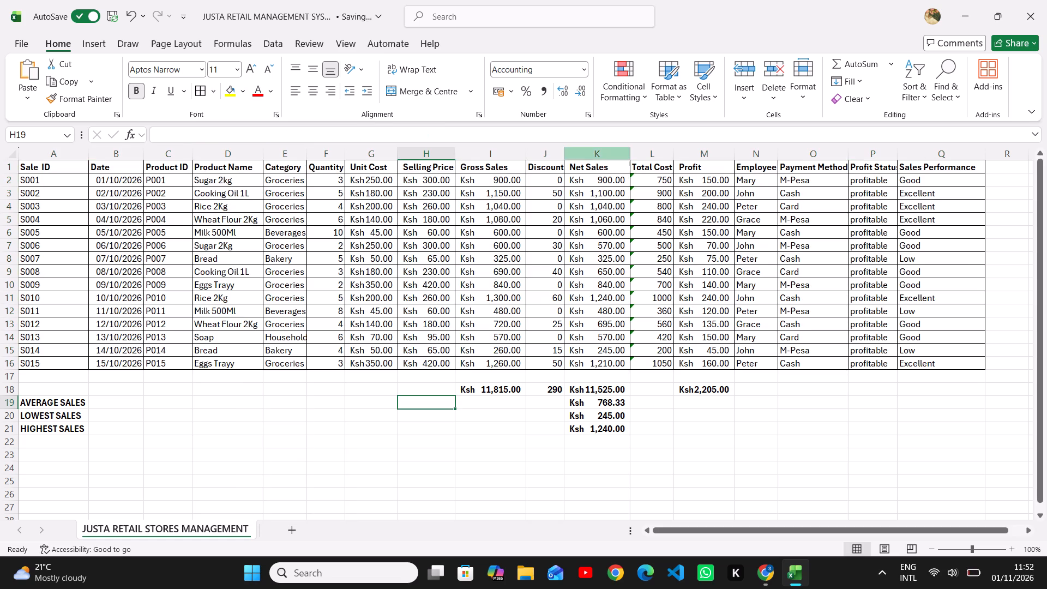
Save a copy of the workbook as JUSTA RETAIL MANAGEMENT SYSTEM in the OneDrive Work folder, in Excel Workbook (*.xlsx) format.
left_click(22, 50)
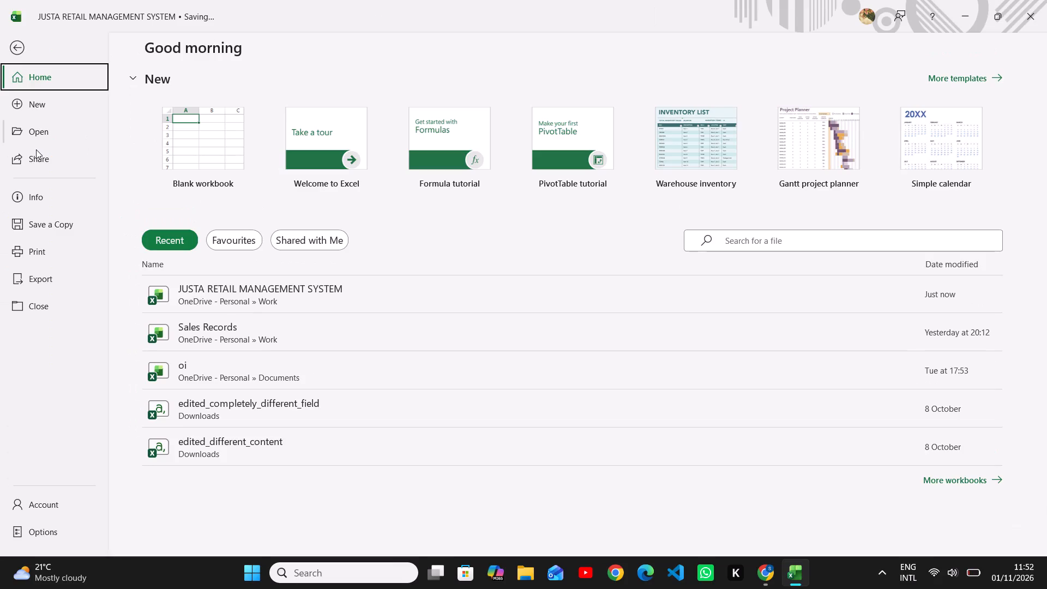
left_click(55, 228)
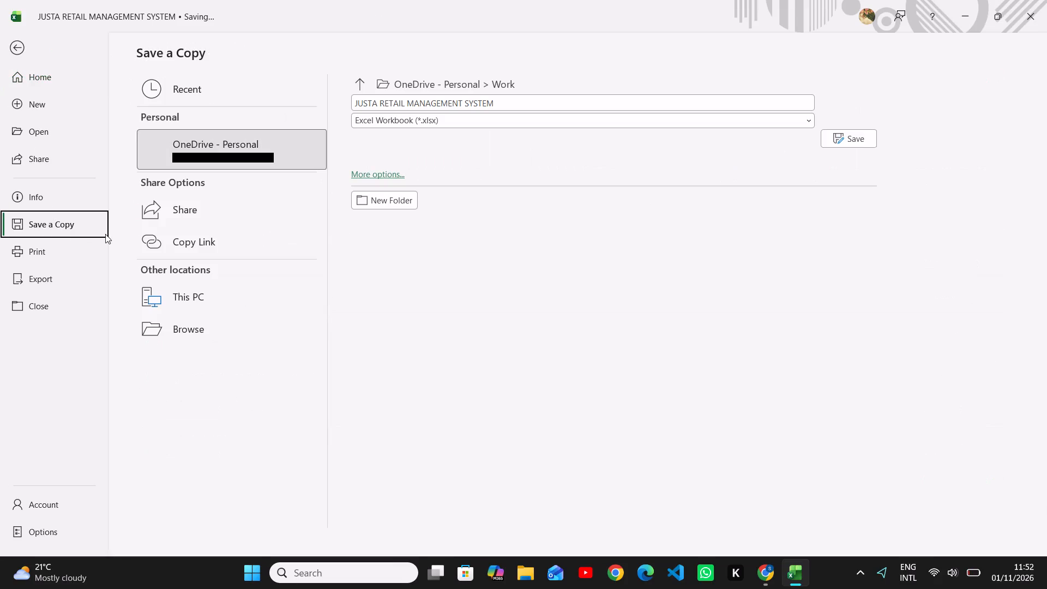
left_click(432, 308)
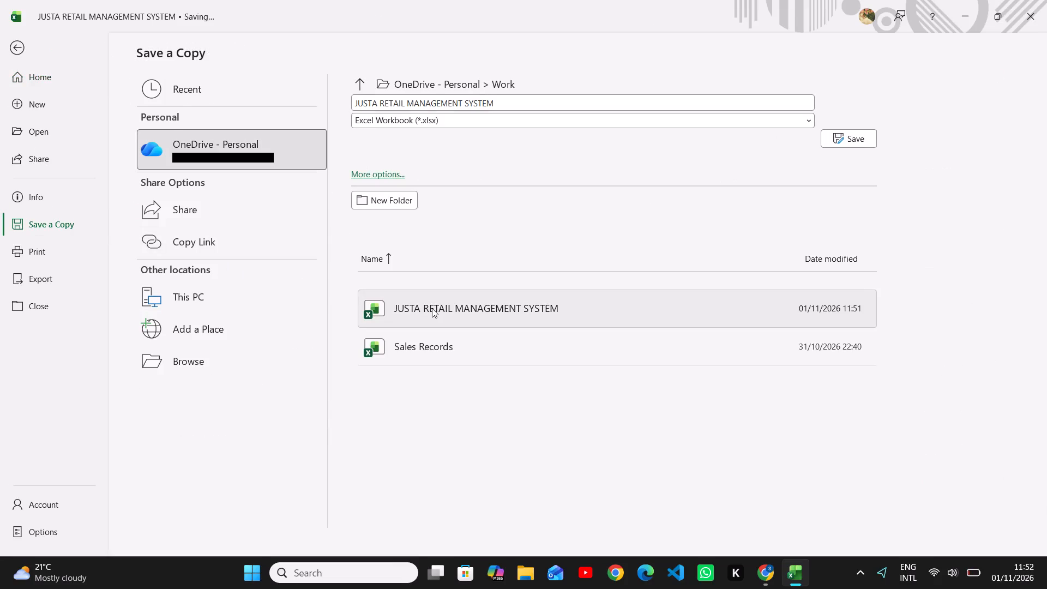
left_click(846, 135)
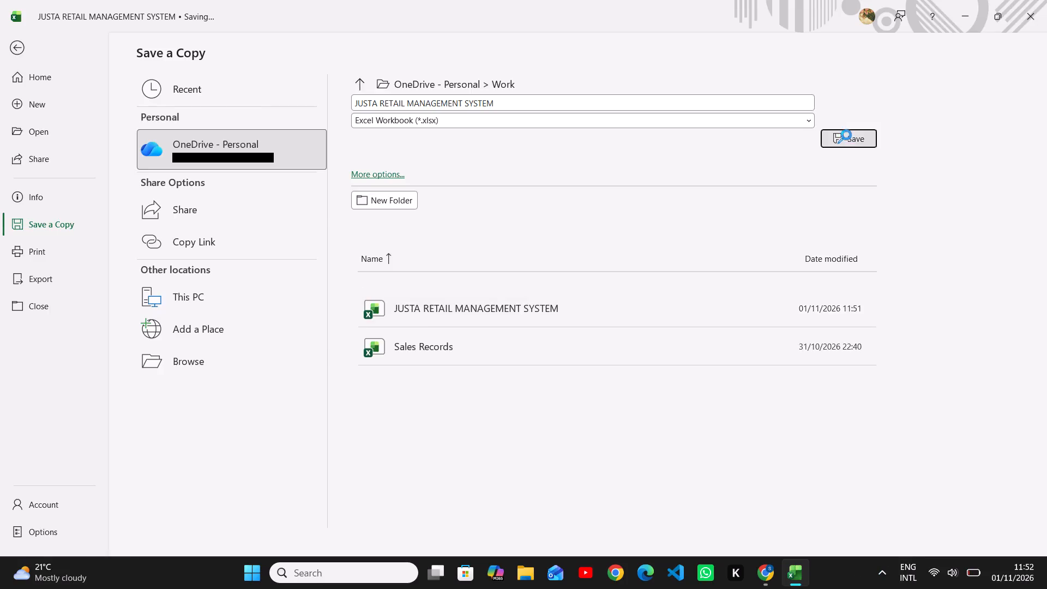